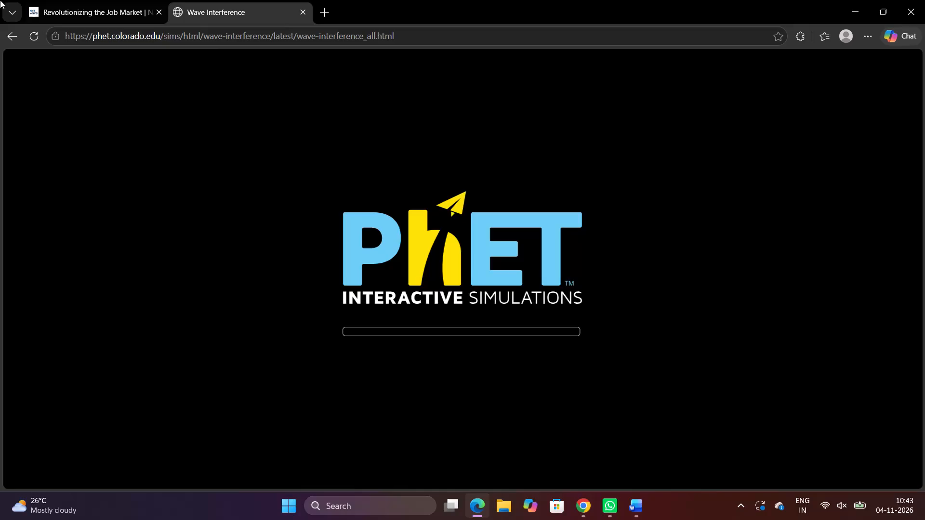
Close the browser tab with the Wave Interference simulation that is still loading.
click(305, 13)
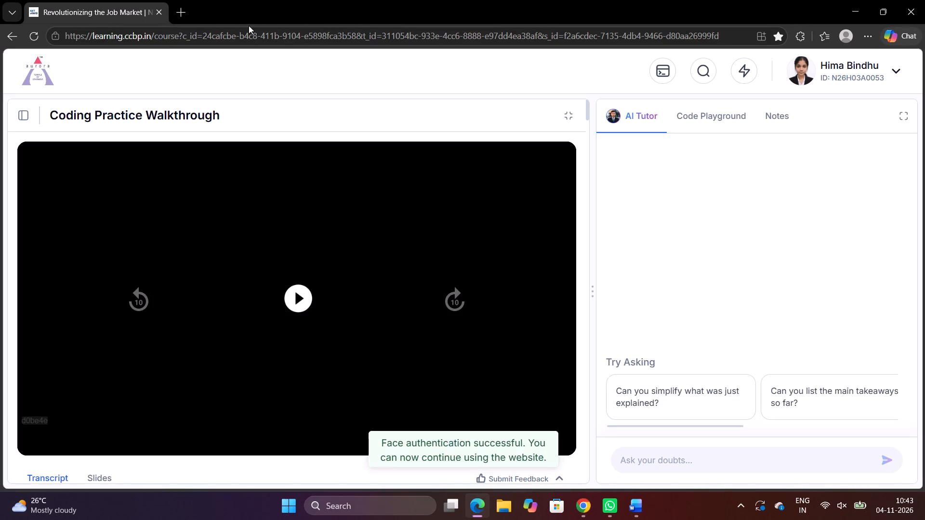
click(533, 485)
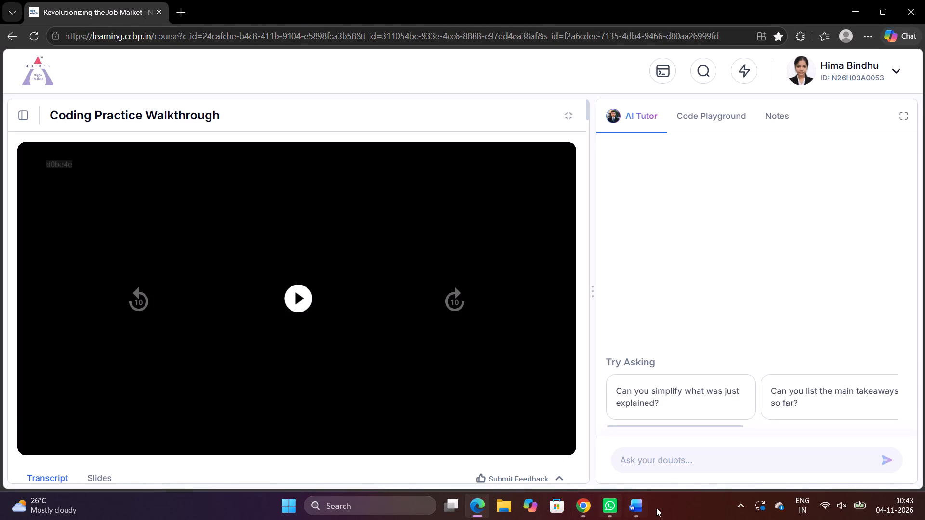
Switch to the M7 Youngs Double Slit Lab document in Word and open its Wave Interference (colorado.edu) link above the Procedure.
click(643, 507)
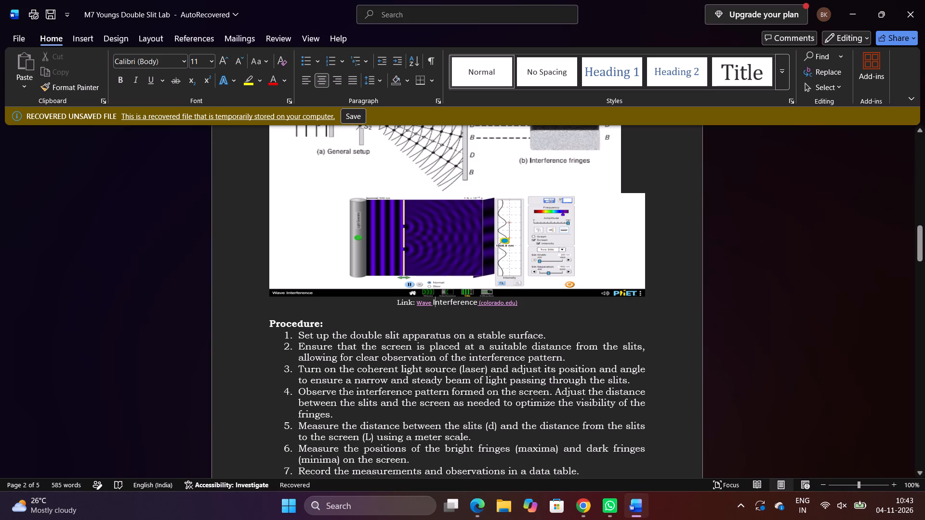
click(422, 301)
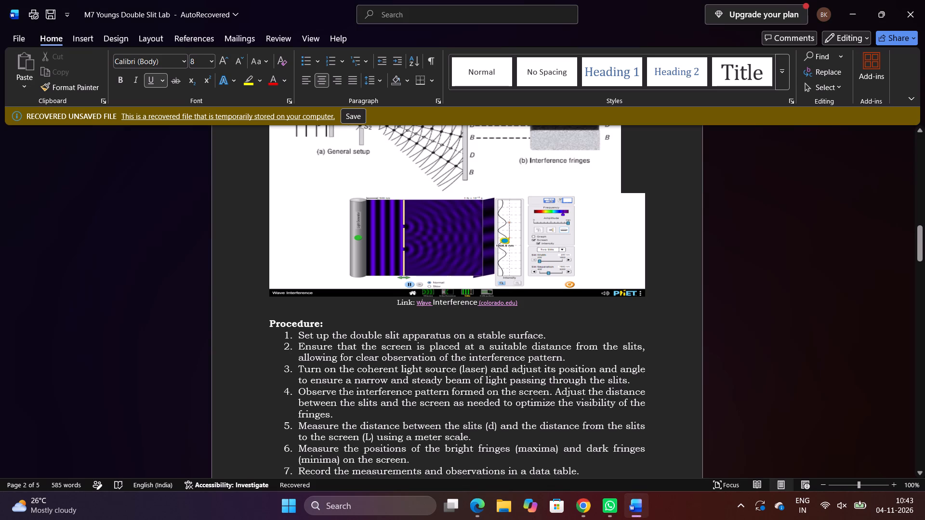
key(ctrl+space)
key(ctrl+space)
key(ctrl+space)
ctrl+click(422, 301)
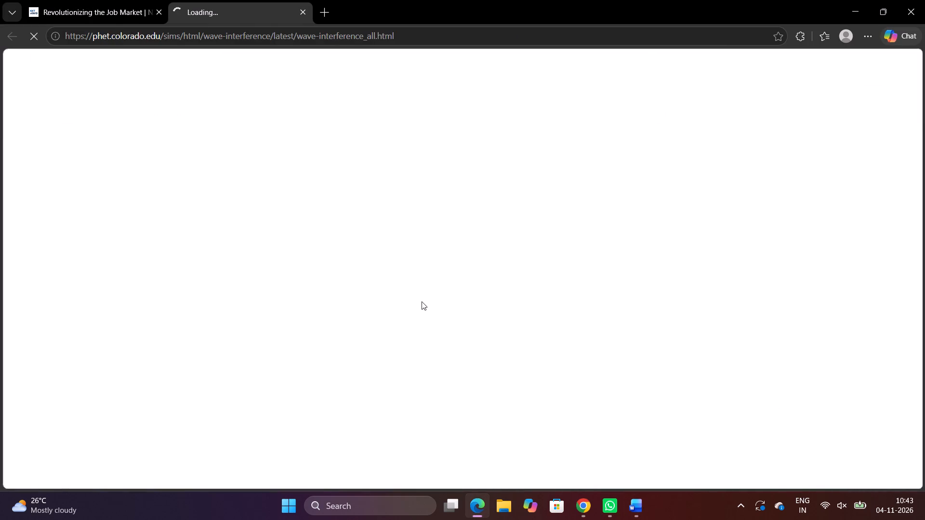
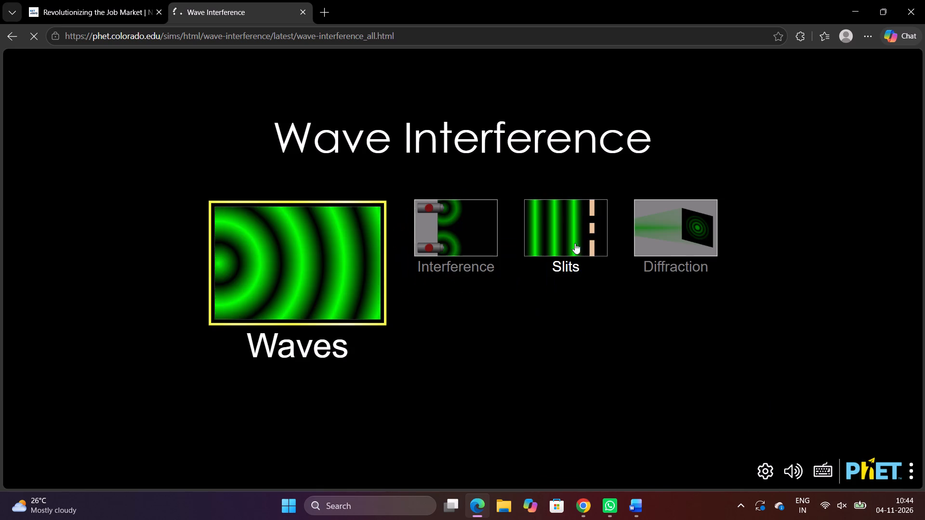
Open the Slits screen of the Wave Interference simulation.
click(574, 220)
click(574, 220)
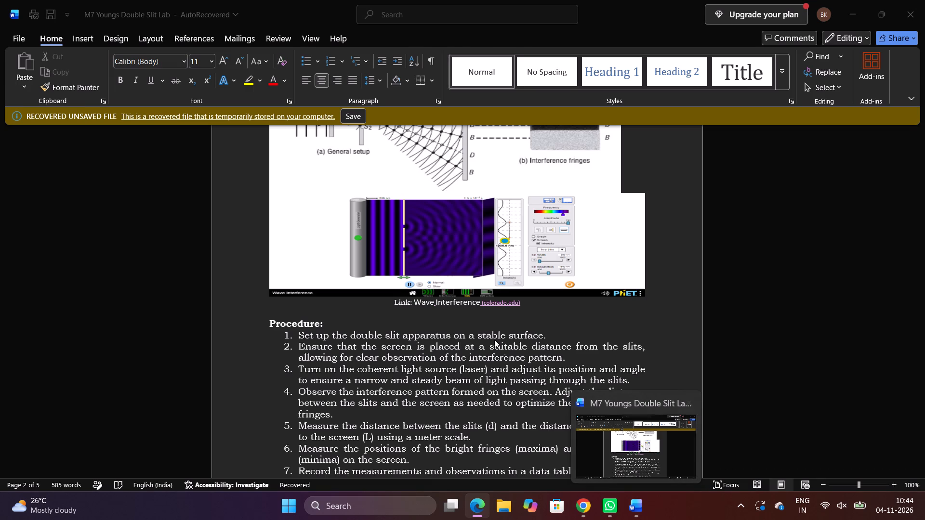
Switch to the M7 Youngs Double Slit Lab document in Word and underline "Wave Interference" in the link line above the Procedure.
click(634, 502)
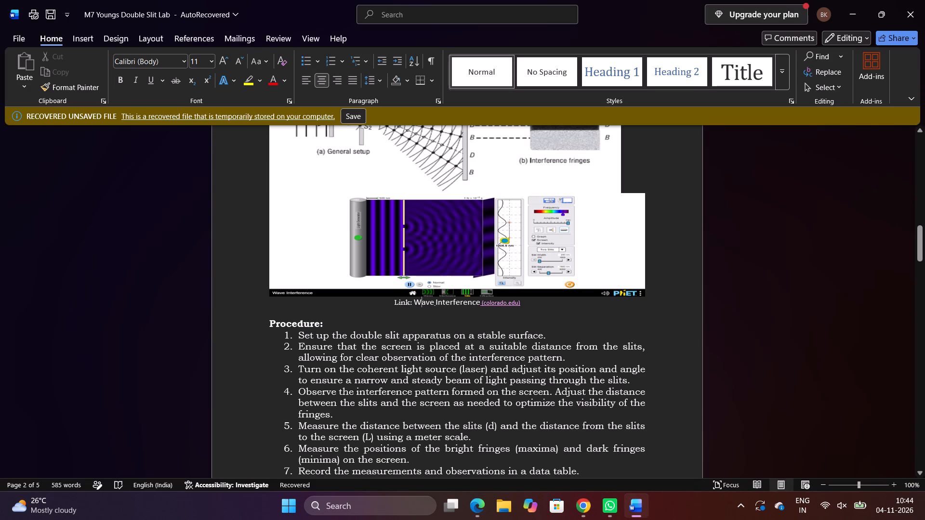
click(433, 303)
click(393, 255)
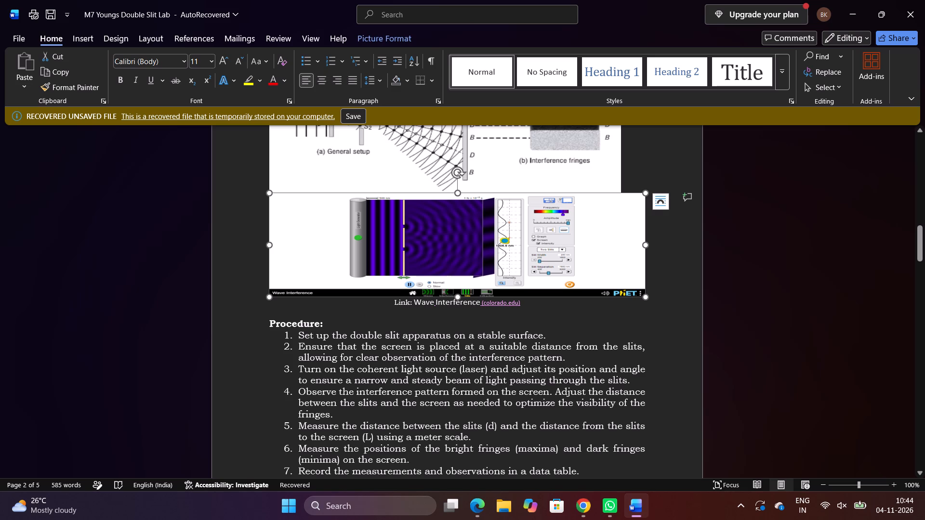
drag(415, 302, 473, 304)
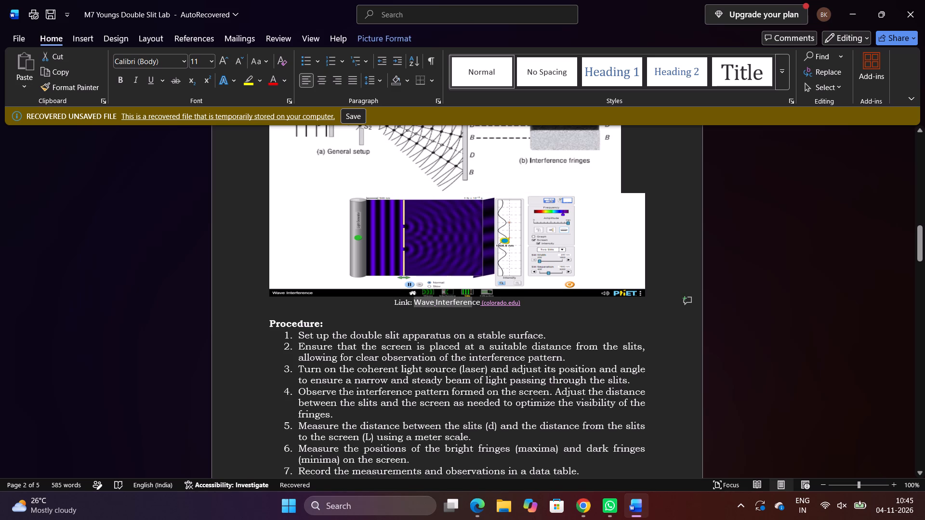
drag(473, 304, 481, 303)
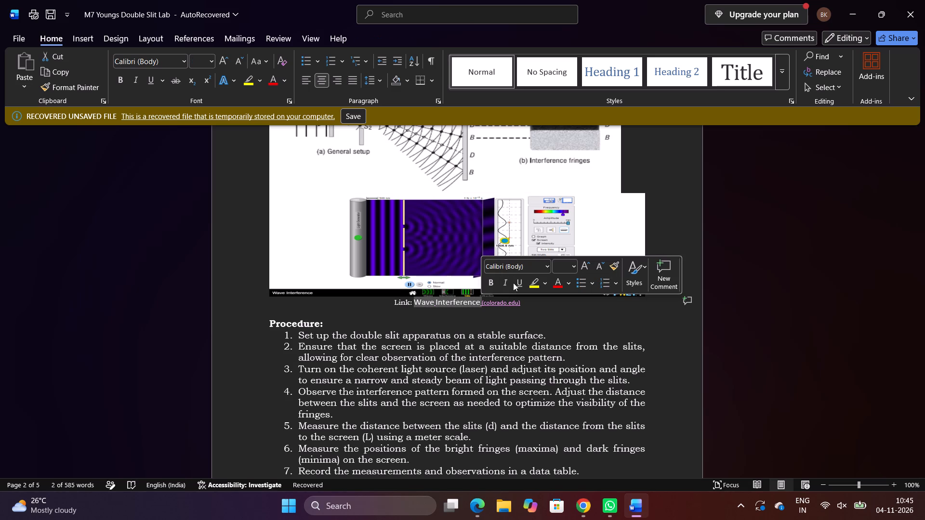
click(518, 284)
click(532, 311)
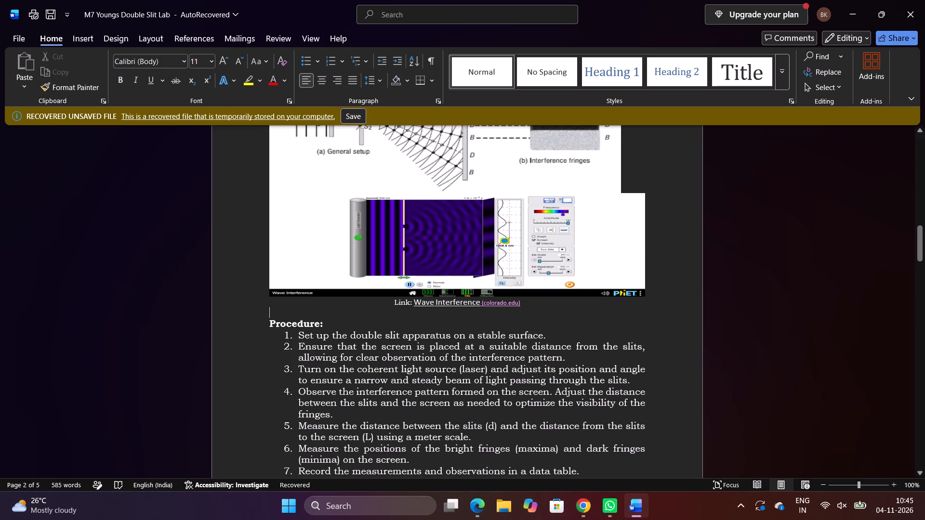
Return to the simulation in the browser, set the barrier to Two Slits and start the water wave generator.
click(848, 12)
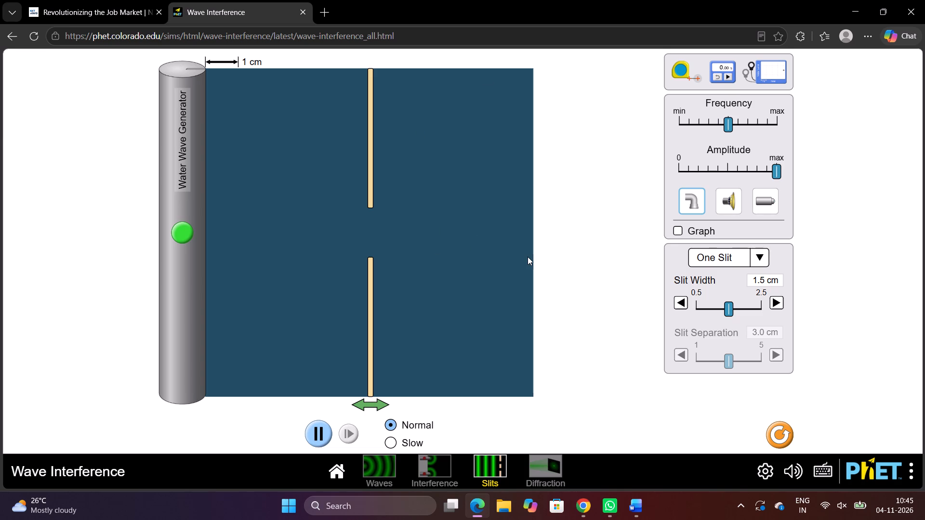
click(762, 255)
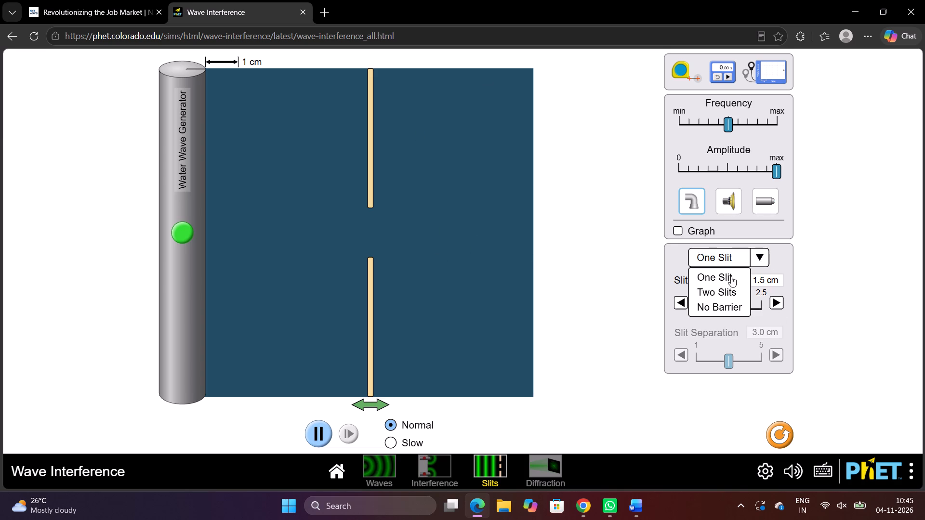
click(722, 286)
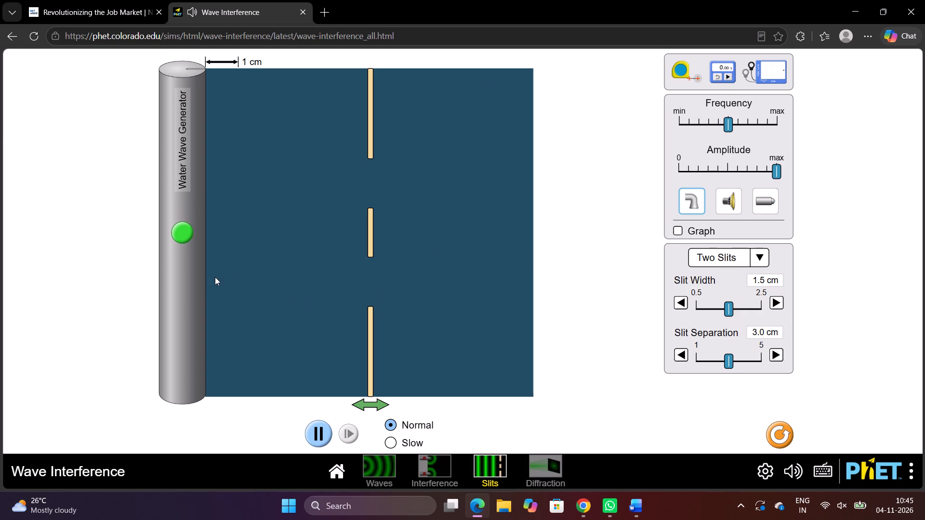
click(176, 235)
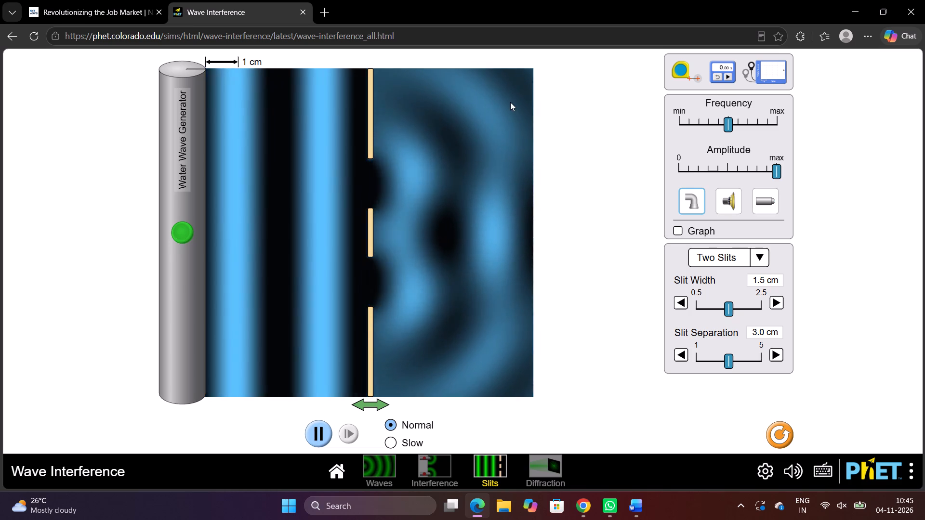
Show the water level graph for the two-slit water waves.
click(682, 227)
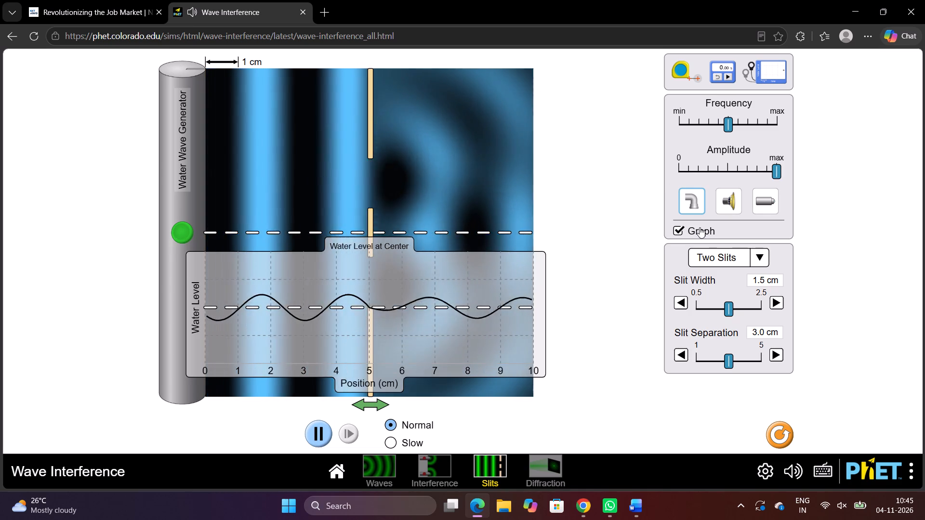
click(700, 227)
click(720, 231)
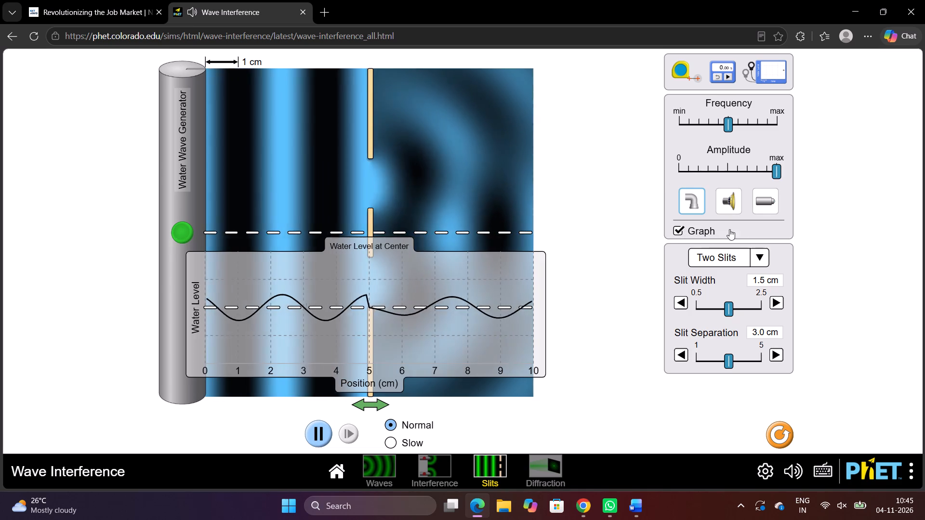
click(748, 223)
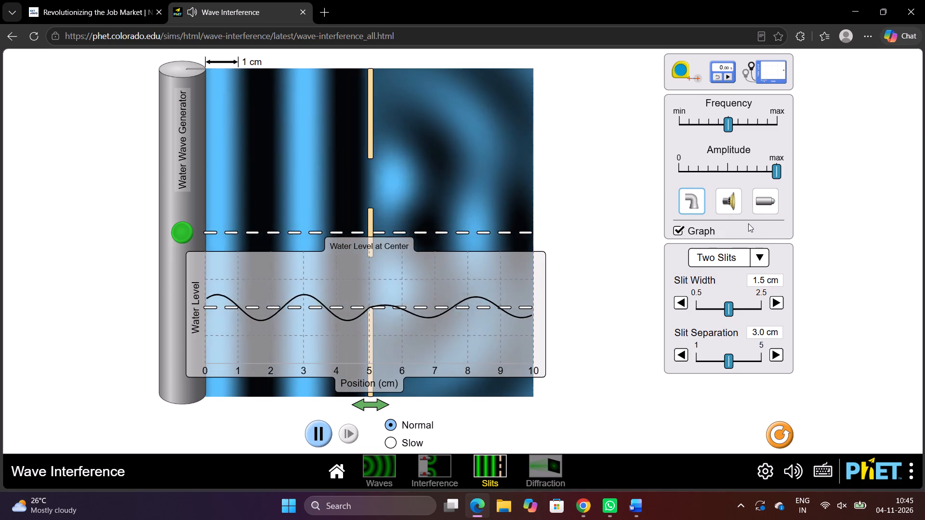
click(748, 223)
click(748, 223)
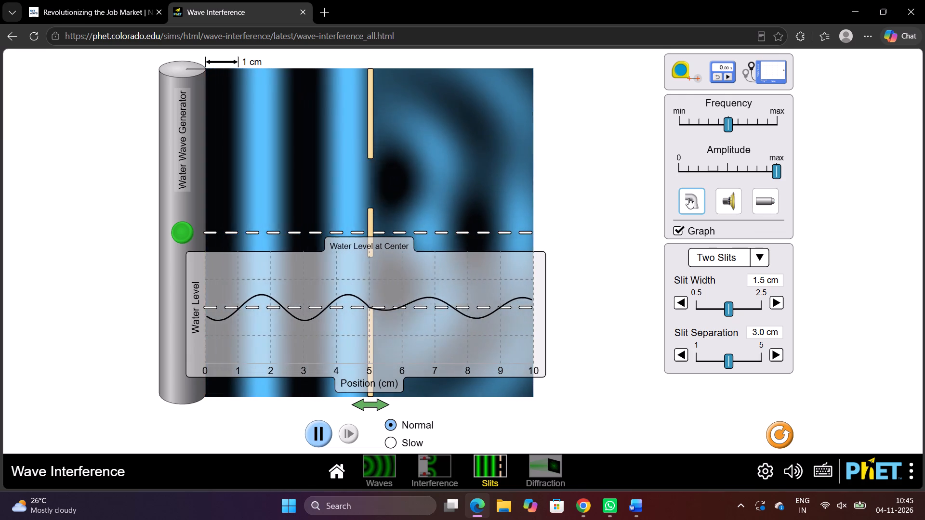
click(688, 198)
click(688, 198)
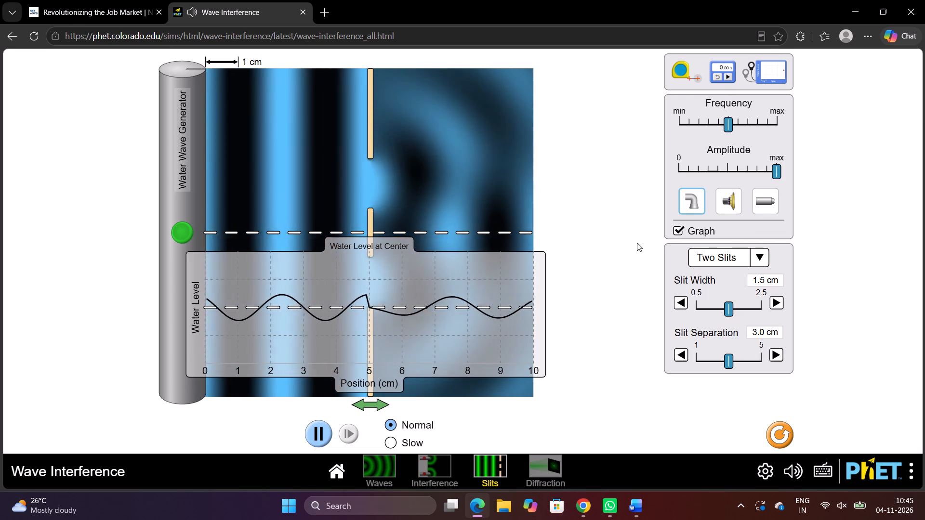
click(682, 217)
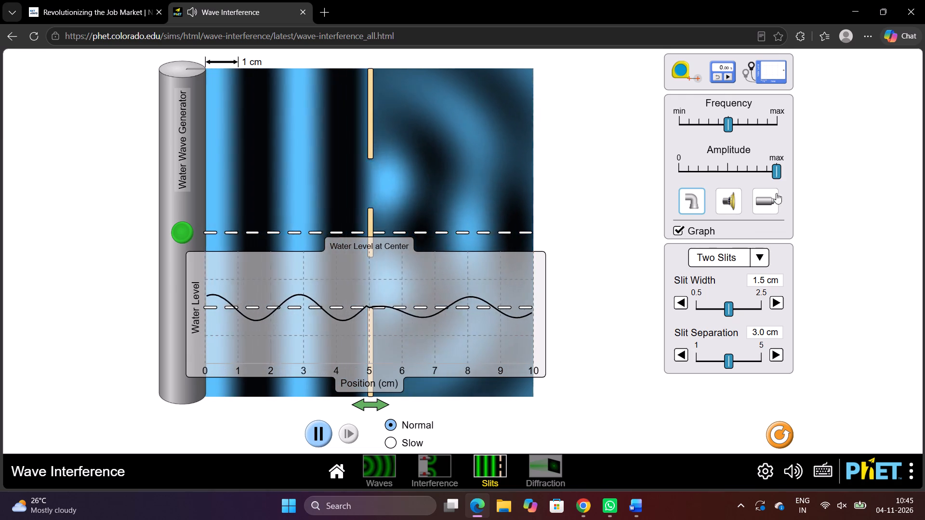
Switch the wave source to light and show the screen behind the barrier.
click(771, 195)
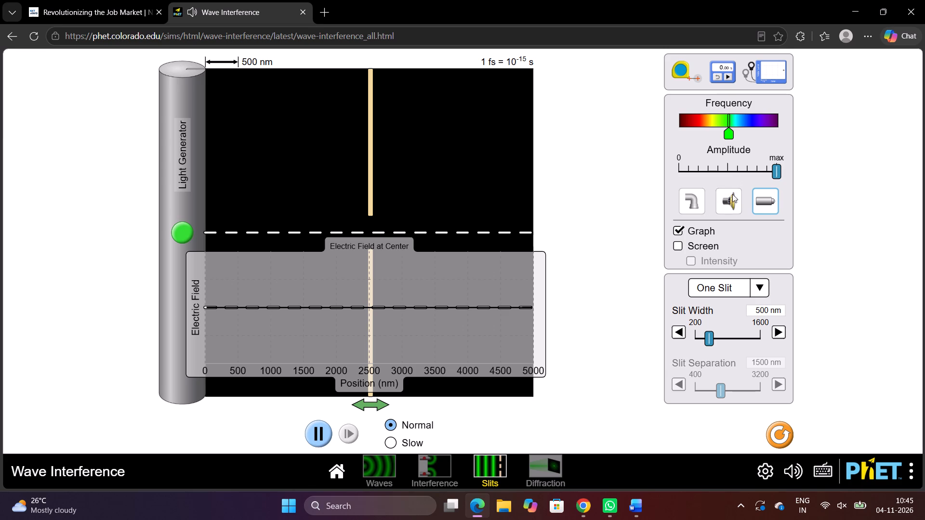
click(765, 195)
click(691, 205)
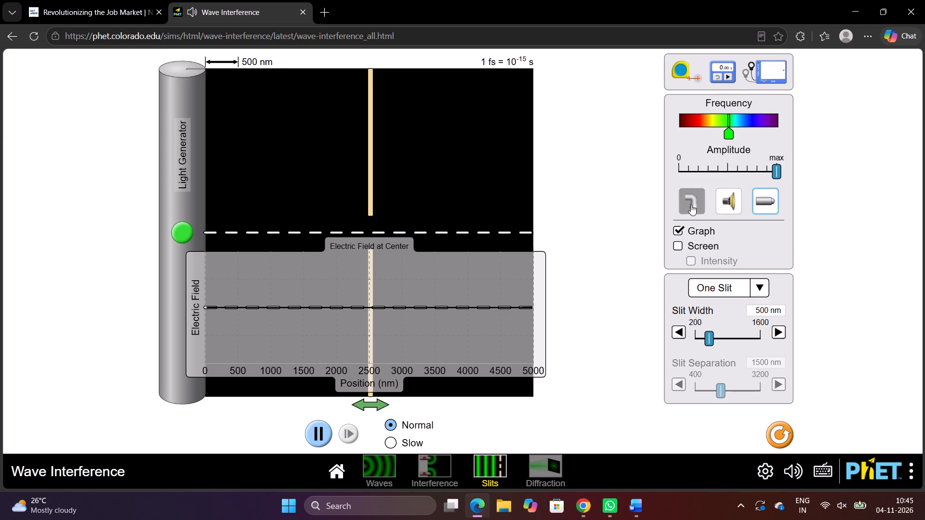
click(774, 195)
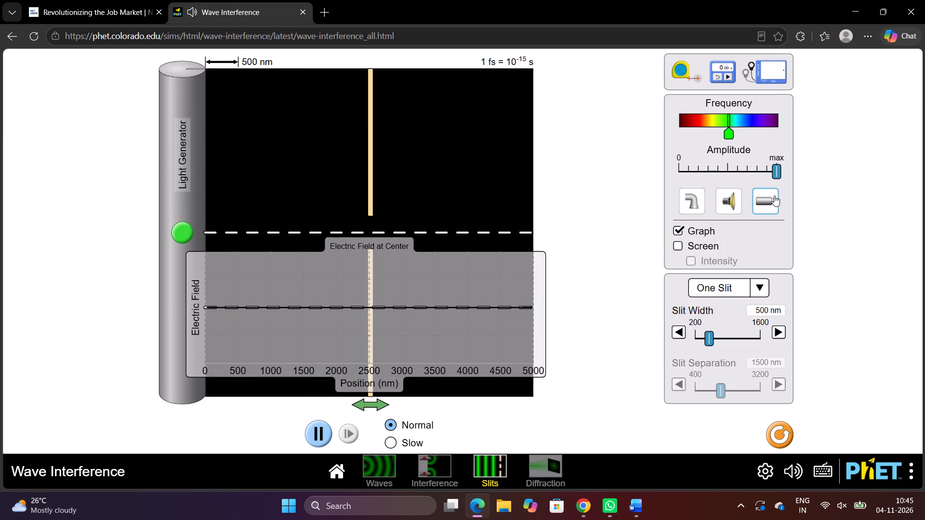
scroll(774, 195, up, 1)
click(677, 245)
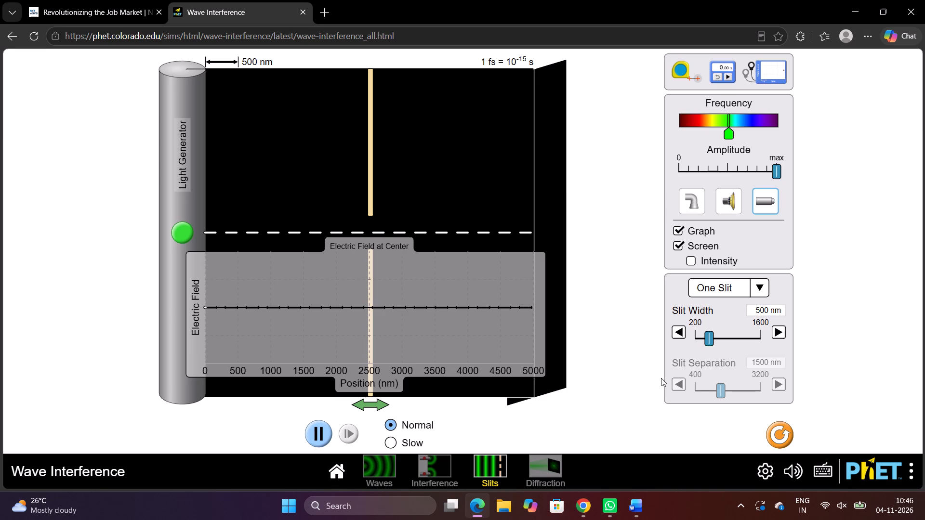
Hide the electric field graph and try to increase the slit separation.
drag(720, 387, 745, 390)
click(679, 228)
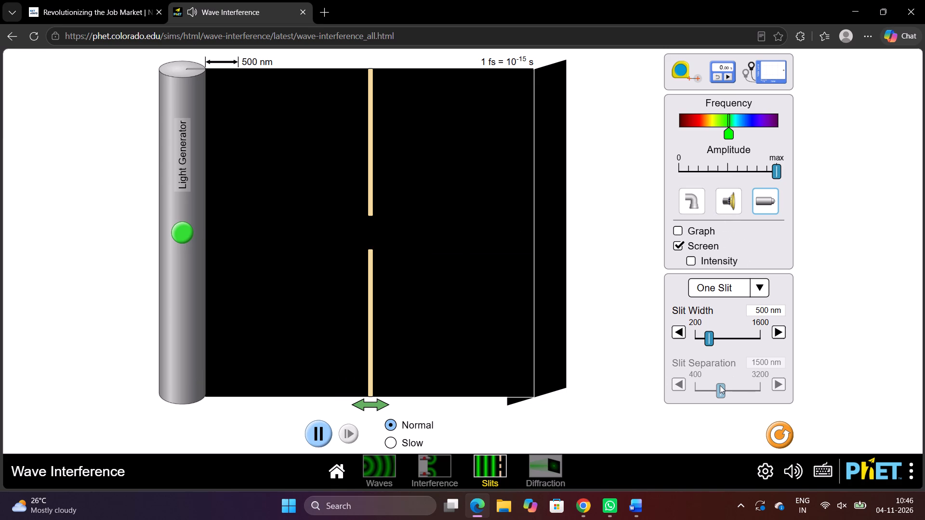
drag(720, 385, 745, 390)
Turn on the light generator to send green light through the single slit.
click(179, 231)
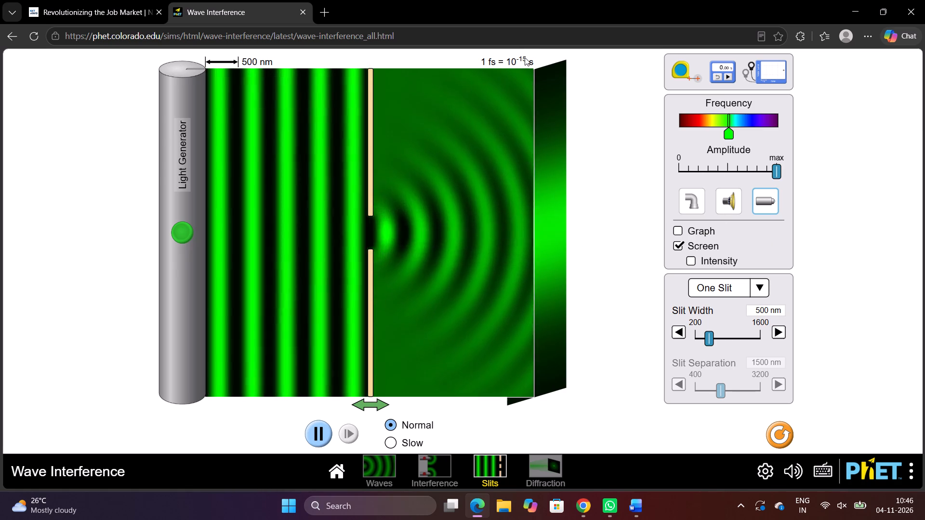
click(549, 130)
click(557, 169)
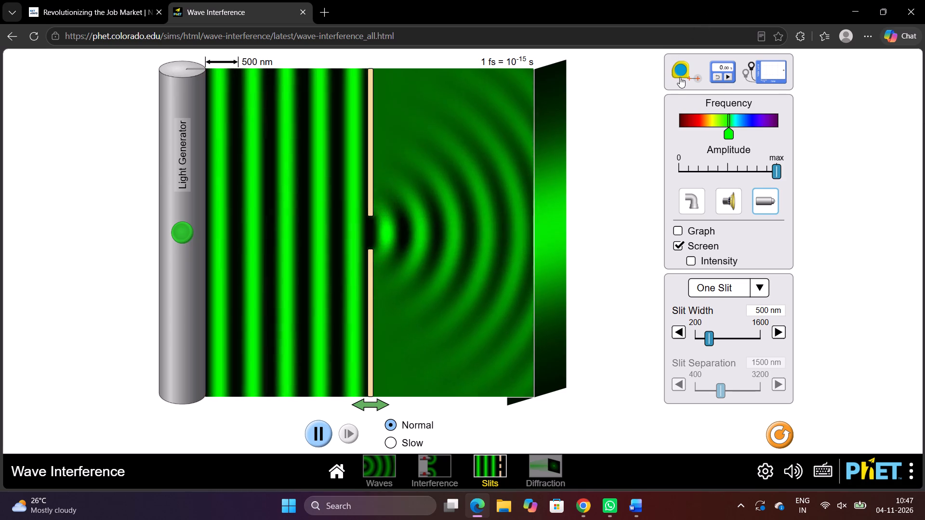
Take out the measuring tape and measure the distance from the top of the barrier to the screen.
click(680, 74)
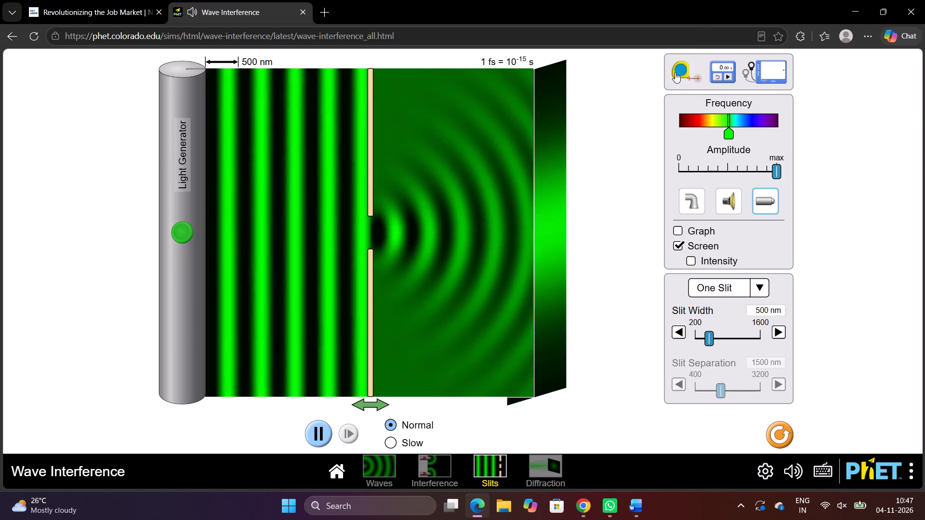
click(676, 72)
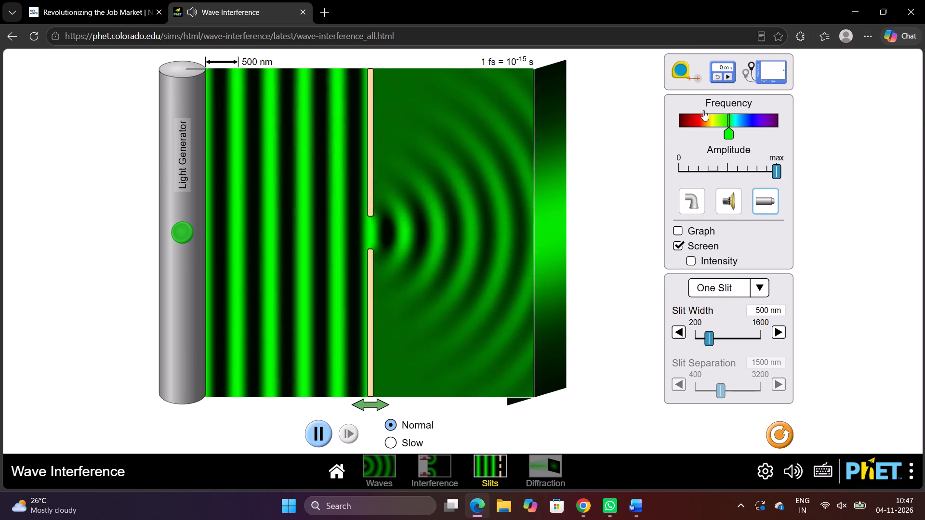
drag(685, 69, 426, 38)
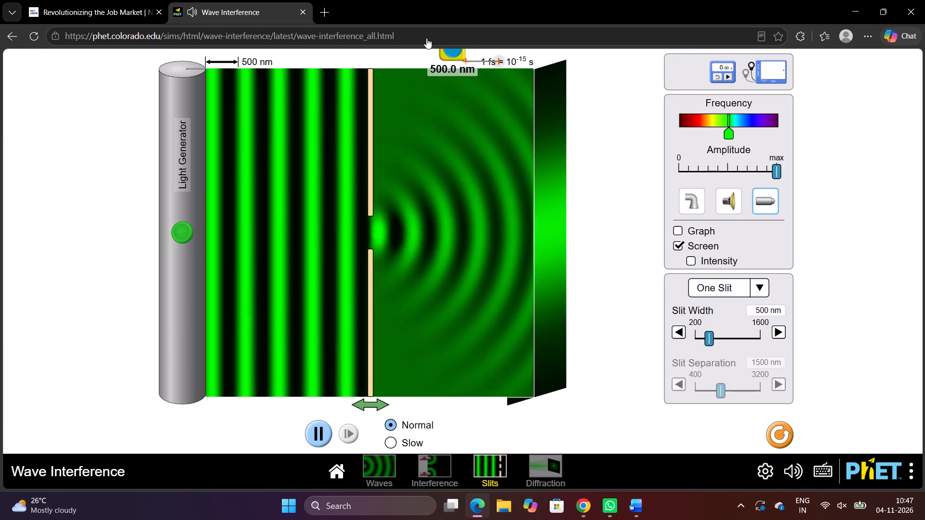
drag(426, 38, 375, 41)
drag(375, 45, 371, 54)
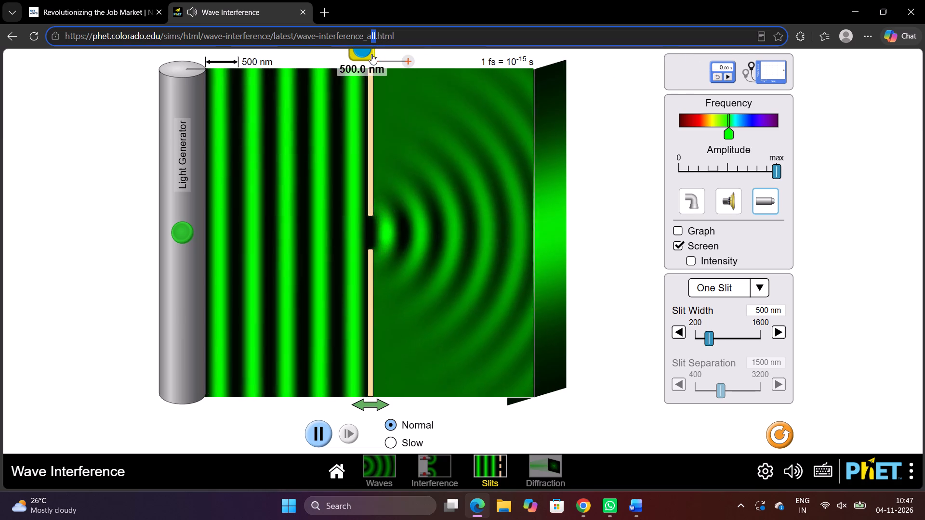
click(369, 63)
click(364, 76)
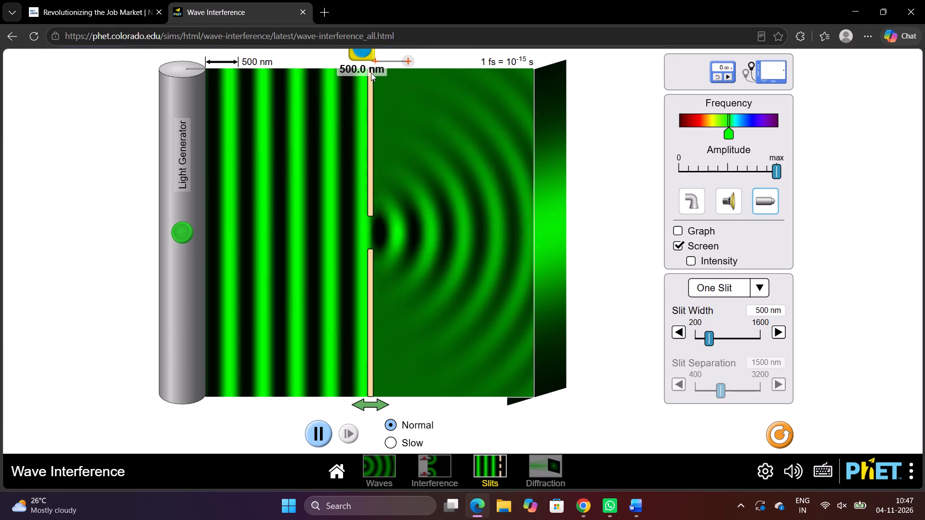
drag(361, 56, 364, 85)
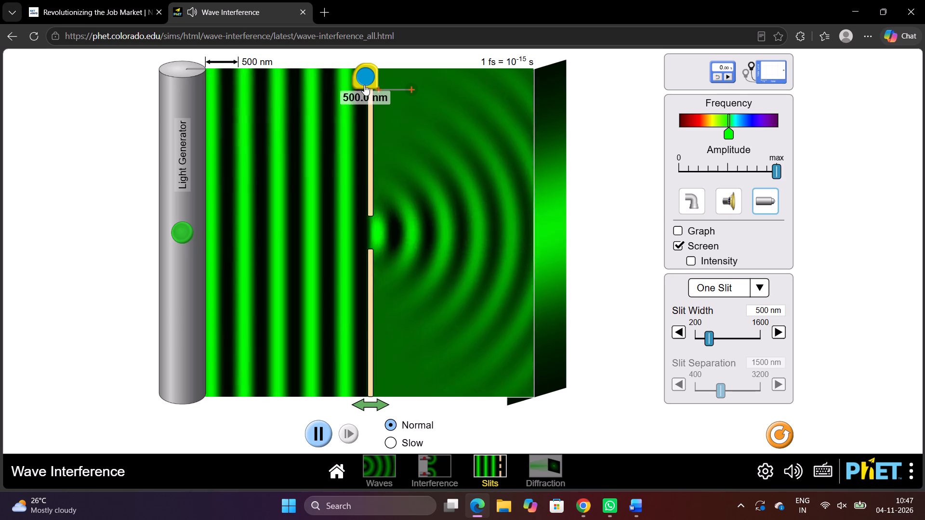
drag(364, 85, 366, 63)
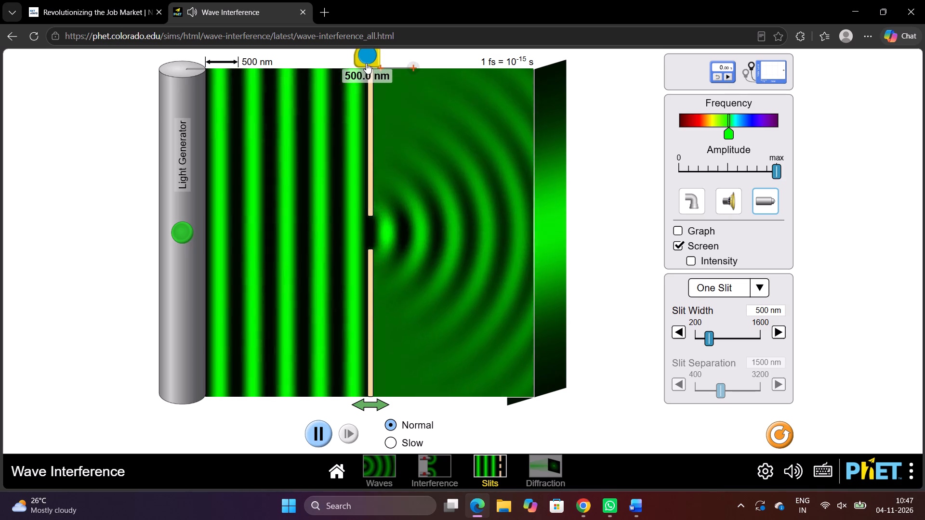
drag(366, 63, 366, 65)
click(366, 65)
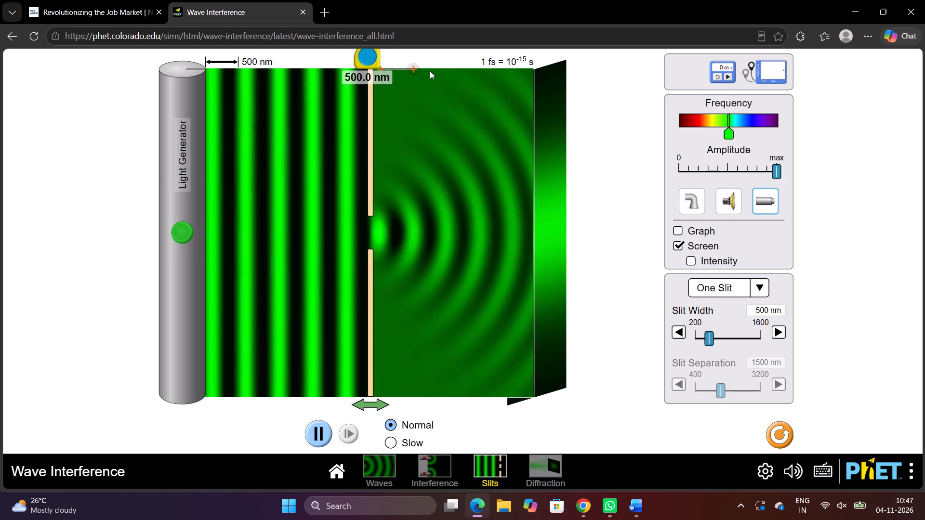
drag(412, 71, 513, 67)
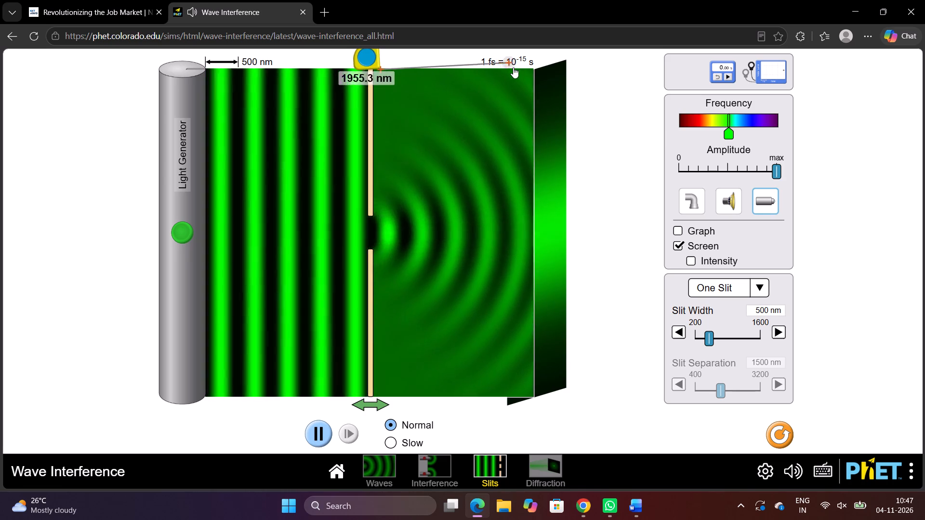
drag(513, 67, 533, 70)
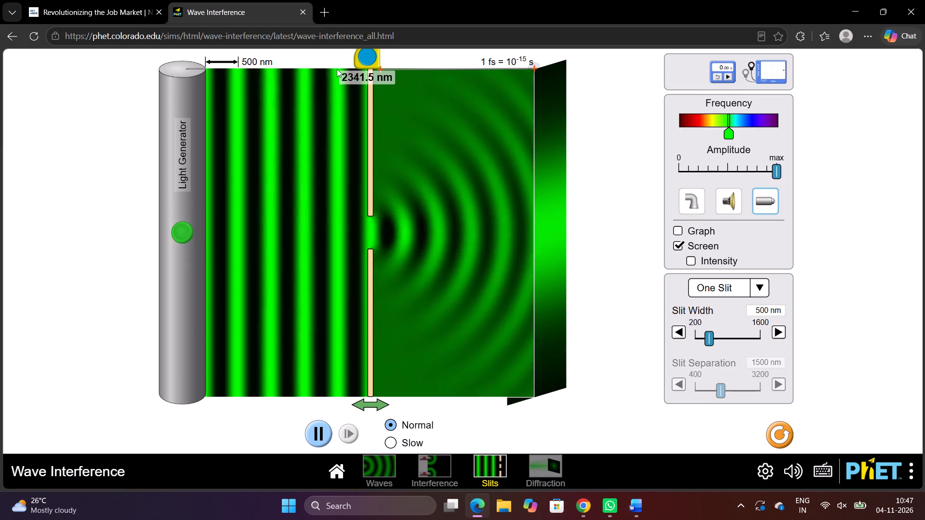
Realign the measuring tape with the top of the barrier to recheck the barrier-to-screen distance.
drag(381, 66, 328, 68)
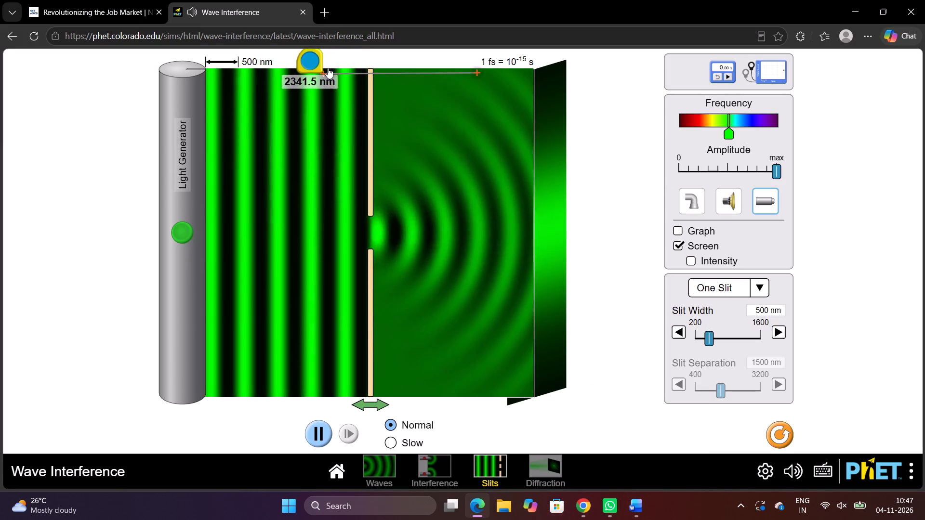
drag(328, 68, 387, 77)
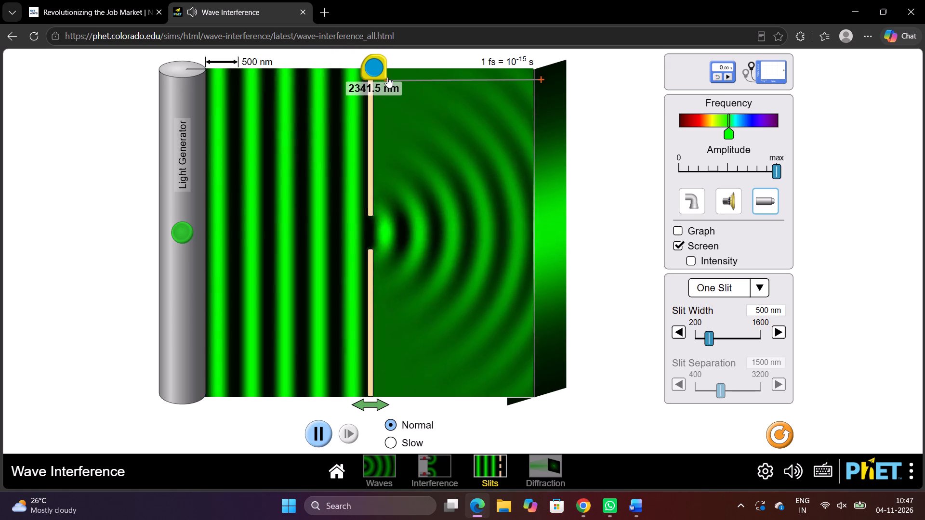
drag(387, 77, 388, 75)
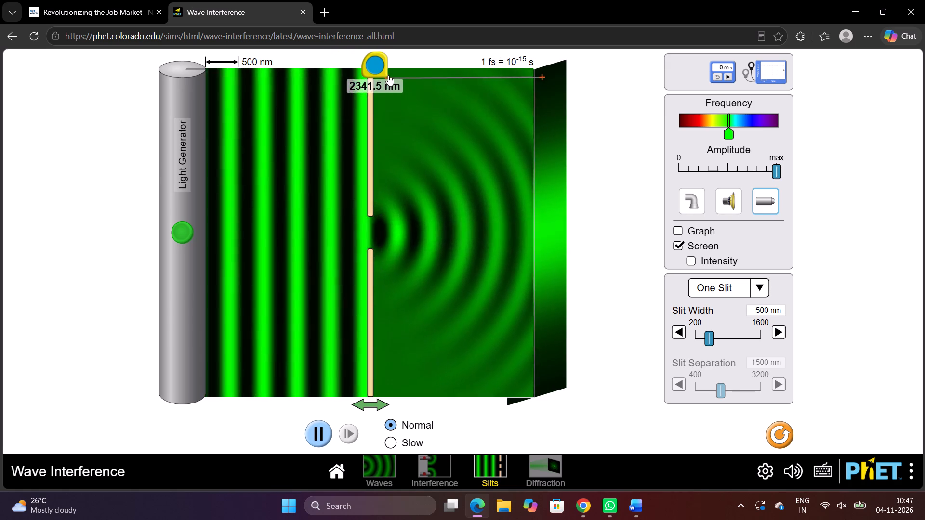
drag(388, 75, 374, 69)
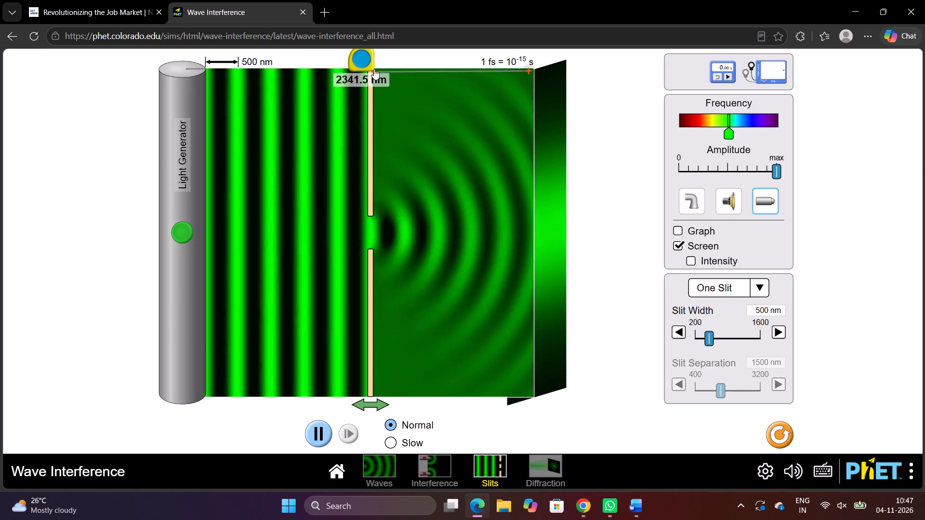
drag(374, 69, 373, 68)
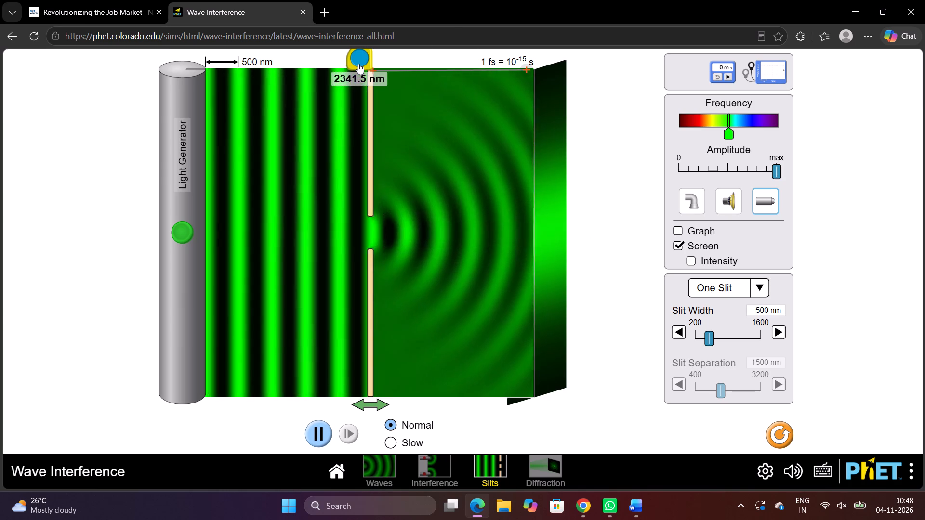
Move the measuring tape onto the screen and measure vertically across the single-slit pattern's central bright band.
drag(358, 64, 530, 215)
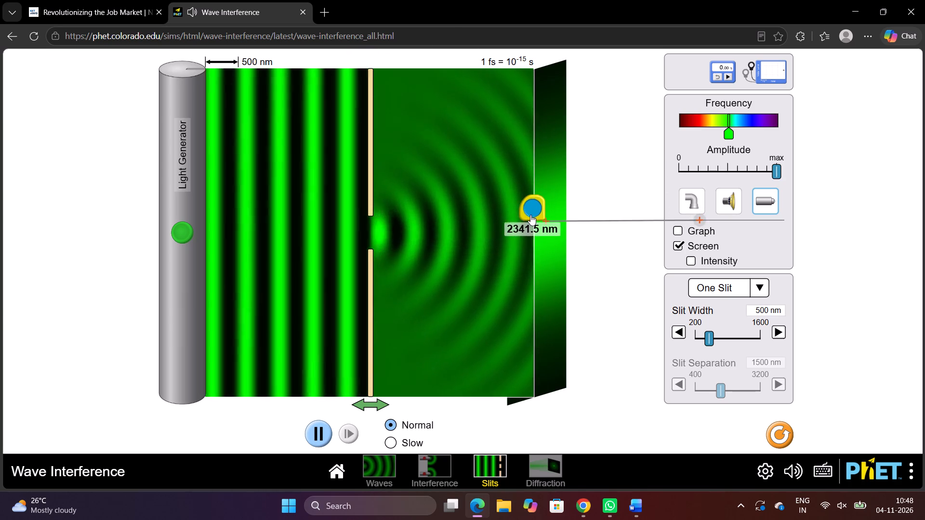
drag(530, 215, 520, 217)
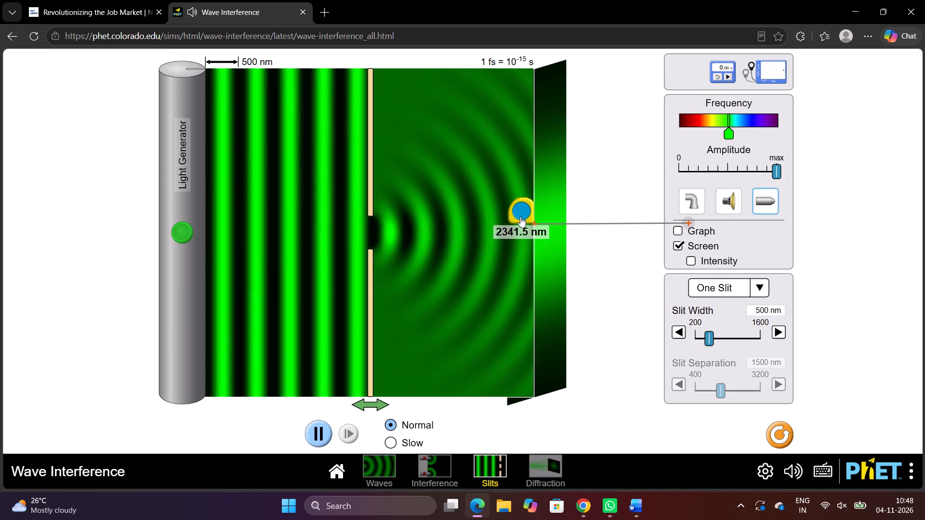
drag(522, 207, 532, 224)
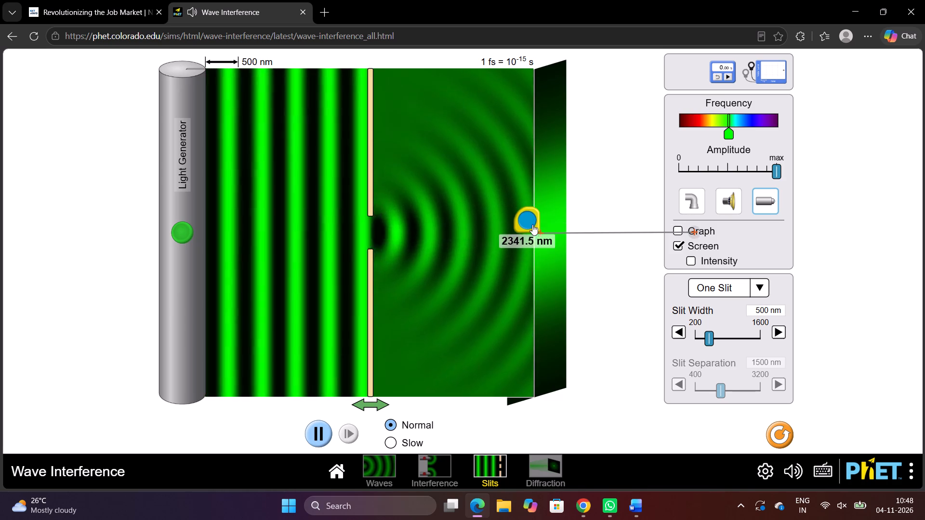
drag(532, 224, 545, 260)
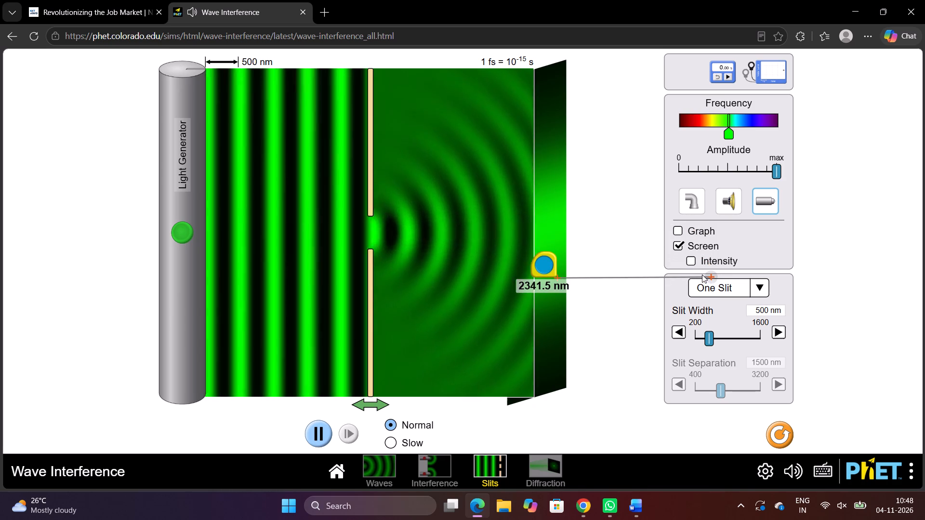
drag(710, 274, 574, 205)
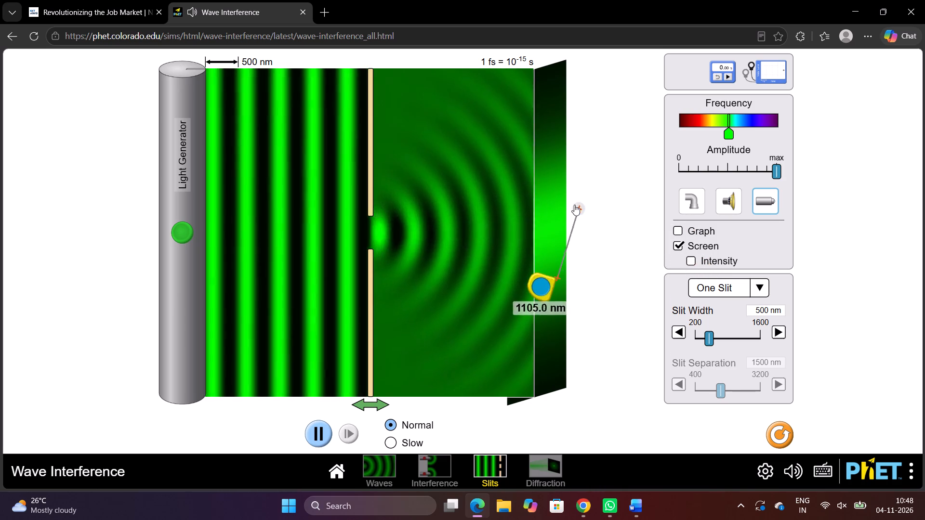
drag(574, 205, 552, 238)
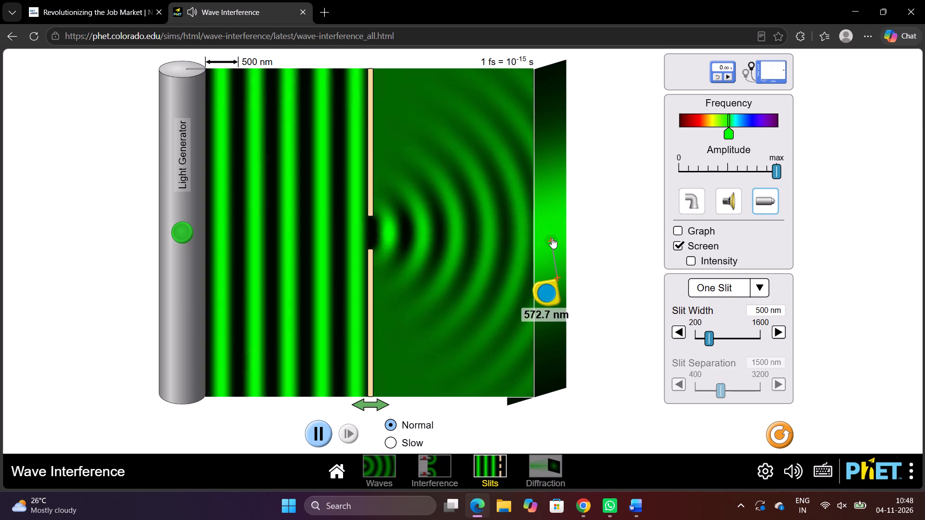
drag(552, 238, 553, 239)
drag(548, 287, 549, 267)
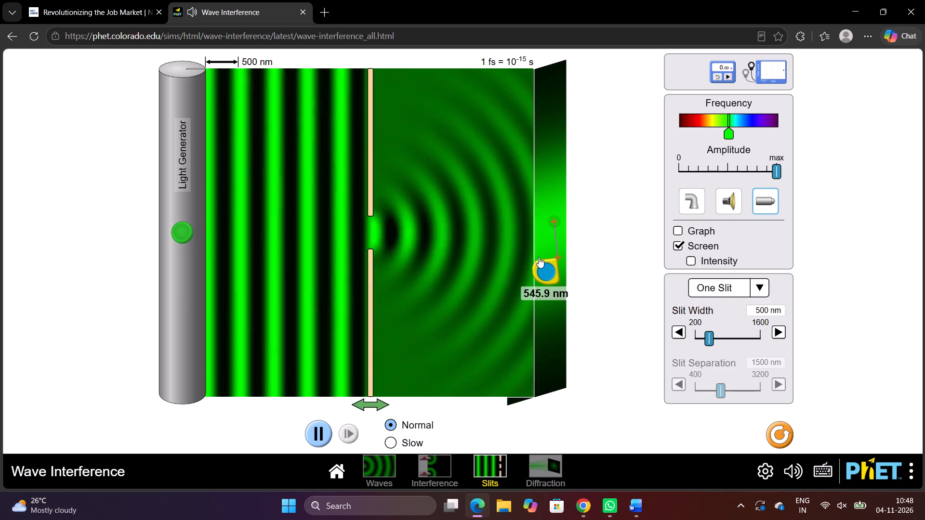
drag(552, 218, 556, 212)
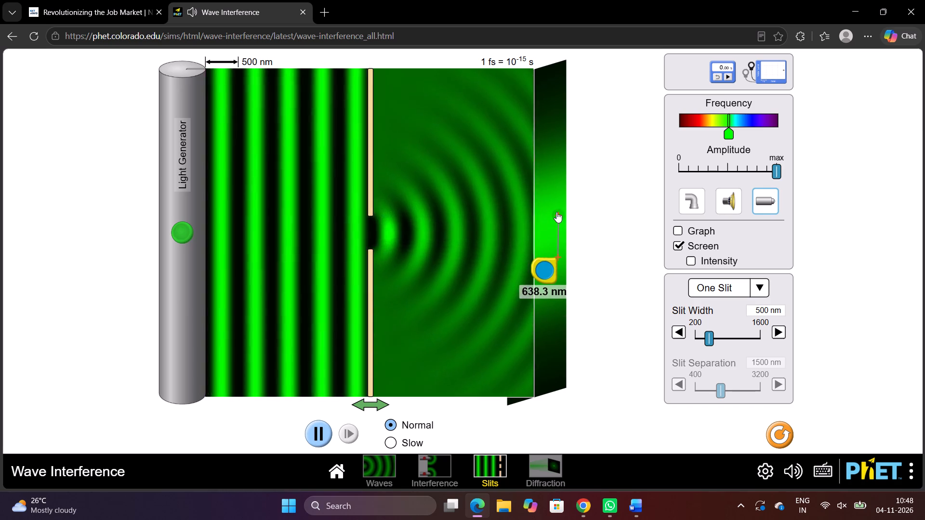
drag(556, 212, 555, 212)
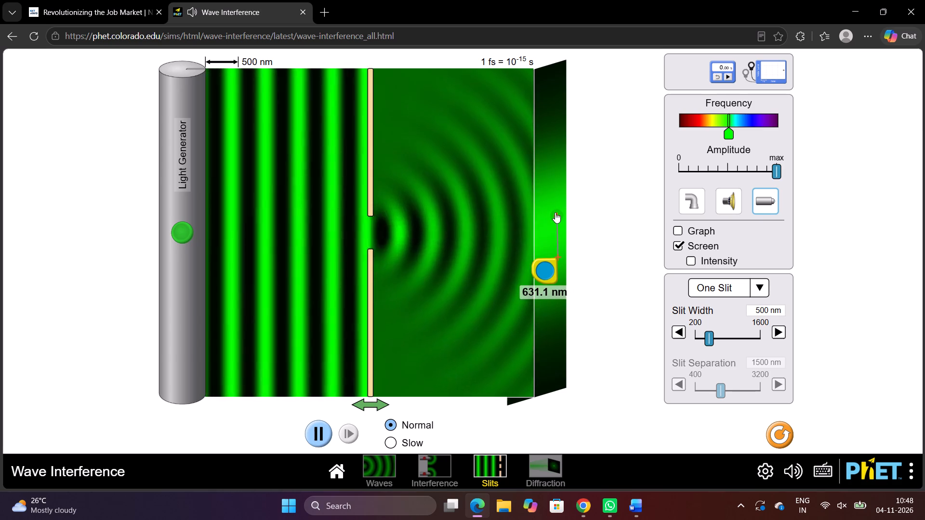
Shift the tape upward on the screen and adjust its end to remeasure the height of the central bright band.
drag(547, 281, 546, 268)
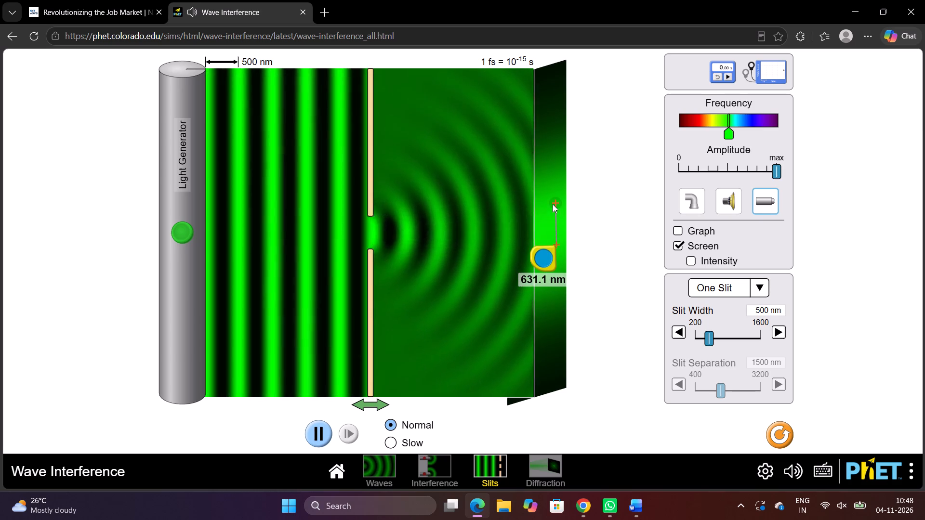
drag(553, 200, 554, 205)
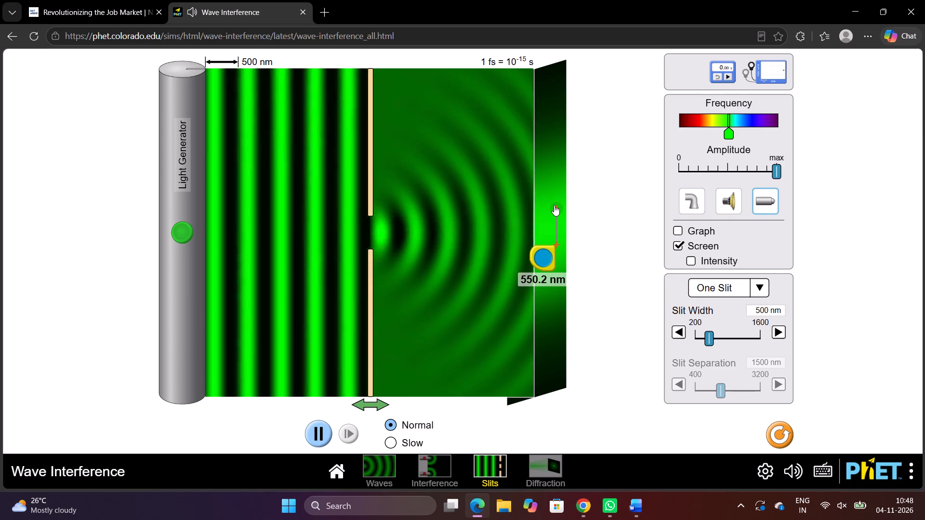
drag(554, 205, 554, 204)
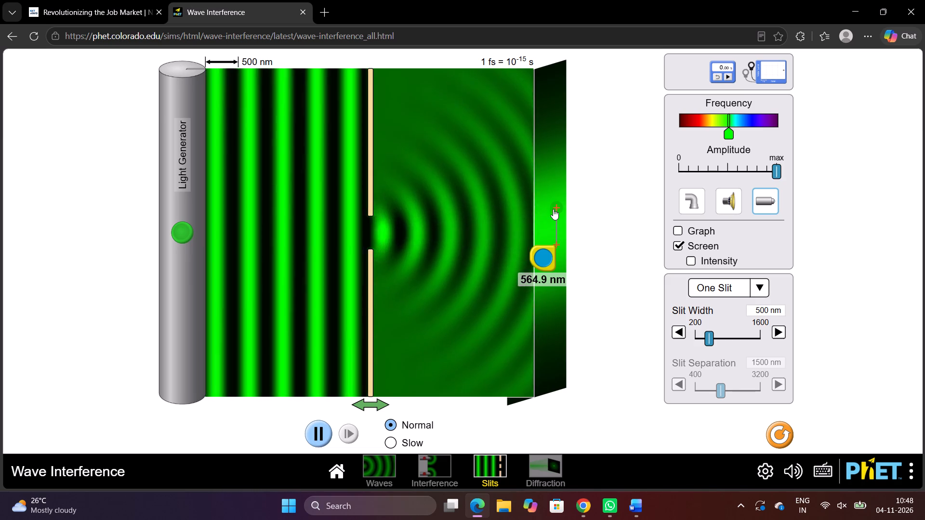
drag(554, 203, 548, 184)
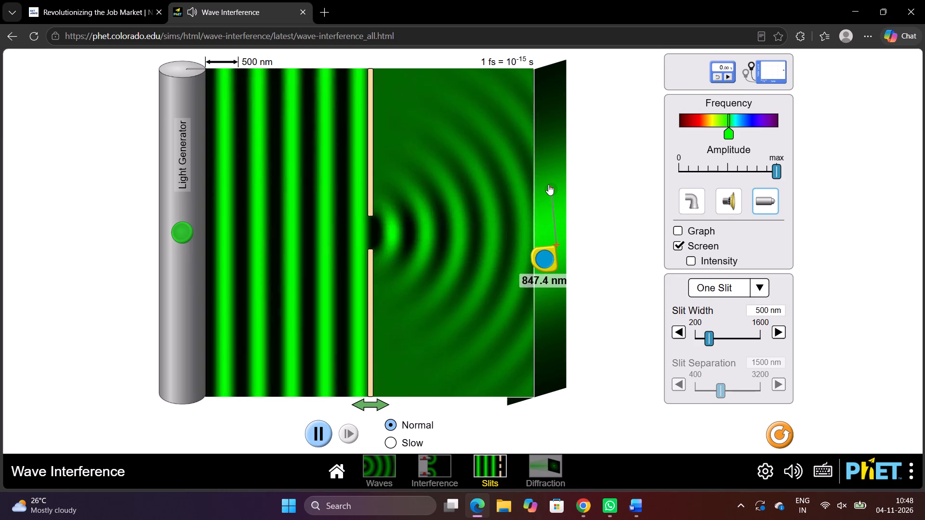
drag(548, 184, 547, 184)
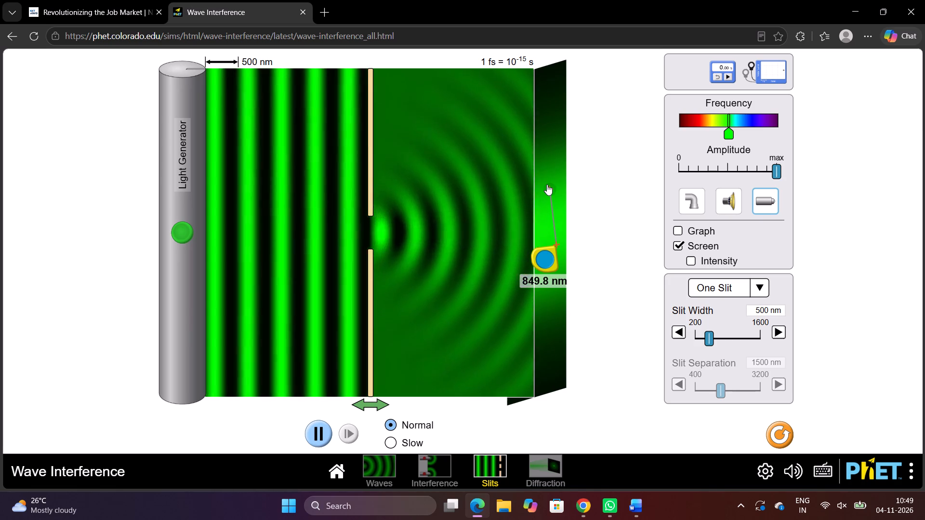
drag(547, 184, 552, 177)
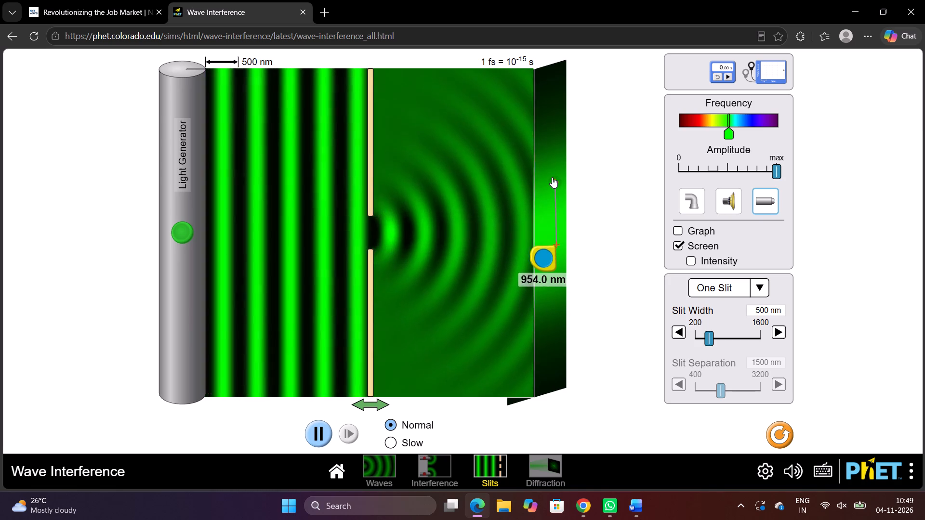
drag(552, 177, 552, 178)
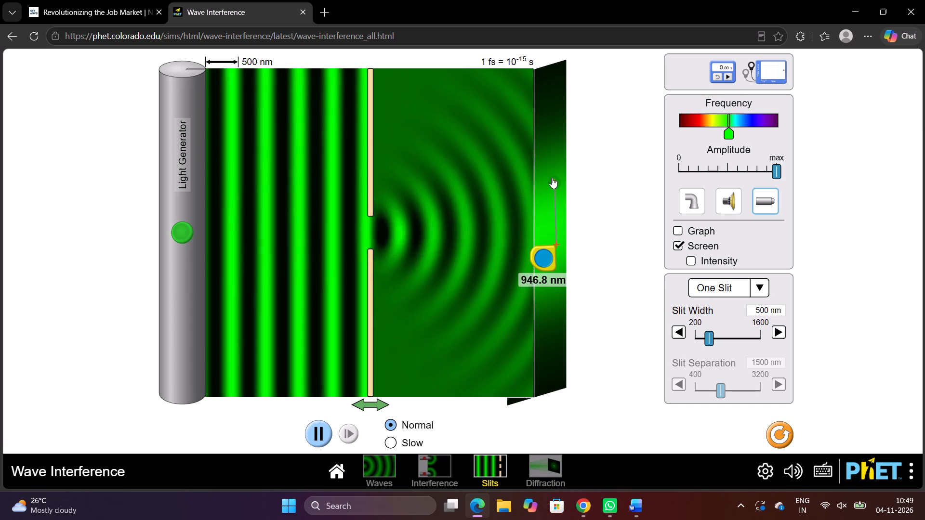
drag(552, 178, 552, 179)
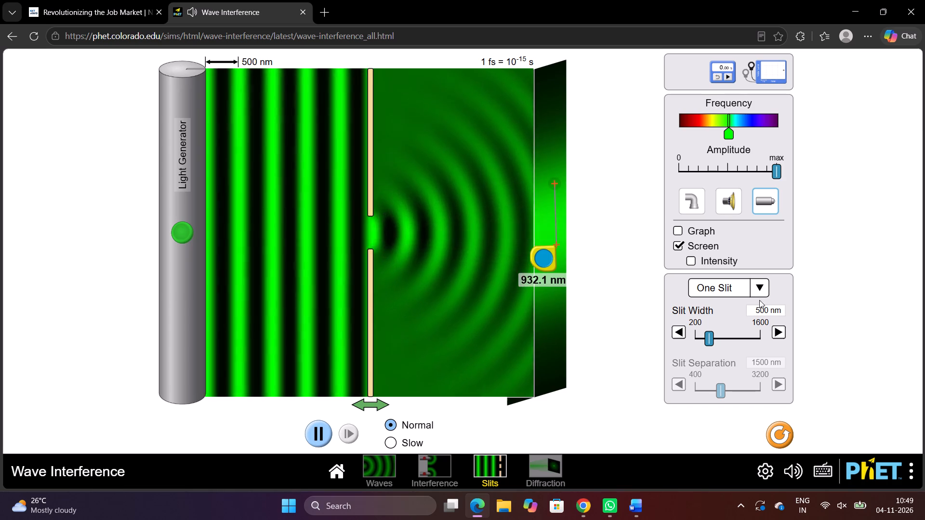
Change the barrier to Two Slits.
click(763, 290)
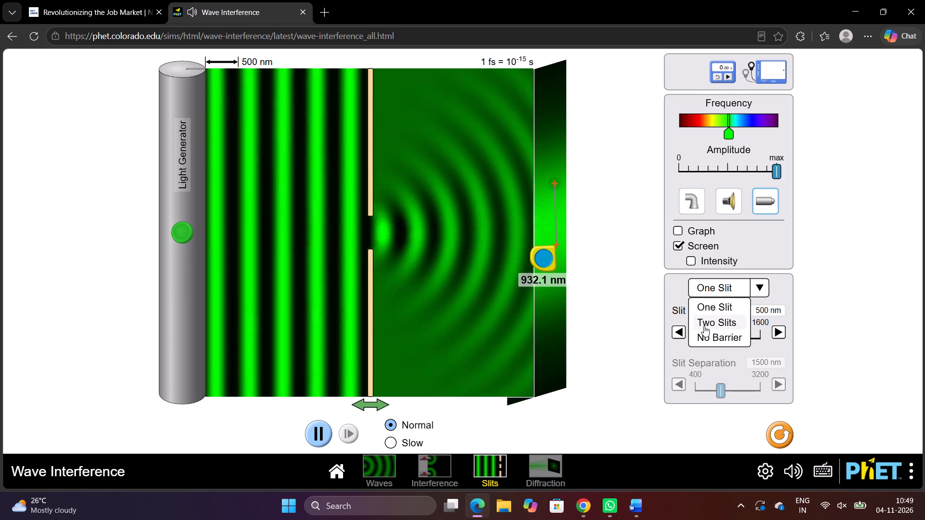
click(704, 326)
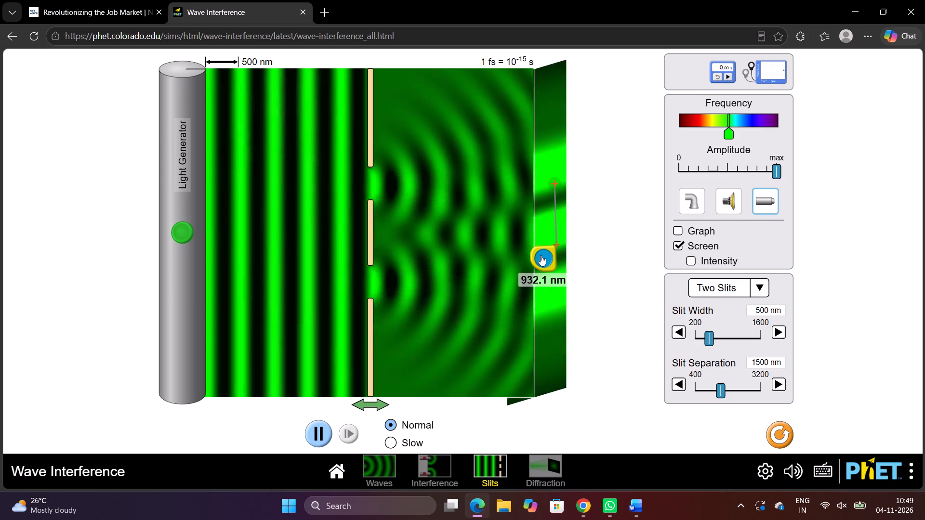
Measure upward with the tape from the lower bright fringe's bottom edge across the lower, central and upper fringes in turn.
drag(541, 255, 536, 334)
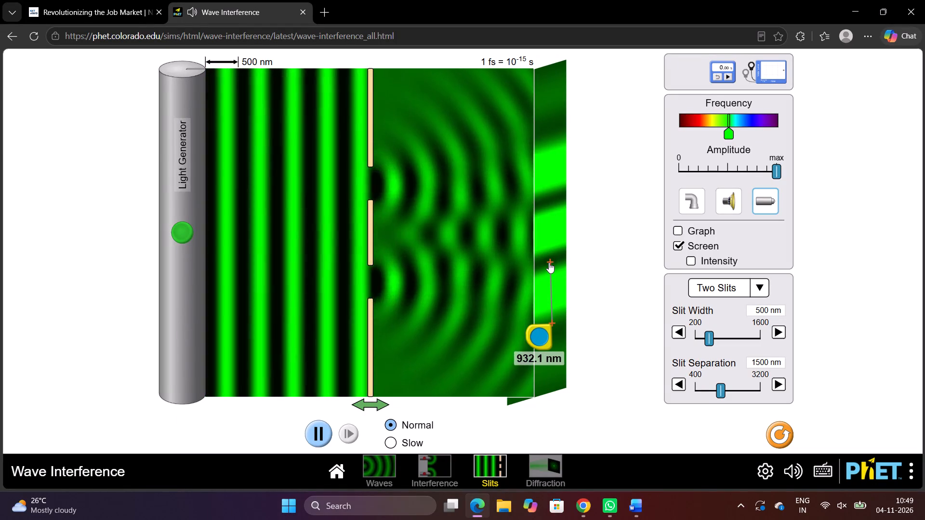
drag(549, 262, 549, 270)
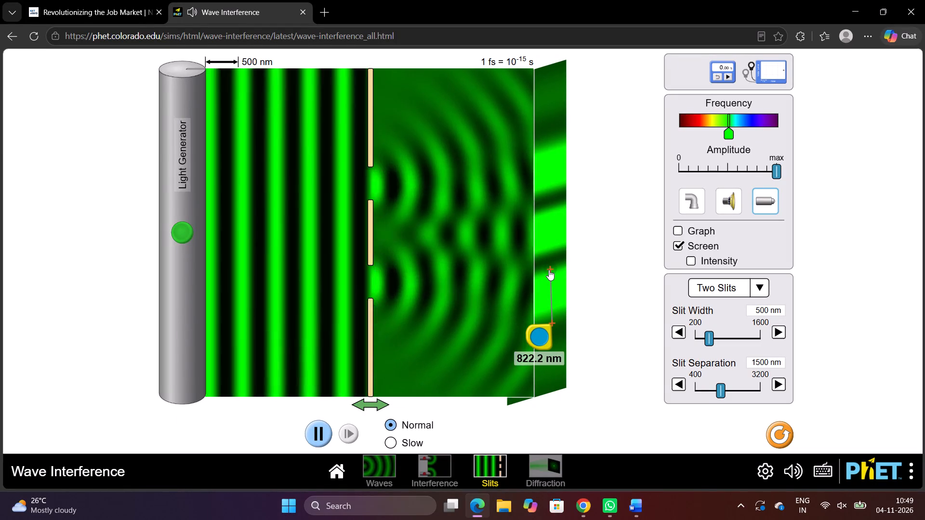
drag(550, 268, 553, 206)
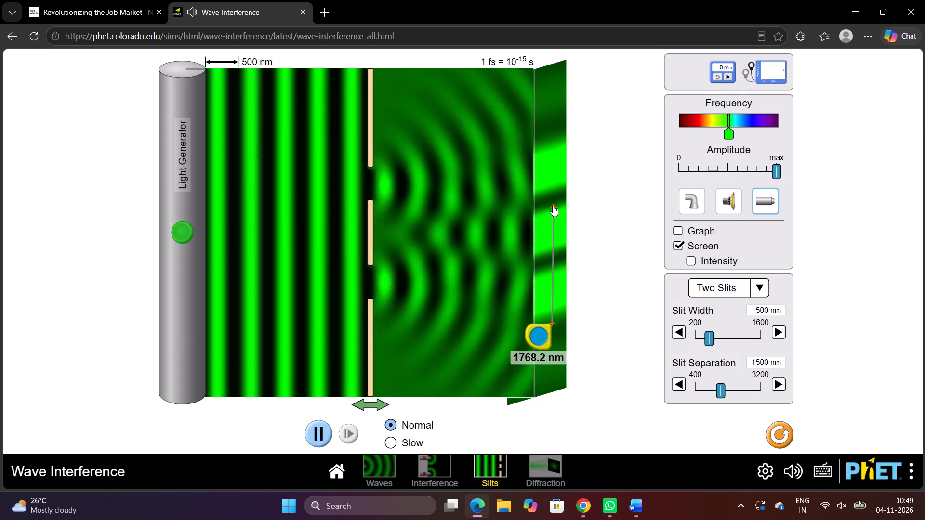
drag(553, 206, 551, 205)
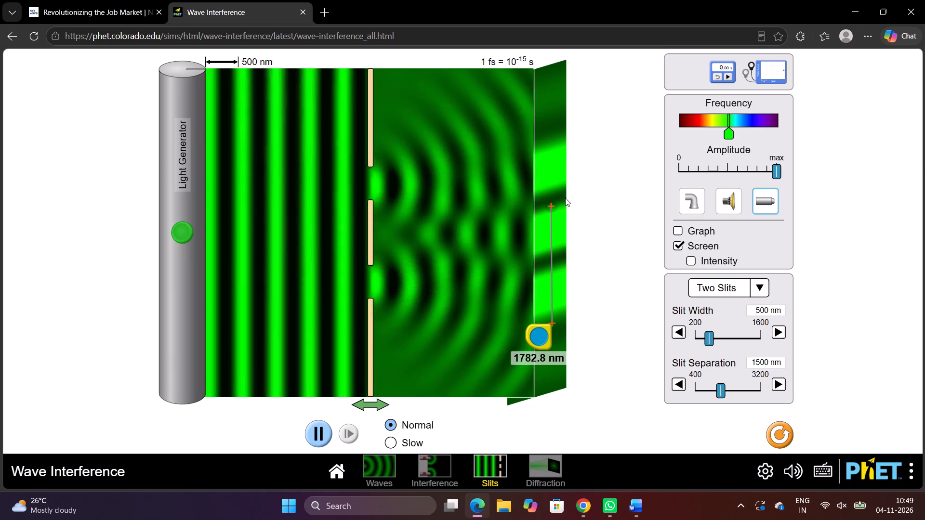
drag(552, 201, 550, 139)
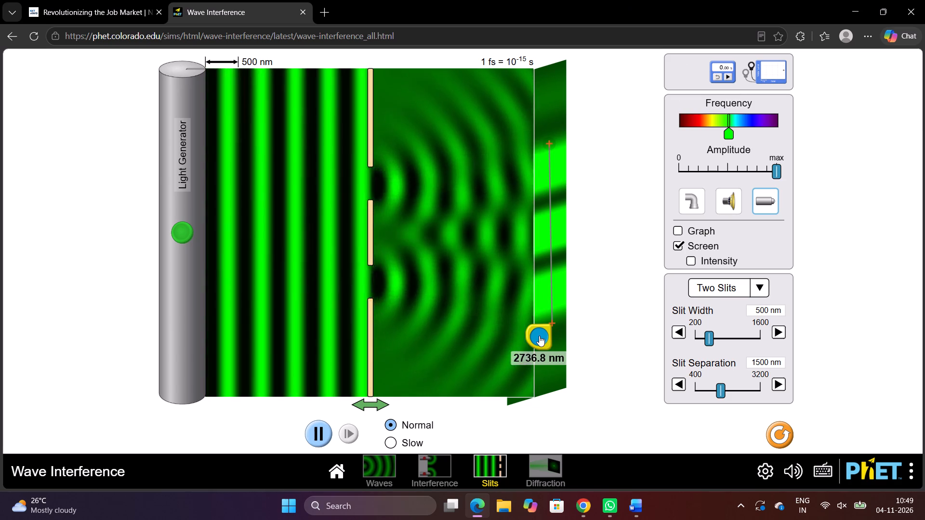
Move the tape base to the dark gap above the central fringe and measure down to the lower bright fringe's bottom edge.
drag(539, 336, 555, 205)
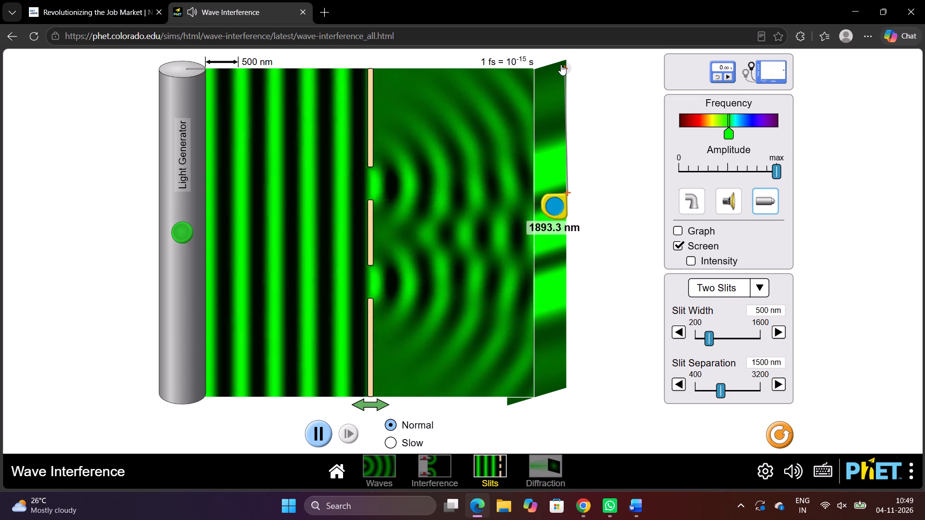
drag(565, 61, 566, 307)
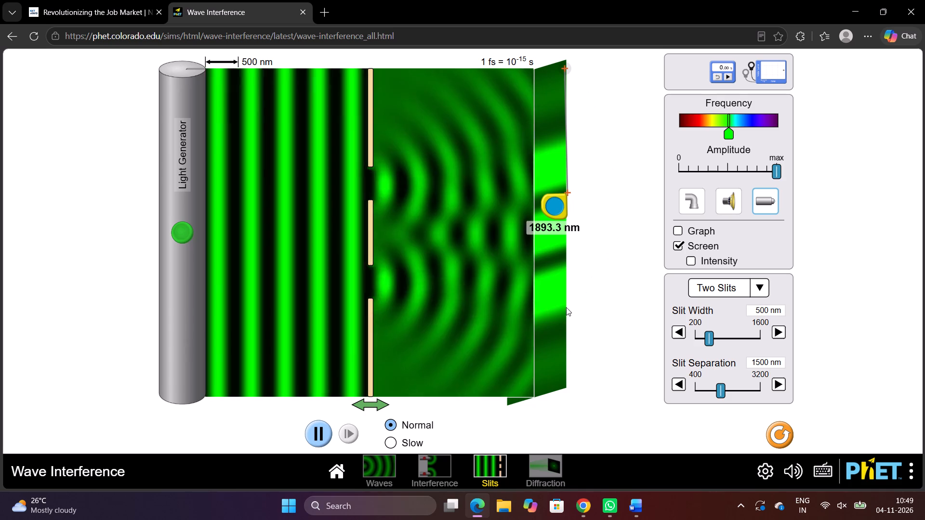
click(564, 61)
drag(564, 61, 563, 67)
drag(563, 67, 563, 341)
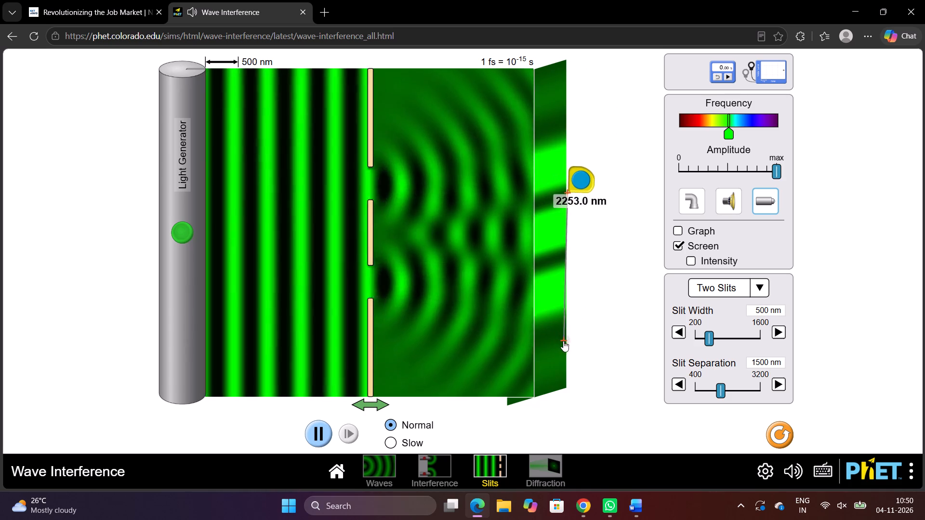
drag(563, 341, 561, 317)
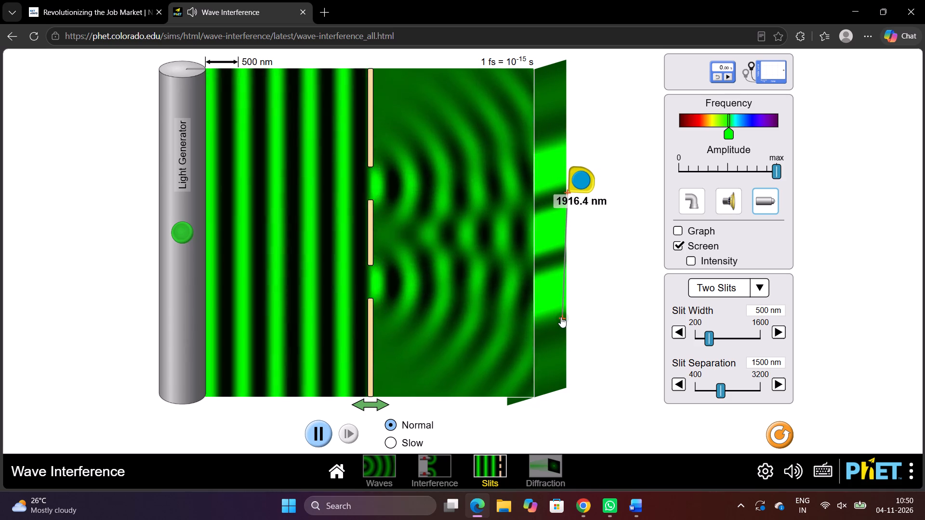
Reposition the tape base in the dark gap below the central fringe and measure the lower bright fringe's height at the screen's near edge.
drag(578, 181, 564, 207)
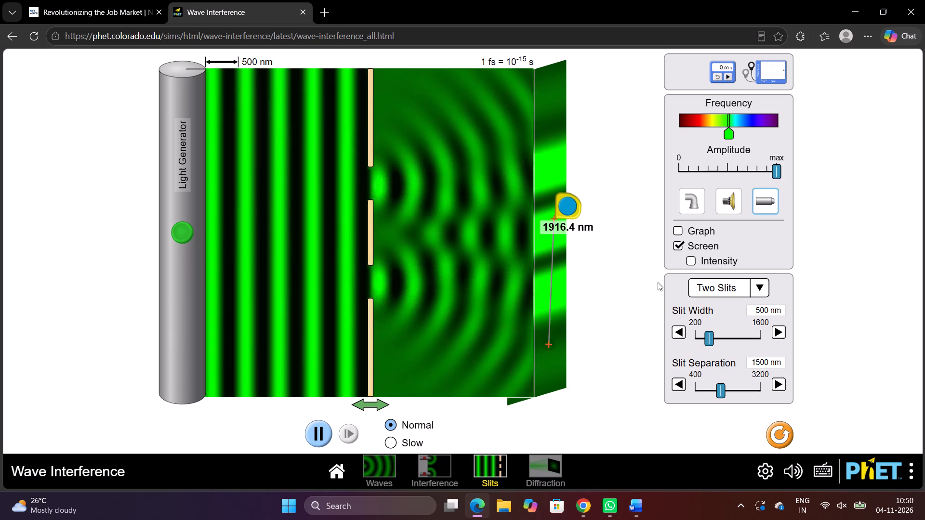
drag(547, 341, 564, 345)
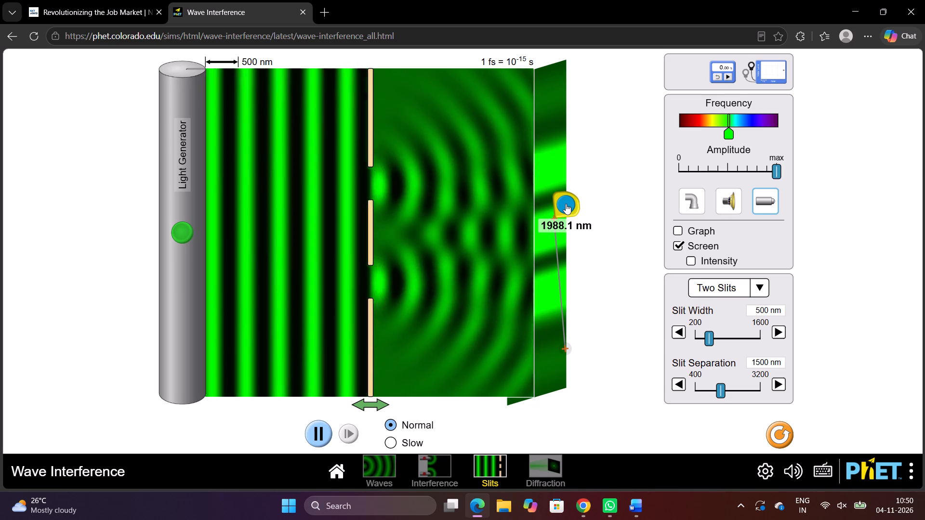
drag(566, 204, 568, 203)
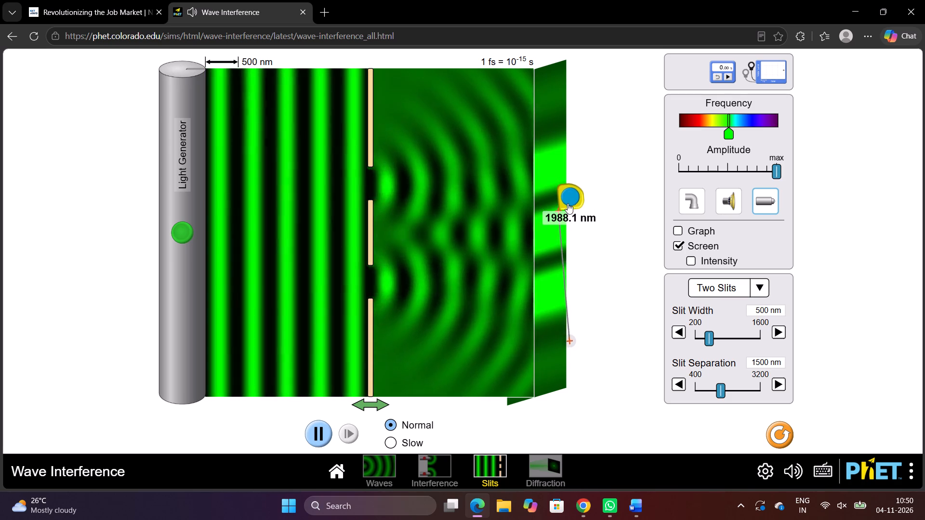
drag(568, 203, 557, 227)
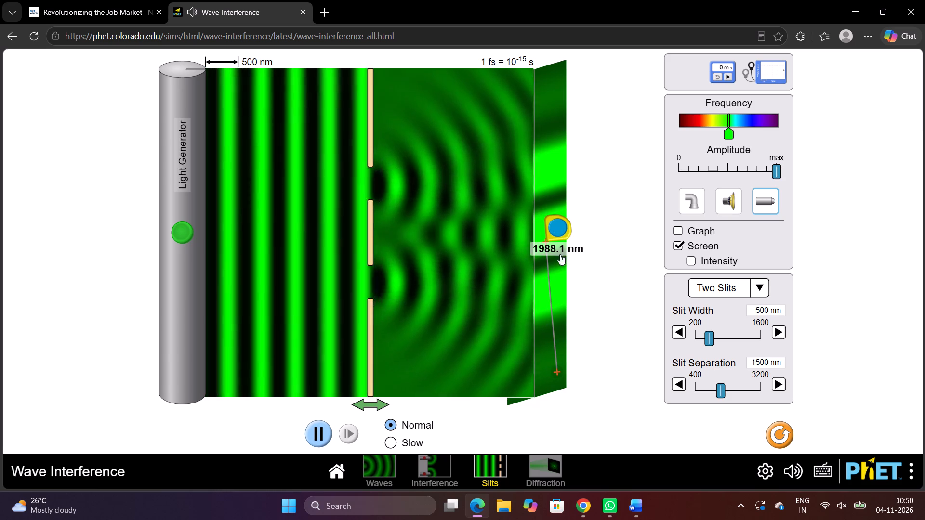
drag(555, 368, 542, 318)
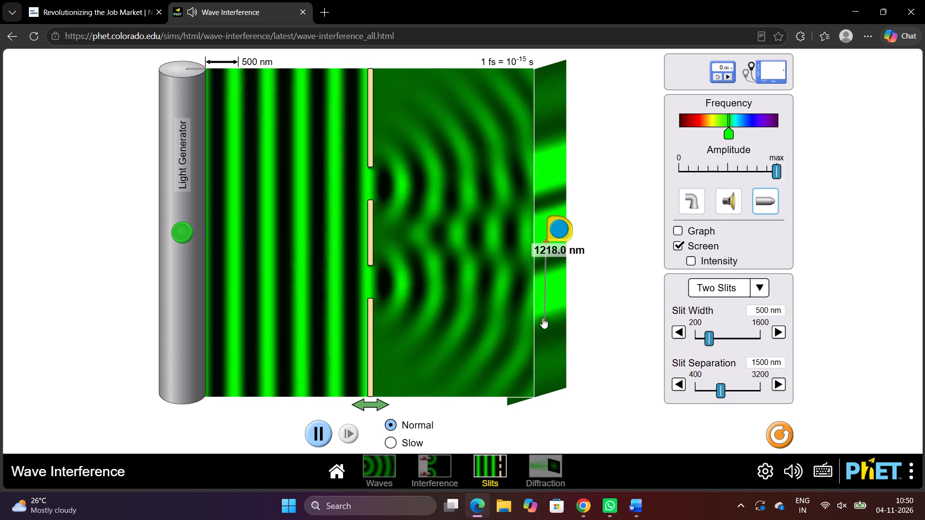
drag(542, 318, 545, 311)
drag(559, 219, 559, 236)
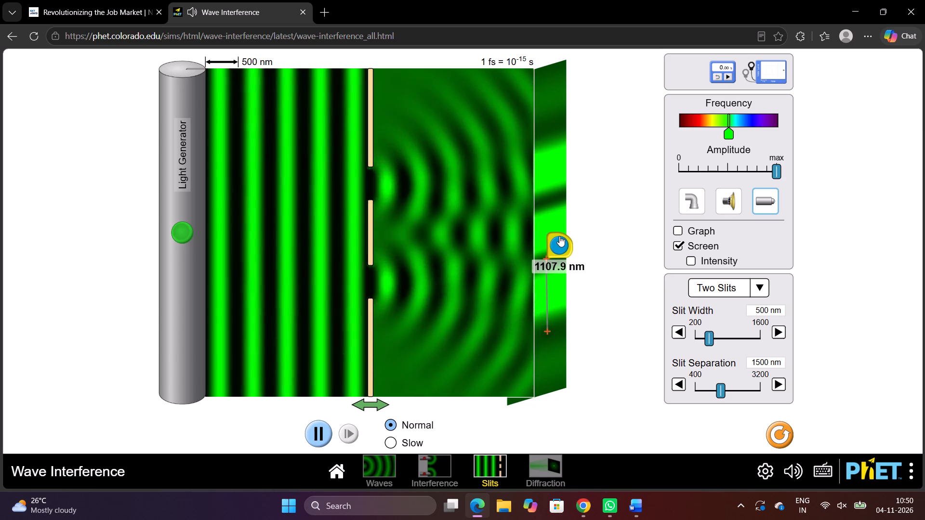
drag(559, 236, 545, 238)
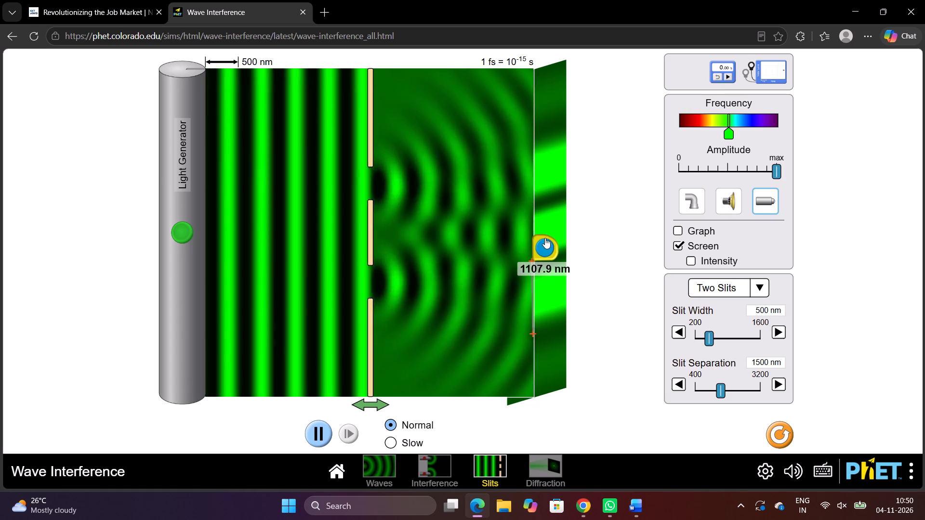
drag(545, 238, 547, 237)
drag(536, 333, 536, 315)
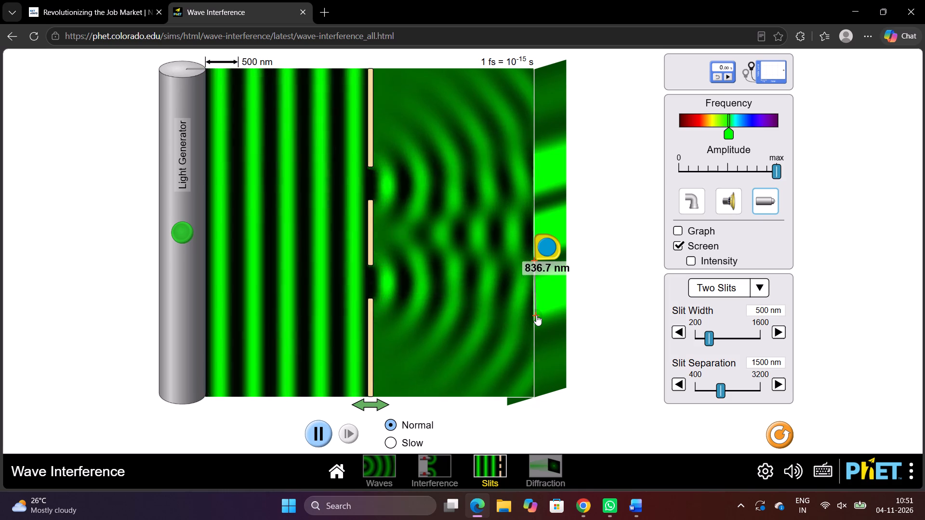
drag(538, 314, 537, 302)
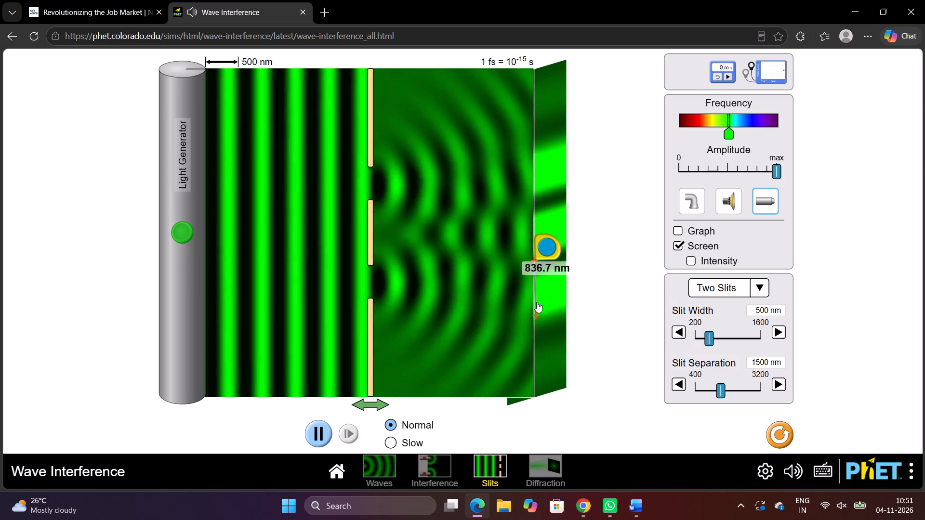
Shift the tape to the central bright fringe's bottom edge and measure its height up to the top edge.
drag(537, 302, 562, 218)
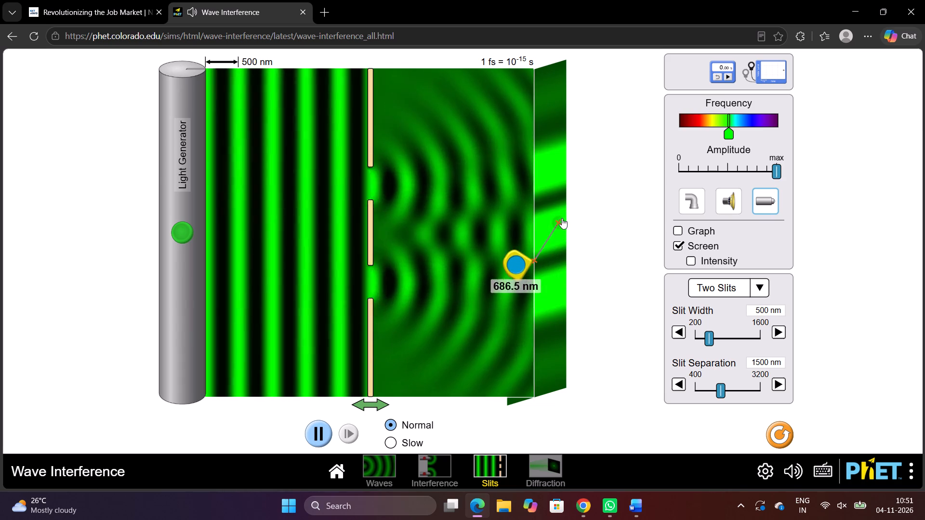
drag(562, 218, 543, 211)
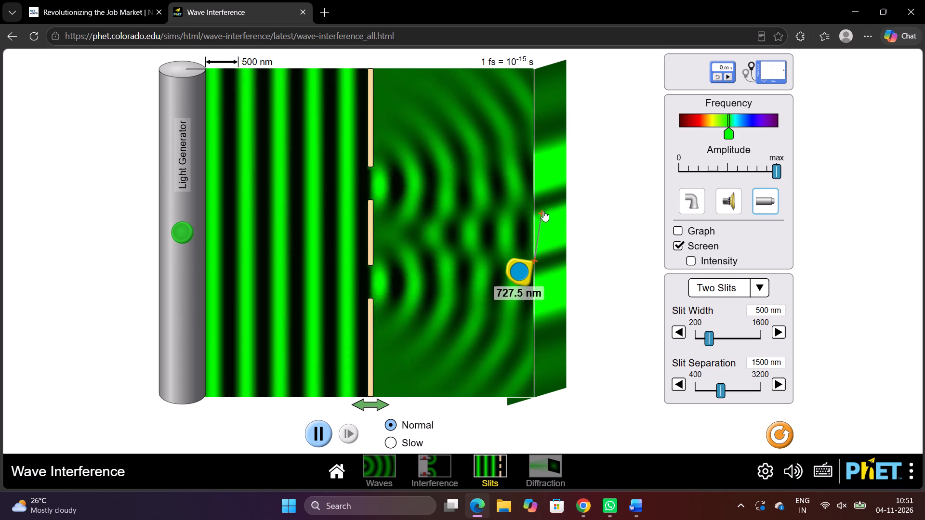
drag(543, 211, 553, 277)
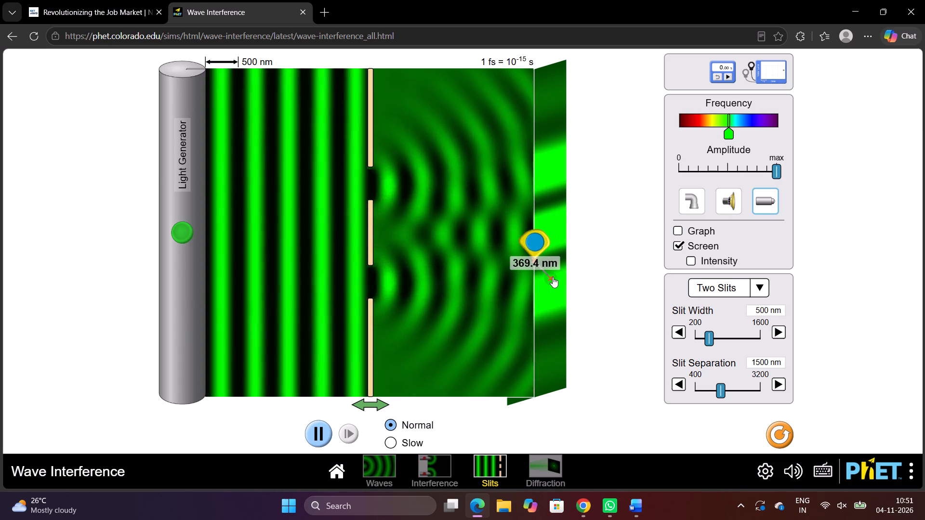
drag(535, 233, 555, 217)
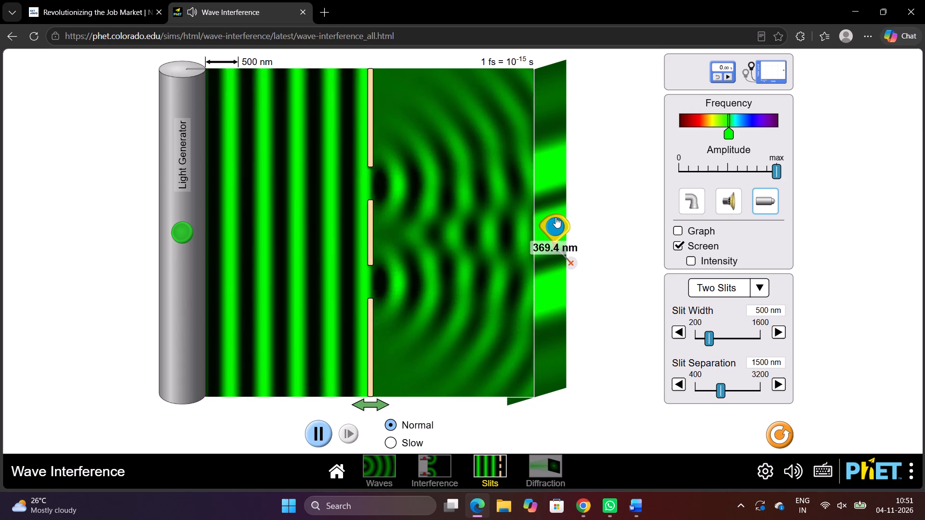
drag(555, 217, 557, 218)
drag(567, 262, 550, 262)
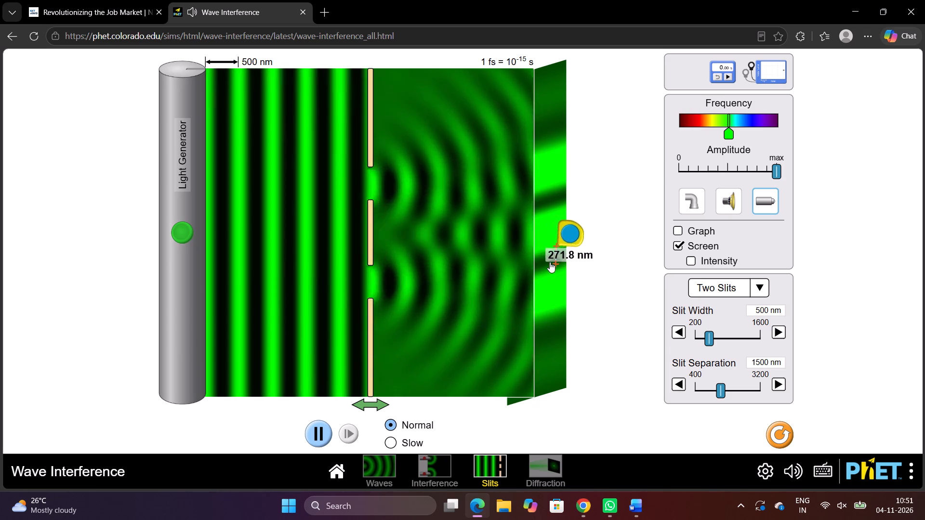
drag(550, 262, 554, 209)
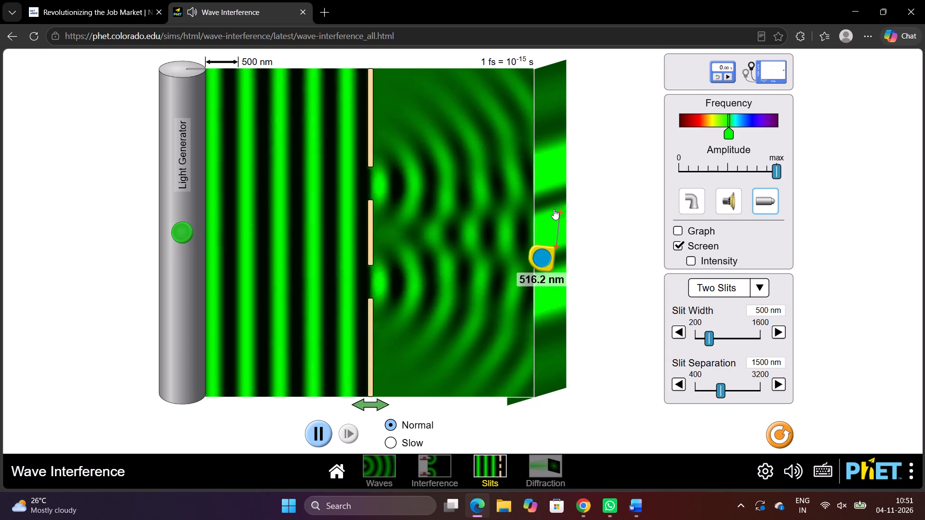
drag(554, 209, 552, 209)
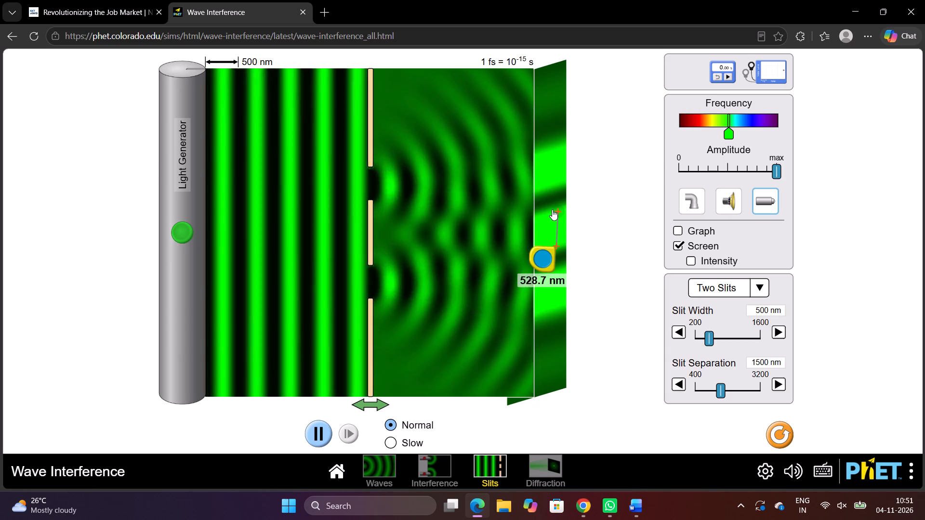
Measure from the central bright fringe's bottom edge across the dark gap to the lower bright fringe.
drag(552, 209, 564, 234)
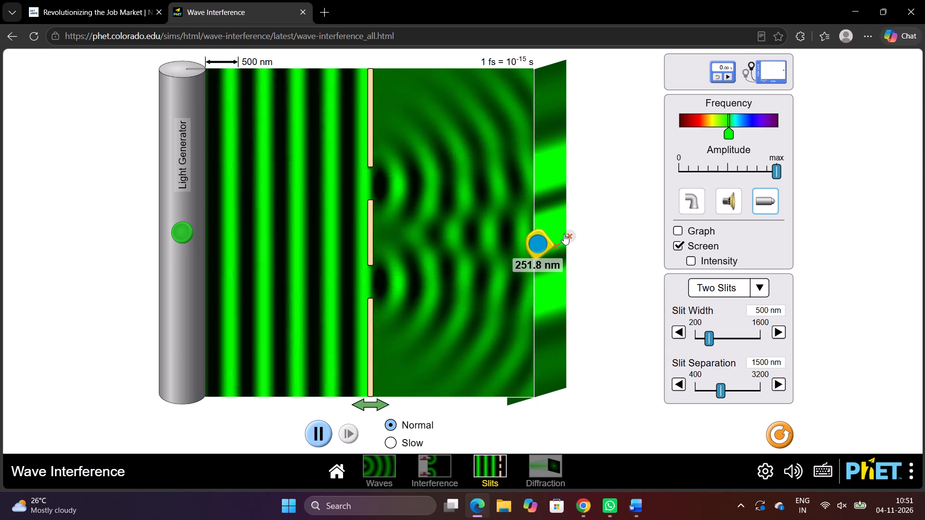
drag(564, 234, 563, 235)
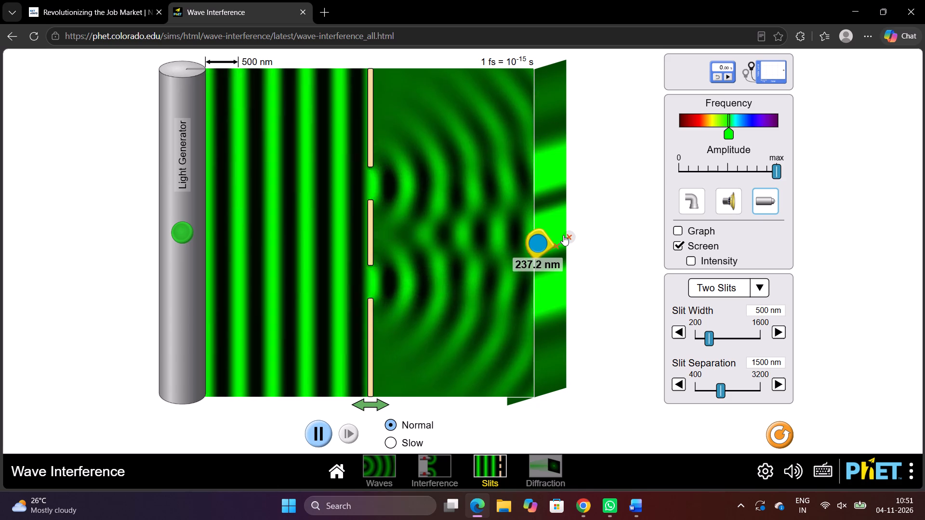
drag(563, 235, 543, 264)
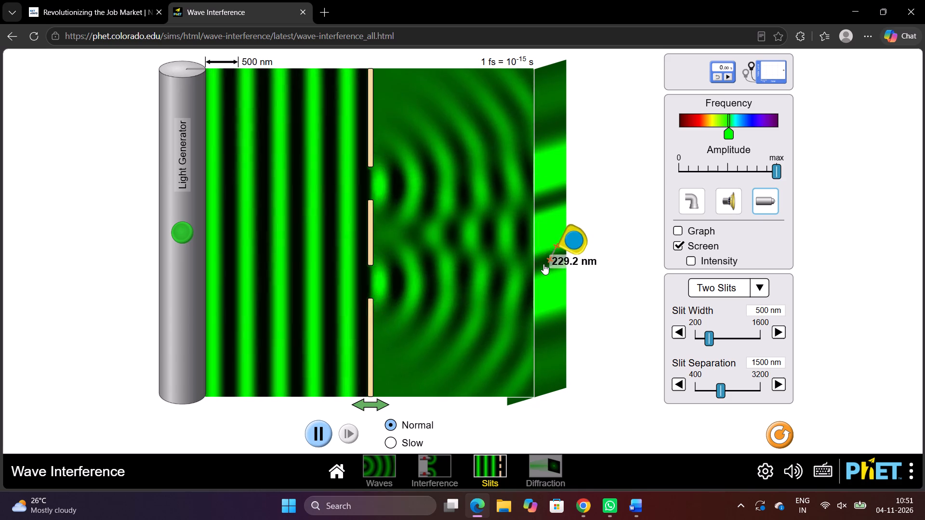
drag(543, 264, 544, 269)
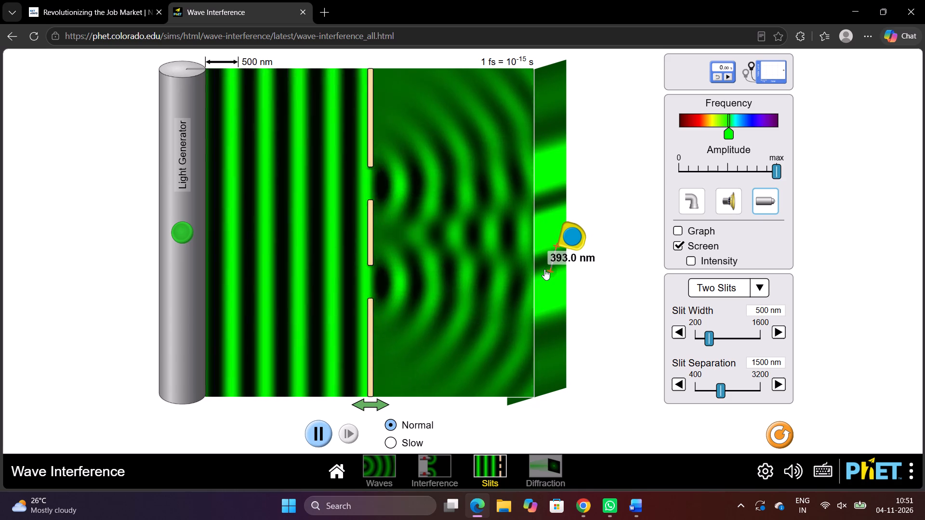
drag(544, 269, 576, 226)
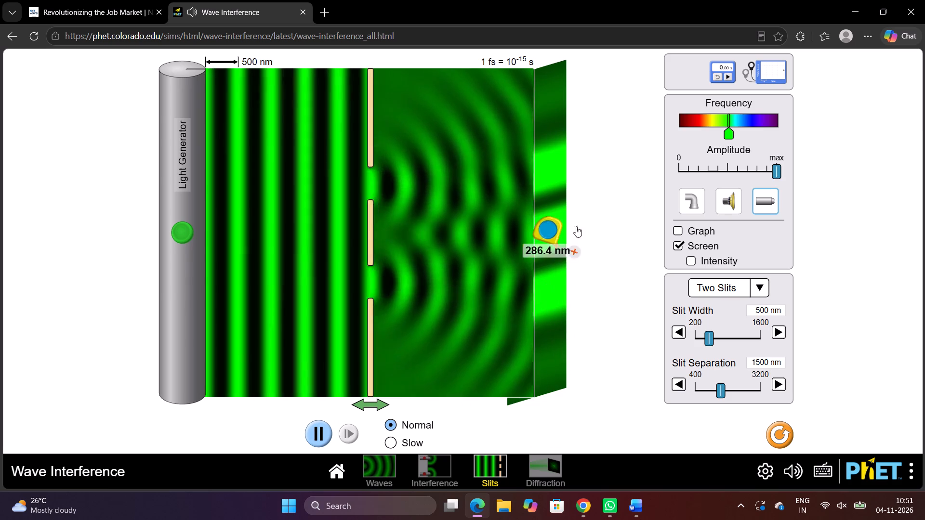
Extend the tape from the central bright fringe's bottom edge to the upper bright fringe's top edge to measure the span.
drag(576, 226, 551, 139)
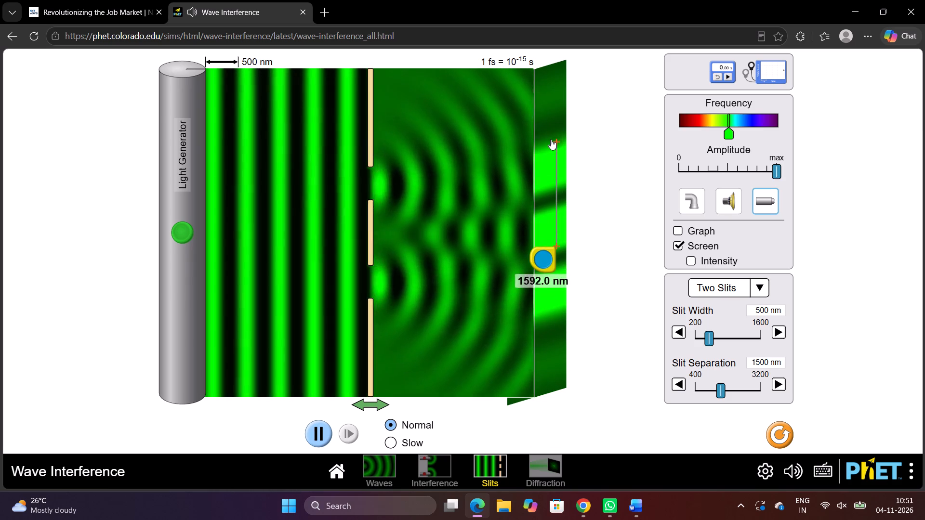
drag(551, 139, 552, 143)
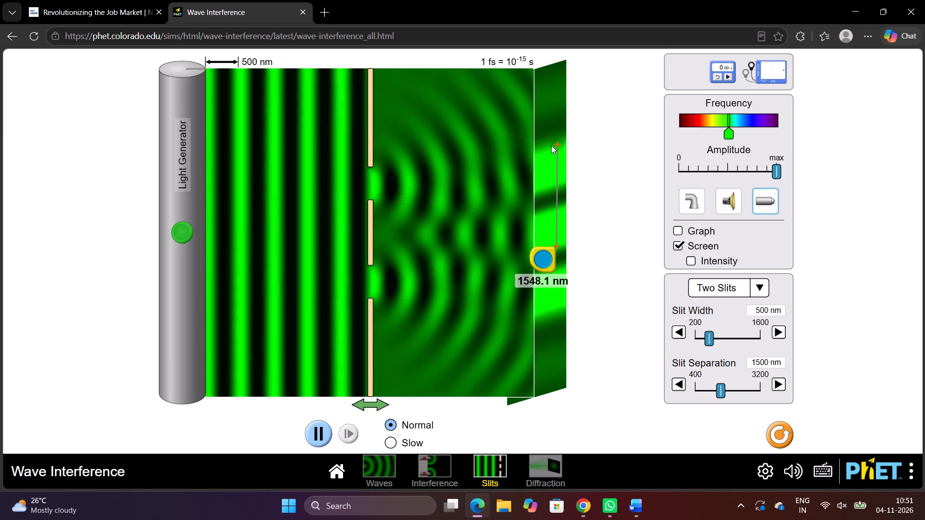
Move the tape base to the middle of the central bright fringe and measure down to the lower bright fringe's bottom edge.
drag(541, 246, 541, 239)
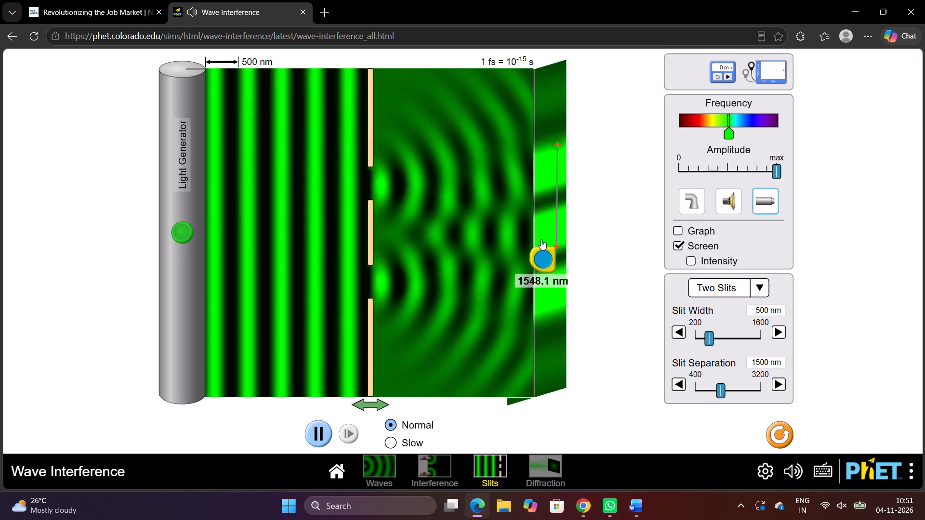
drag(541, 239, 539, 220)
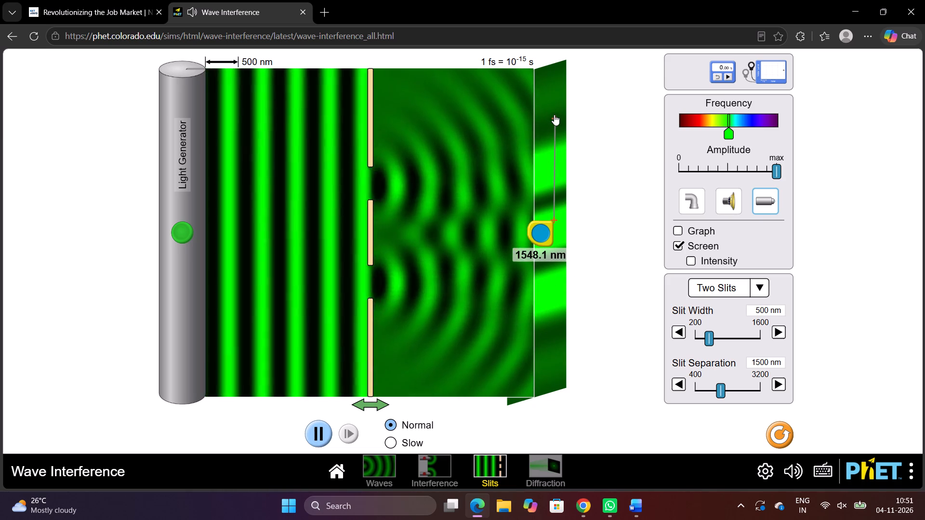
drag(554, 115, 548, 319)
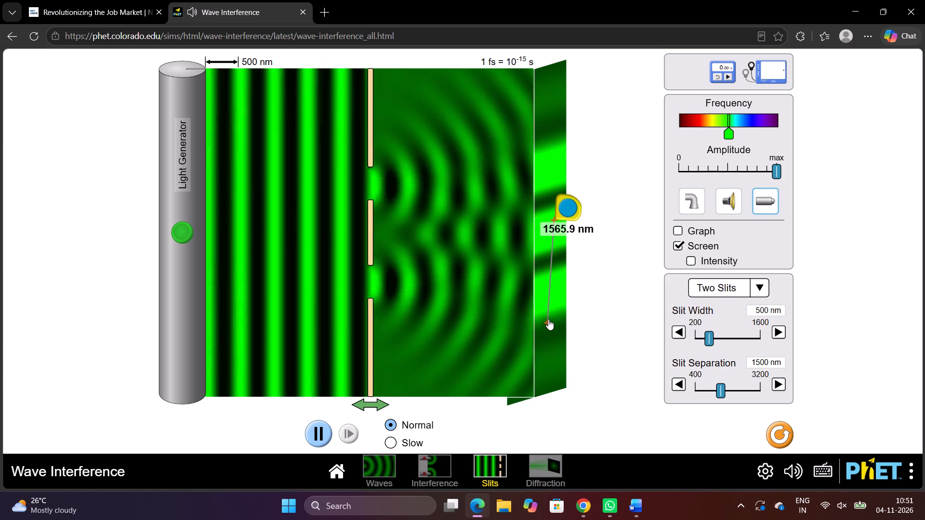
Align the tape vertically from the middle of the central bright fringe to the lower bright fringe's bottom edge.
drag(548, 319, 555, 316)
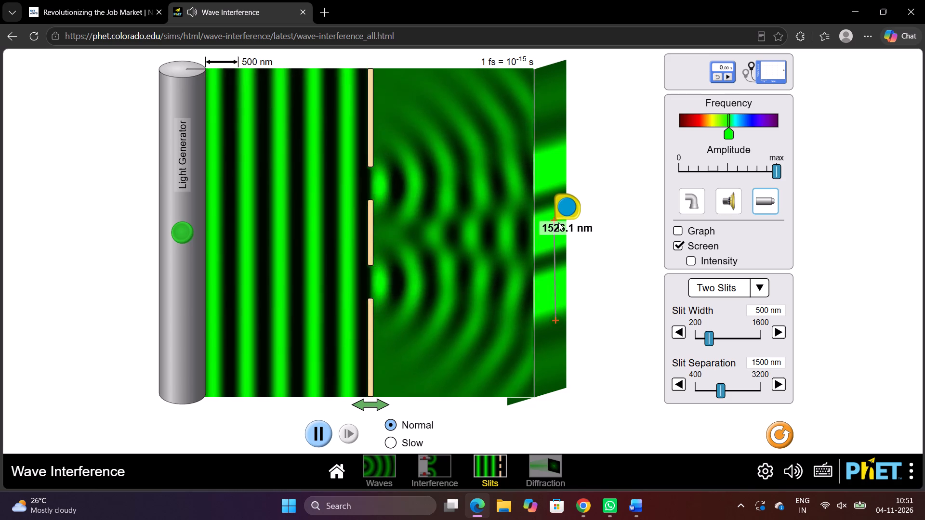
Move the tape base into the wave region just before the central bright fringe and measure to the lower and upper bright fringes.
drag(561, 195, 536, 222)
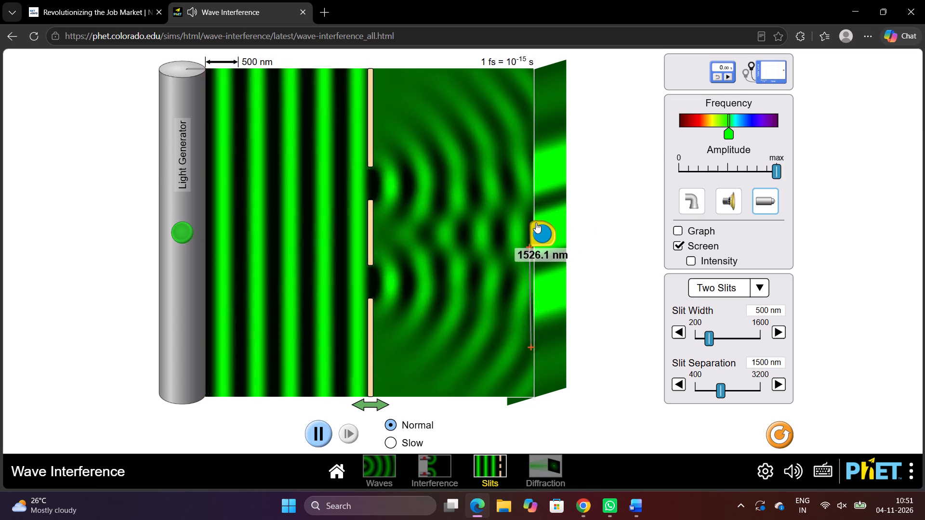
drag(536, 222, 517, 221)
click(517, 221)
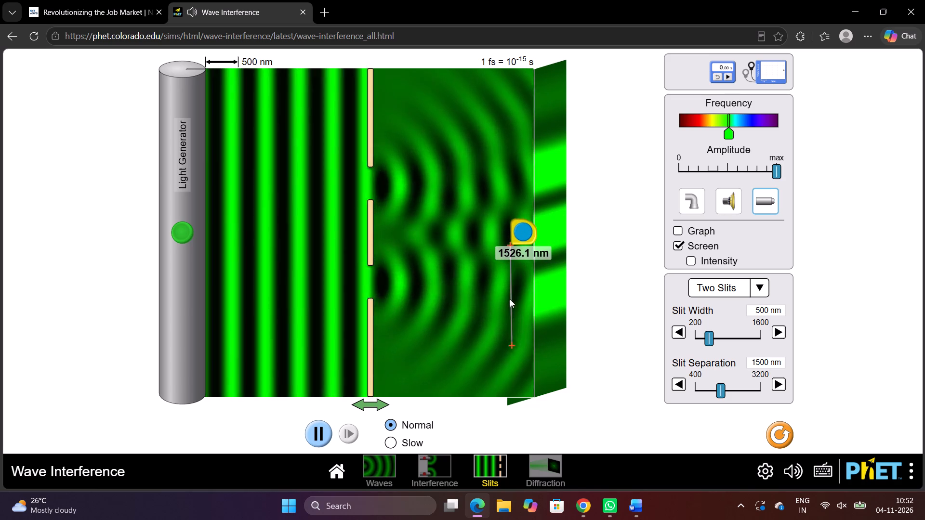
drag(509, 339, 544, 314)
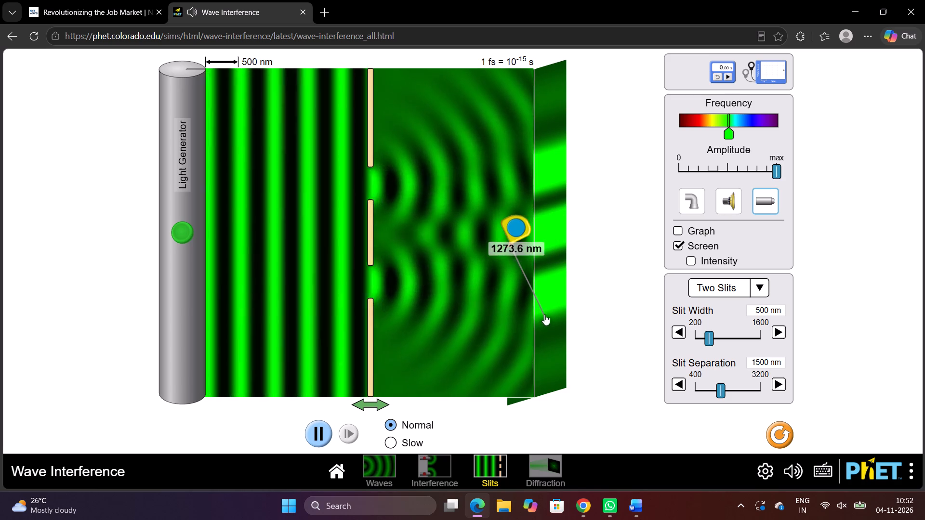
drag(544, 314, 538, 158)
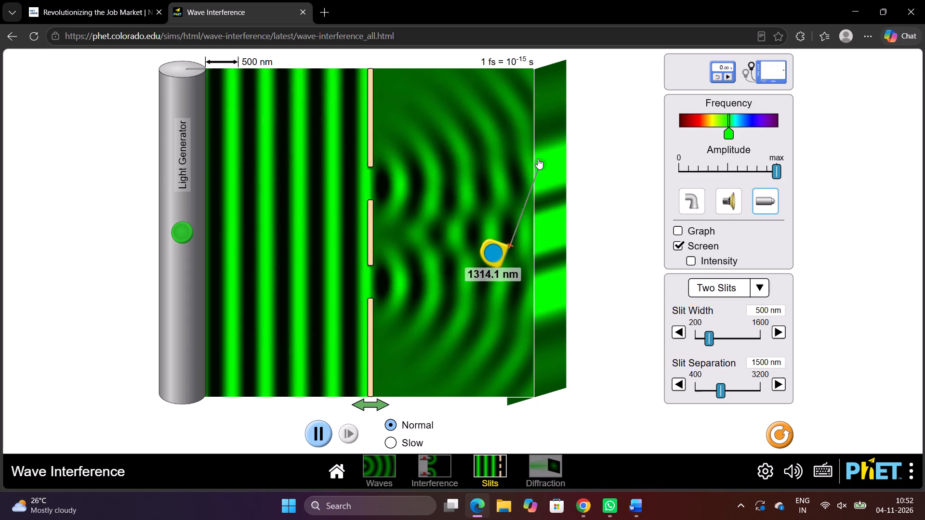
drag(538, 158, 538, 159)
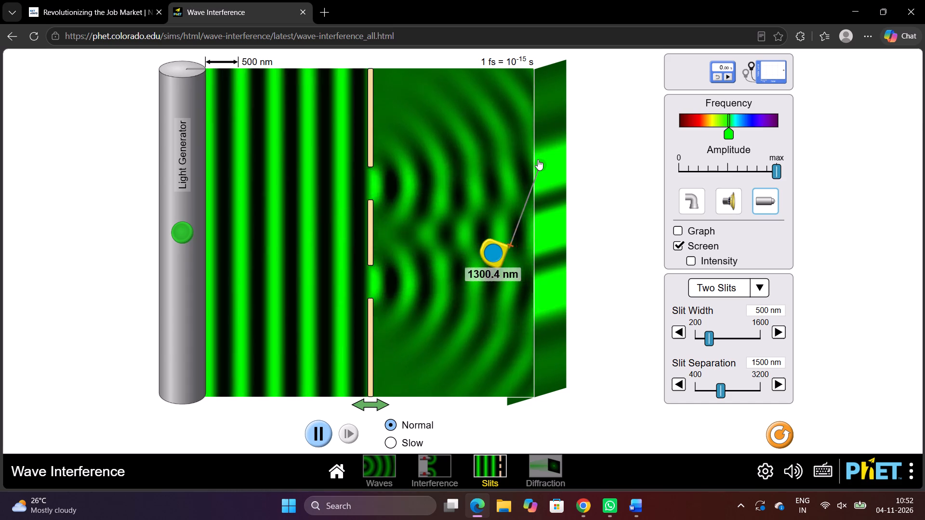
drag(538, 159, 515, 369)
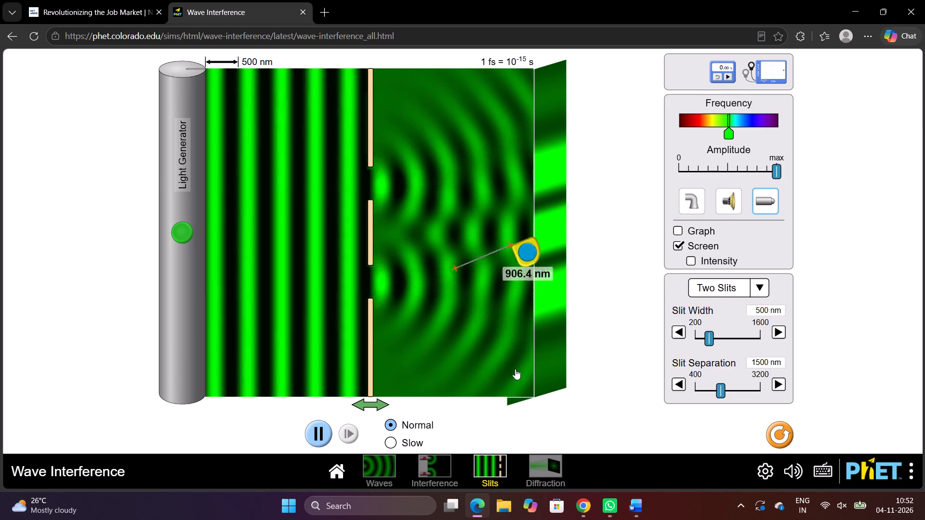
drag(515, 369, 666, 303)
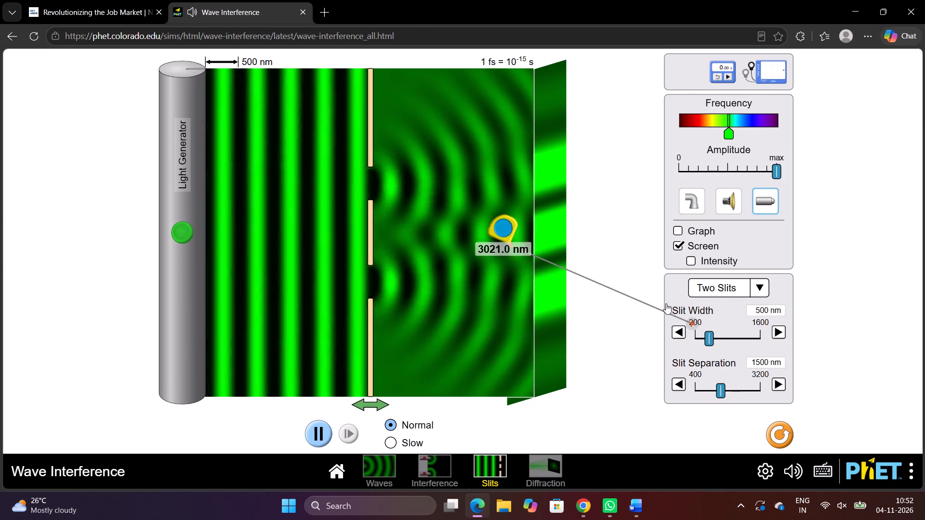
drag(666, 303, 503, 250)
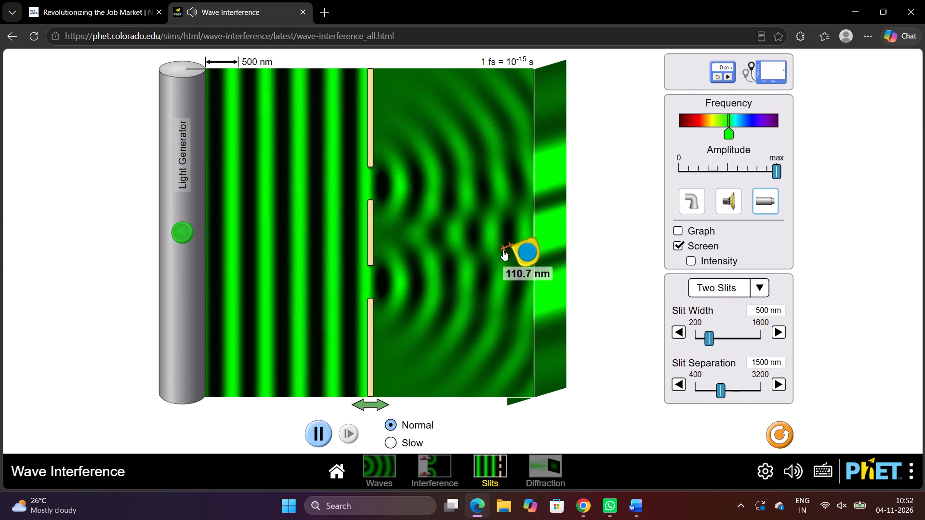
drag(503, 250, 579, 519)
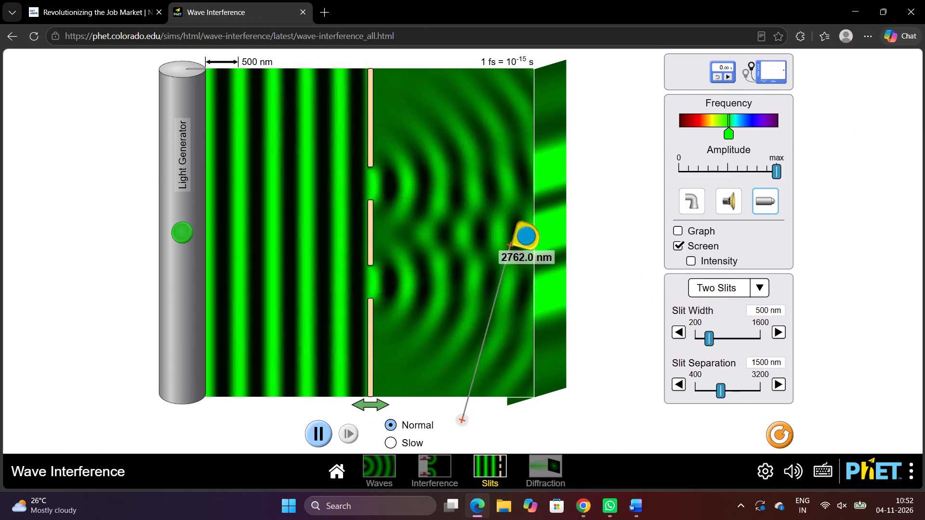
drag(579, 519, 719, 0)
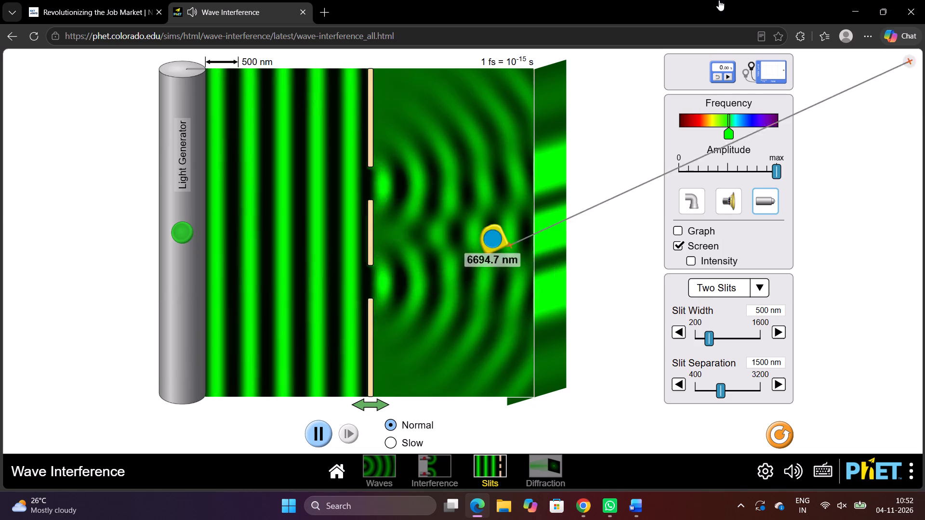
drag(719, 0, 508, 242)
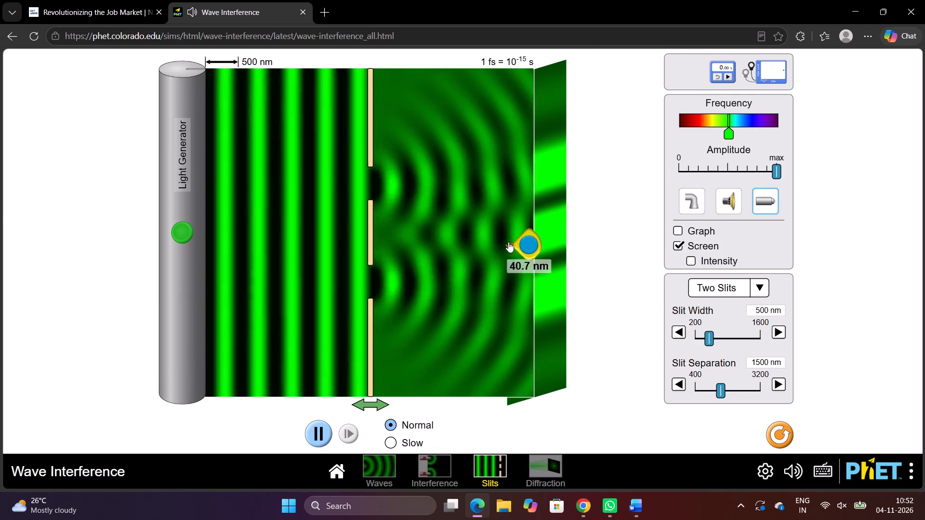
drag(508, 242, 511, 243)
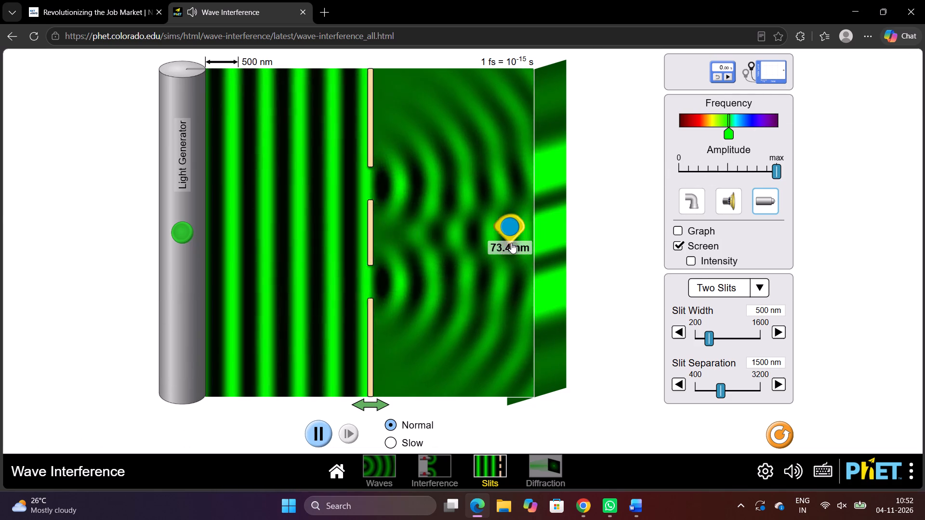
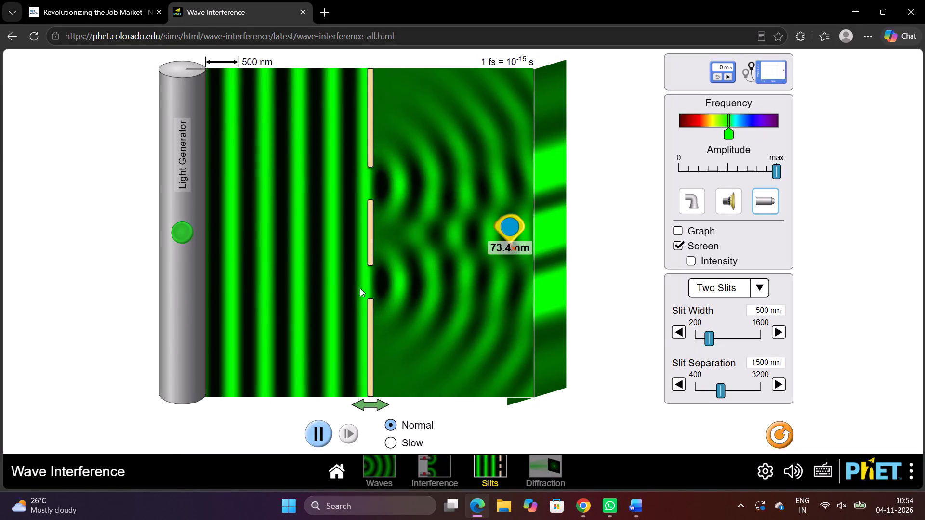
Extend the tape's end to the screen's front edge beside the central bright fringe and bring it back close to its base.
drag(512, 247, 530, 252)
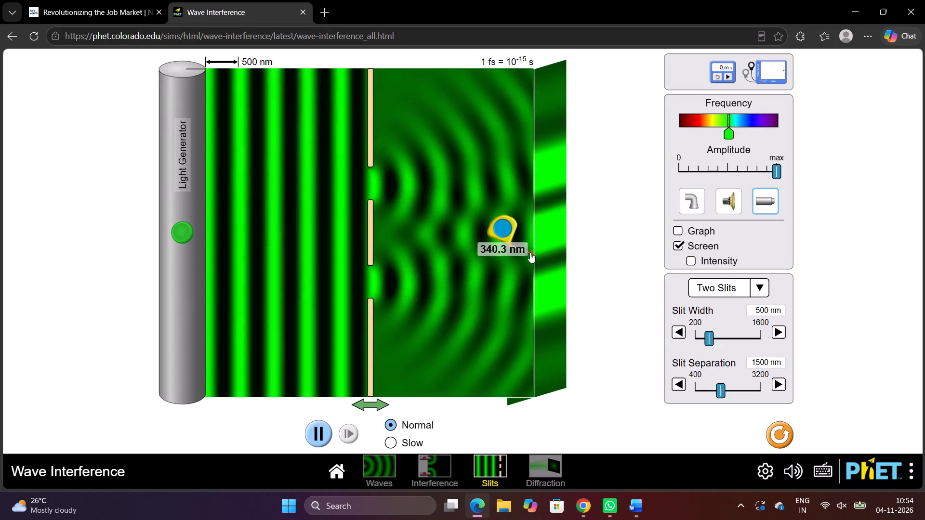
drag(530, 252, 507, 243)
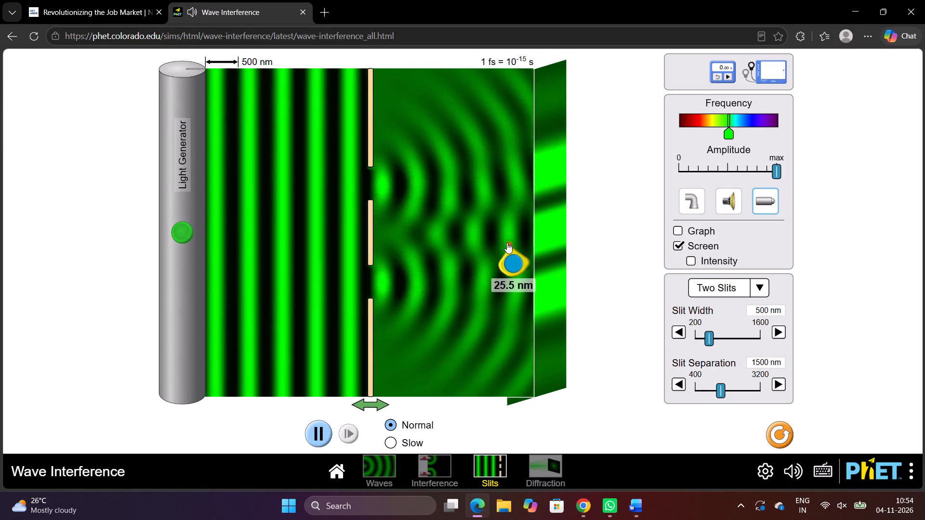
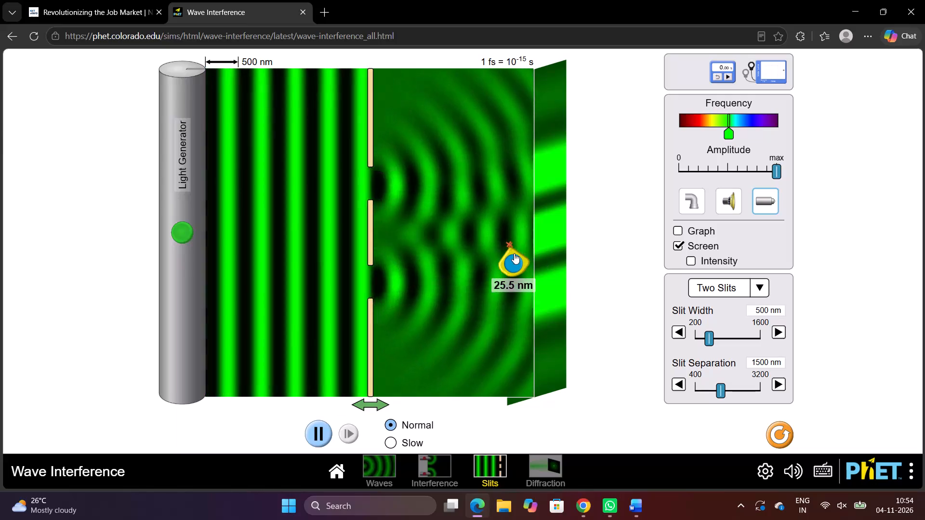
Move the retracted measuring tape to the screen's outer edge, just below the lower bright fringe.
drag(514, 253, 544, 294)
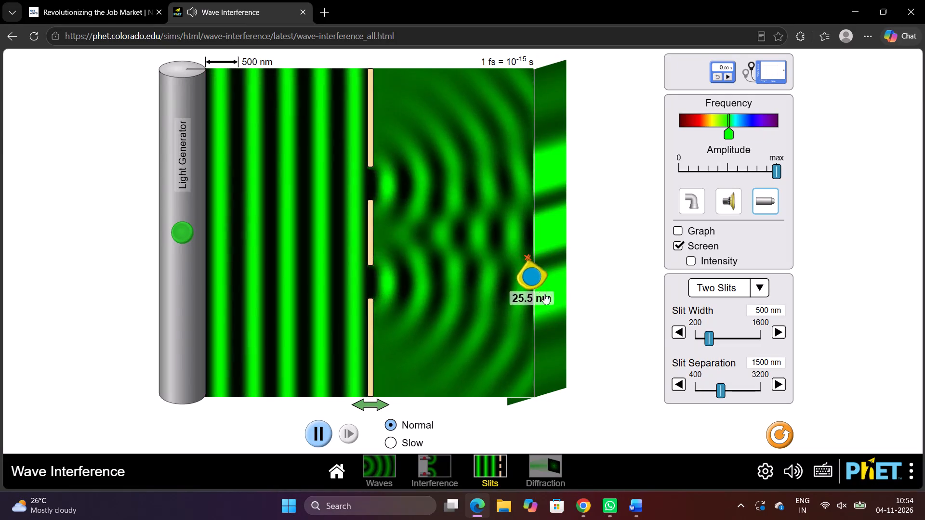
drag(544, 294, 566, 338)
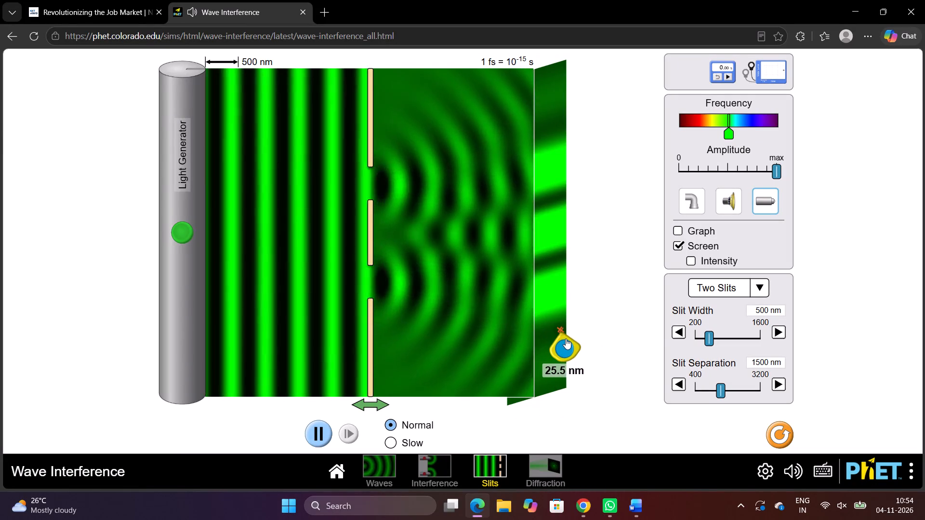
drag(566, 338, 566, 339)
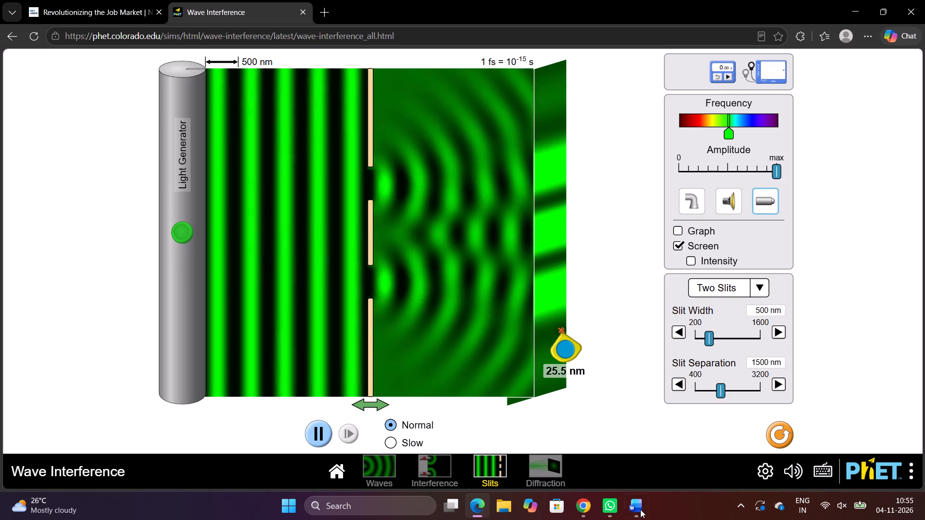
Switch to the Young's double slit lab document in Word and review its procedure, observation table, formula, result, discussion and conclusion sections.
click(636, 502)
scroll(569, 318, down, 1)
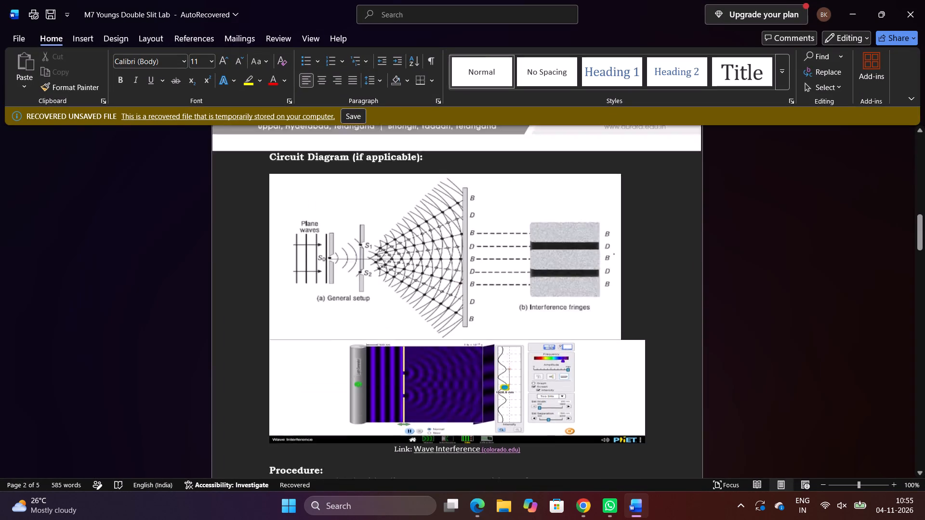
scroll(569, 318, down, 1)
scroll(569, 318, up, 1)
scroll(569, 318, down, 1)
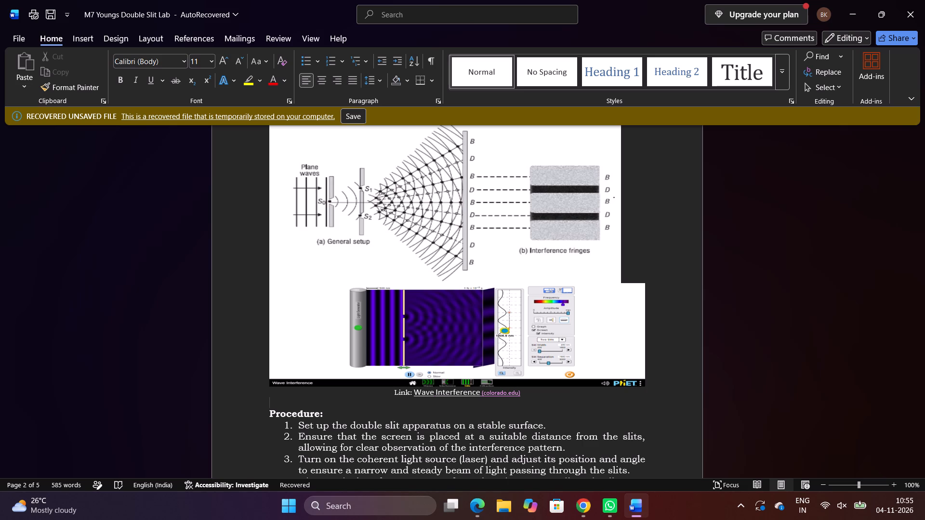
scroll(569, 318, down, 3)
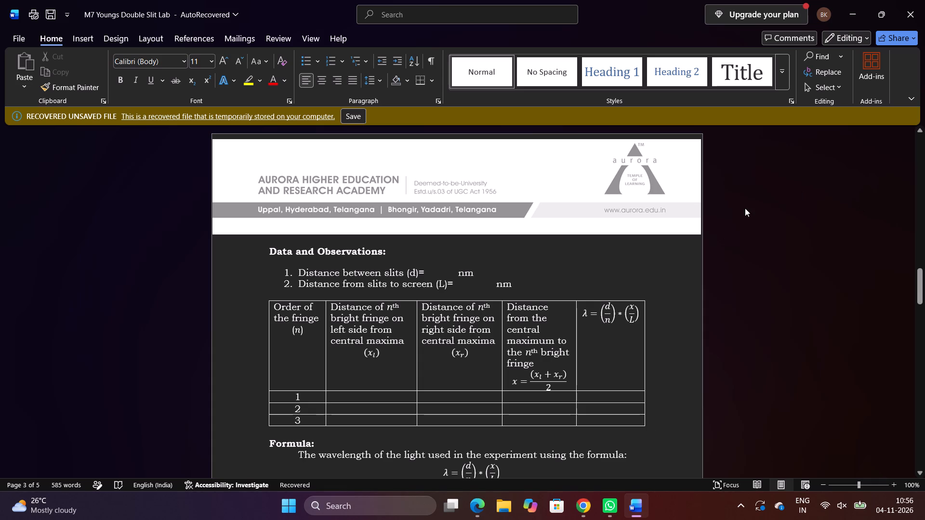
scroll(745, 208, down, 1)
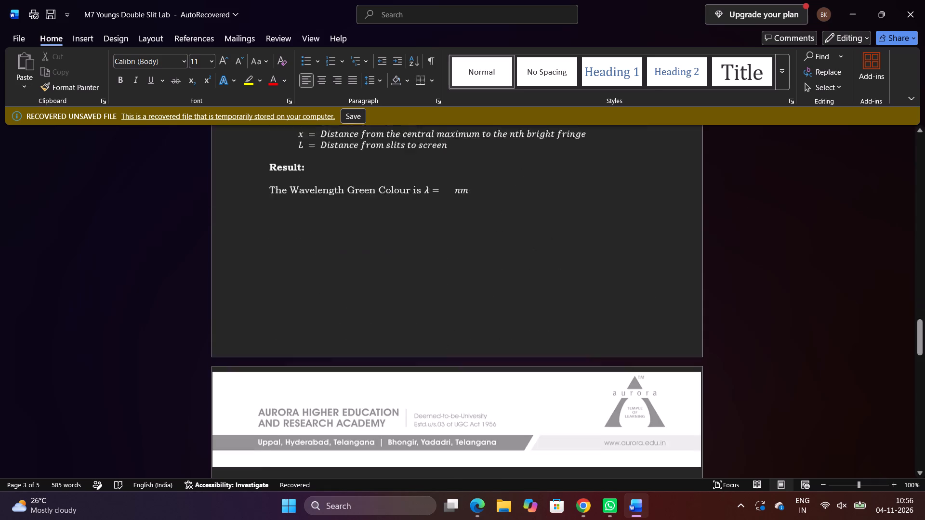
scroll(745, 208, down, 1)
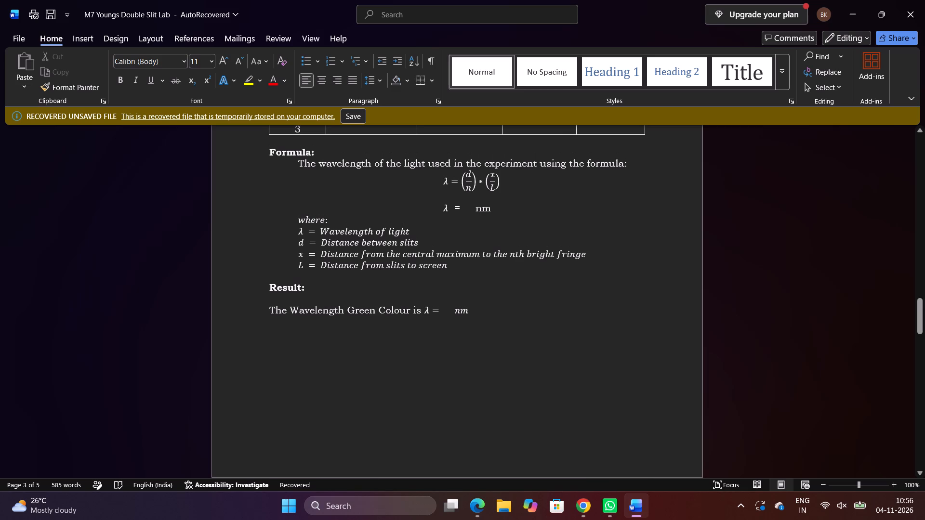
scroll(745, 208, up, 1)
scroll(745, 208, down, 1)
scroll(745, 208, up, 1)
scroll(745, 208, down, 1)
scroll(745, 208, up, 1)
scroll(745, 208, down, 1)
scroll(745, 208, up, 1)
scroll(745, 208, down, 1)
scroll(745, 208, up, 1)
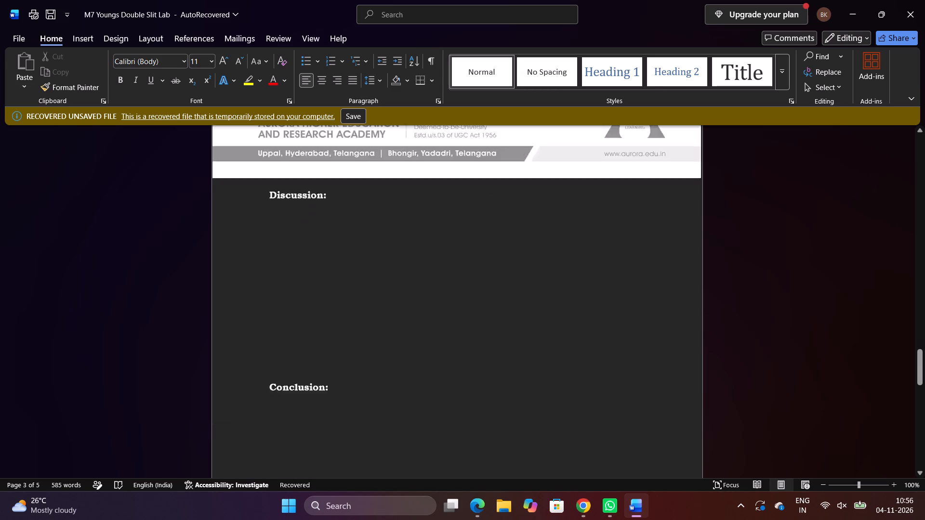
scroll(745, 208, up, 1)
scroll(745, 208, down, 1)
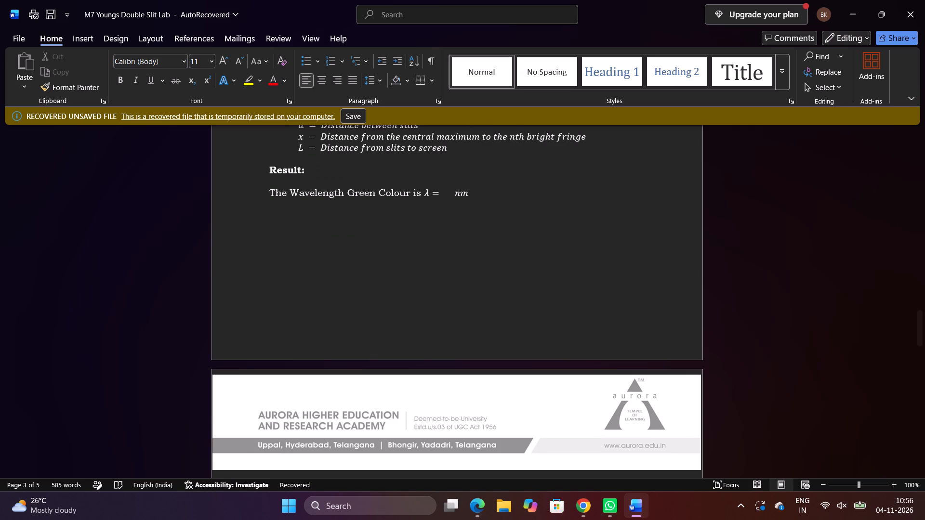
scroll(745, 208, left, 1)
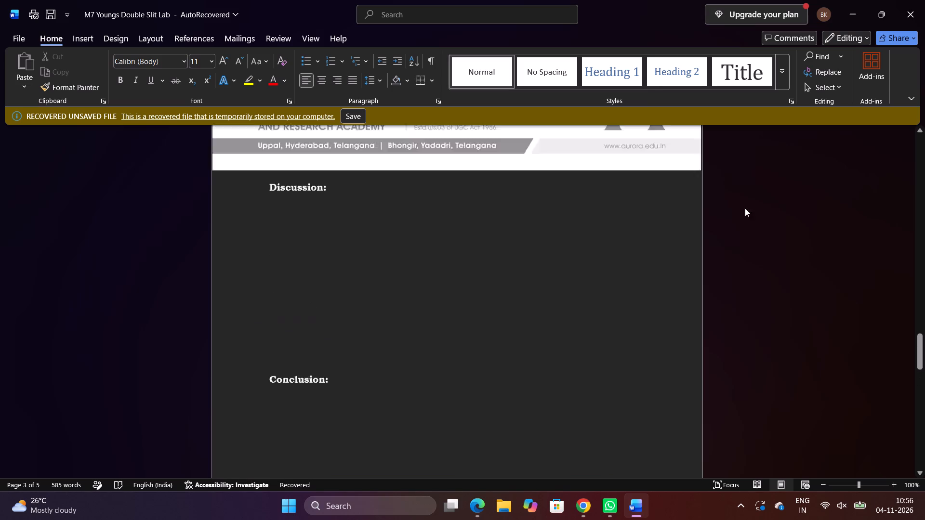
scroll(745, 208, left, 1)
scroll(745, 208, up, 6)
scroll(745, 208, down, 2)
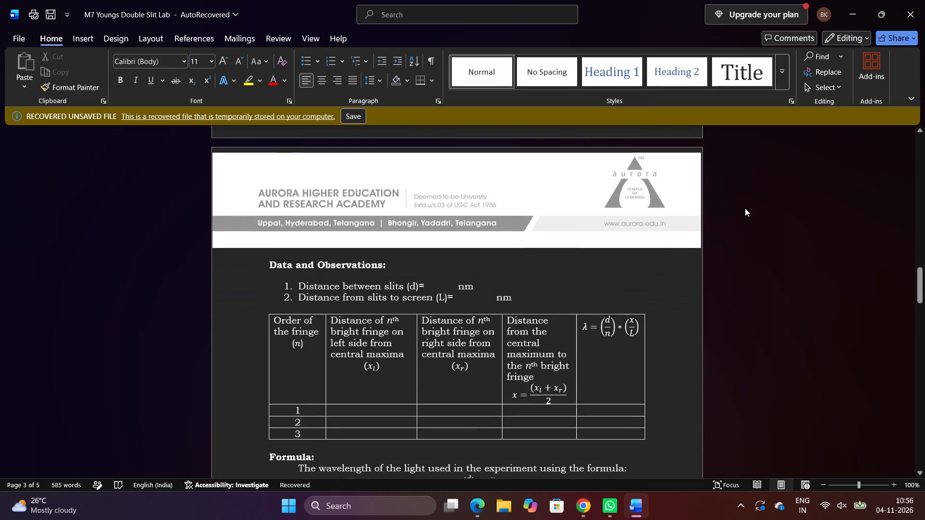
scroll(745, 208, down, 1)
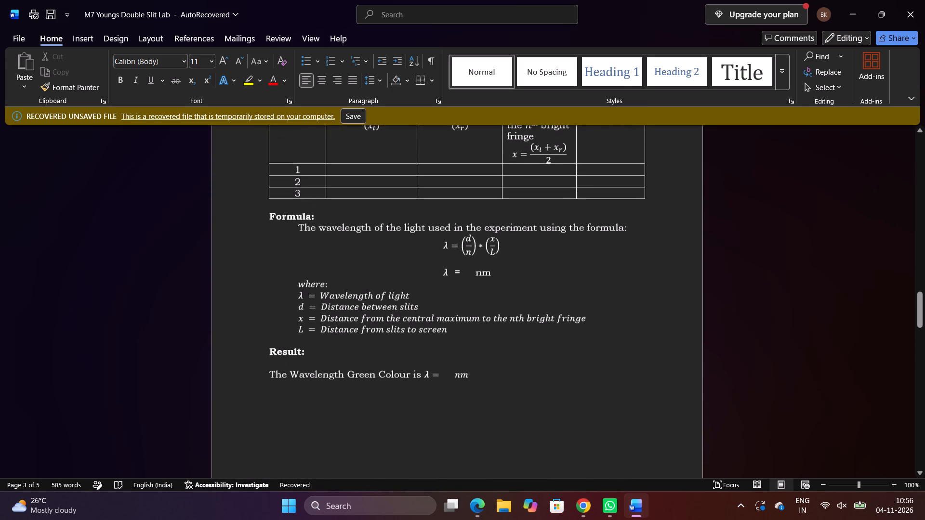
scroll(745, 208, down, 1)
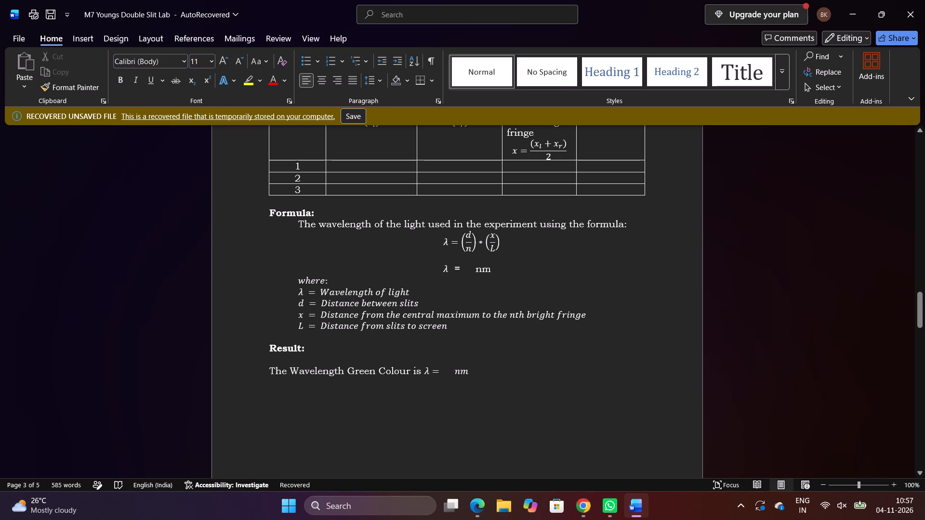
Insert the label 1ST before the wavelength equation in the Formula section, with ST formatted as superscript.
scroll(491, 236, up, 1)
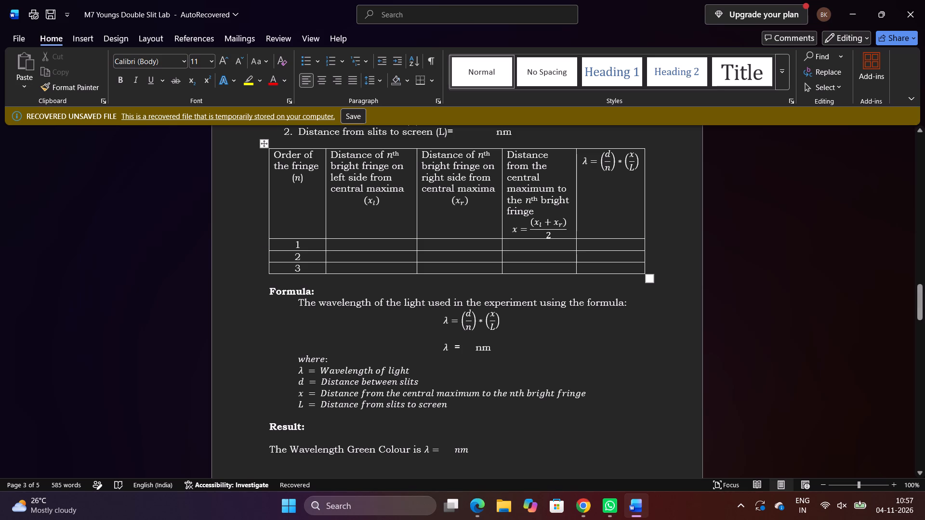
click(439, 322)
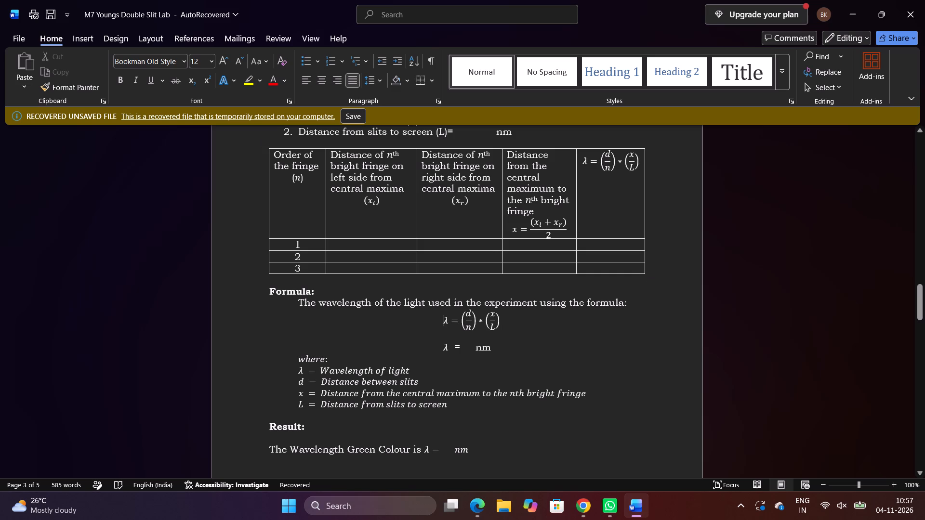
key(space)
key(1)
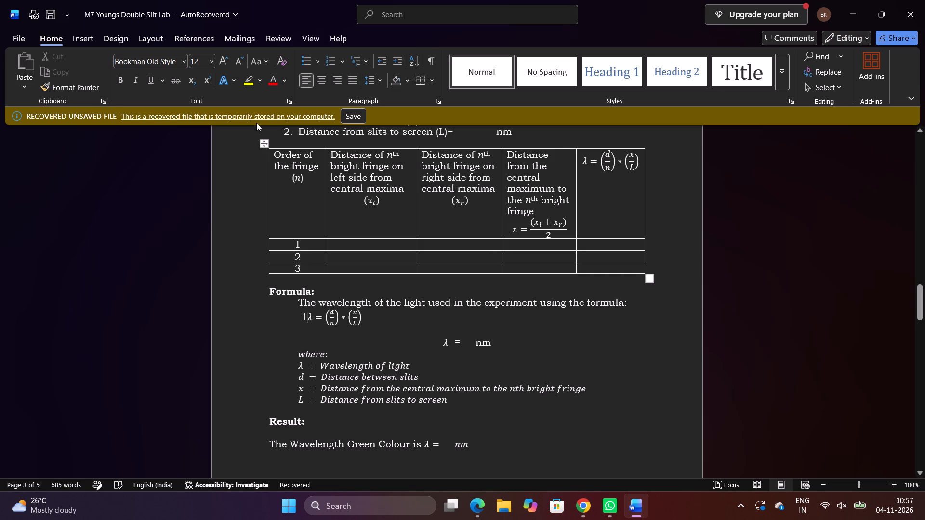
click(206, 81)
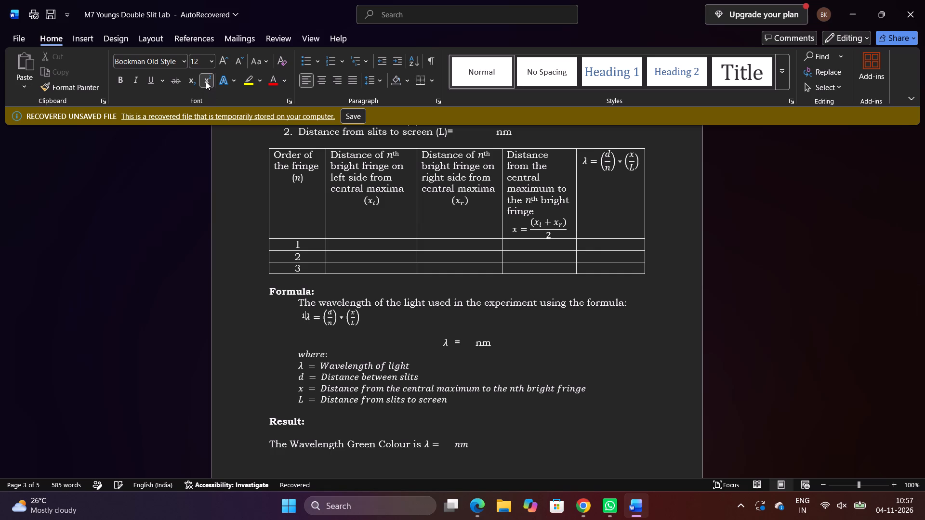
key(BackSpace)
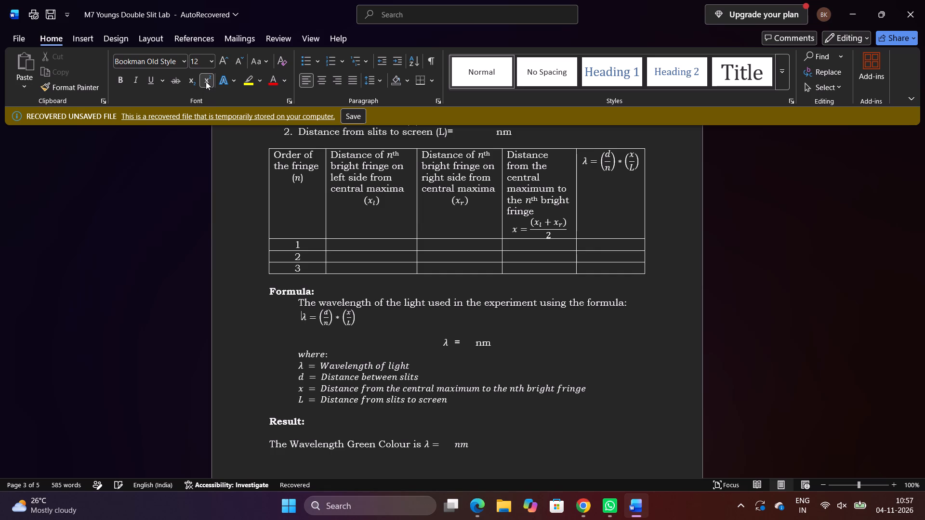
click(206, 81)
key(space)
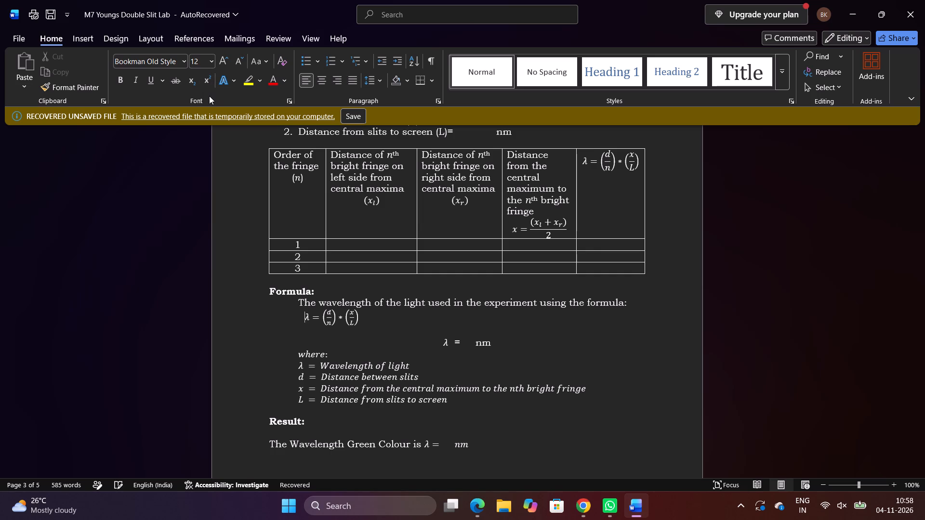
text(1ST)
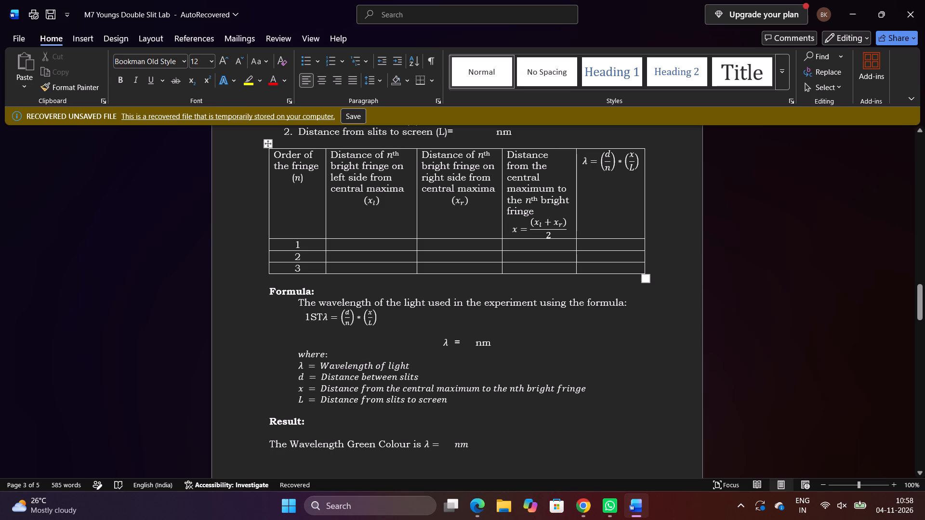
drag(311, 317, 319, 317)
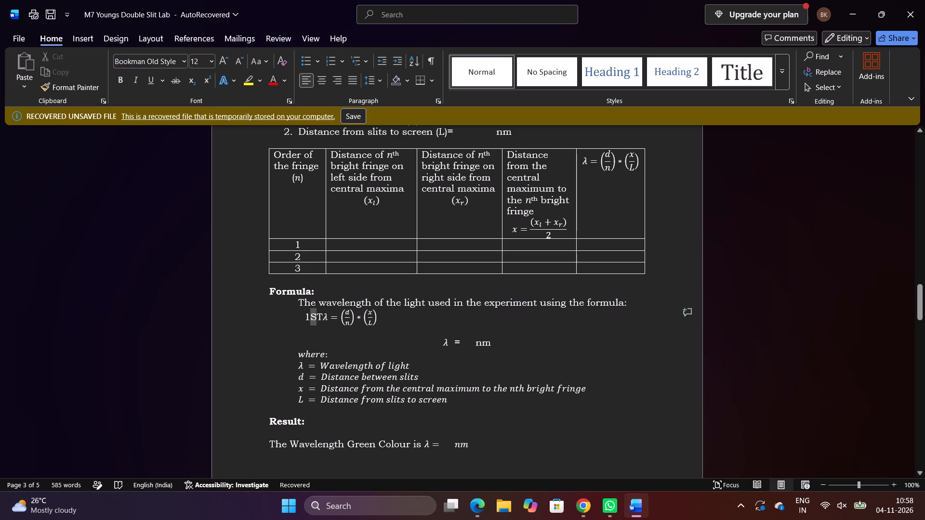
drag(319, 317, 321, 318)
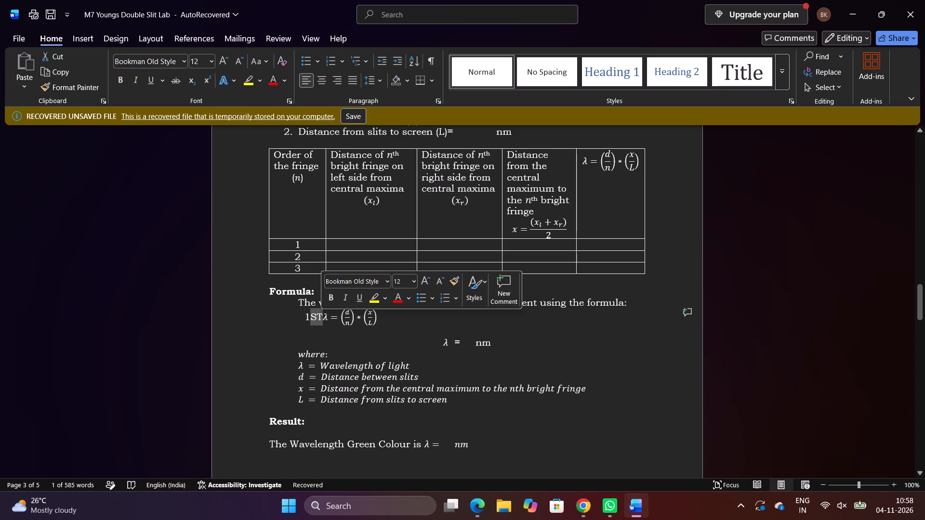
click(209, 77)
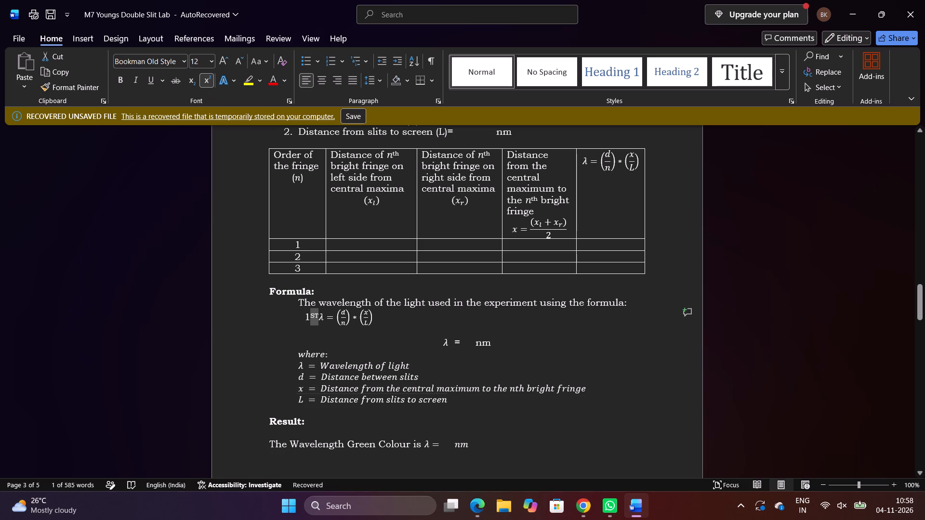
Add several spaces between the 1ST label and the wavelength equation to separate them.
click(318, 315)
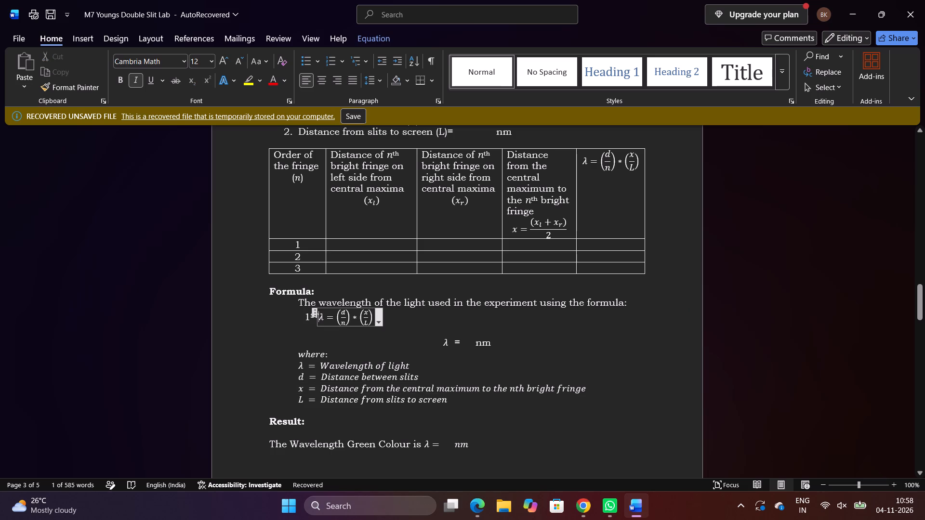
key(space)
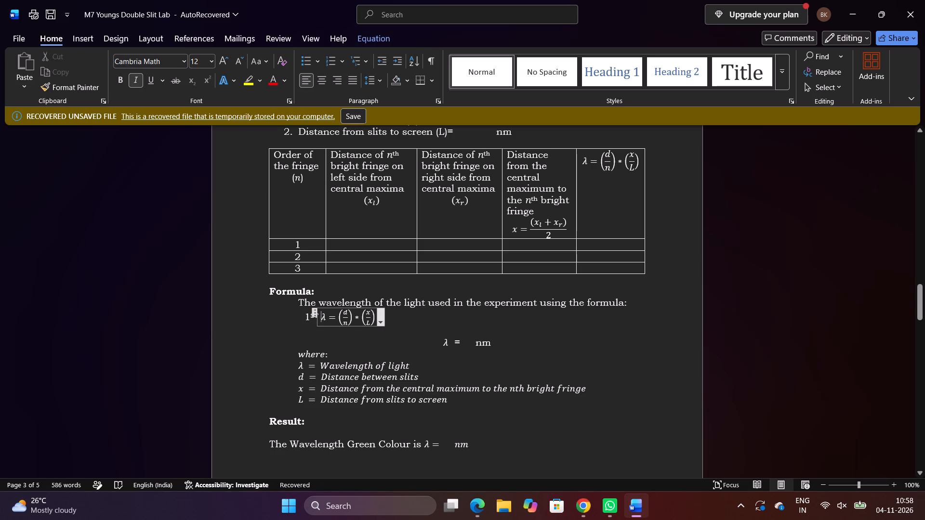
click(354, 340)
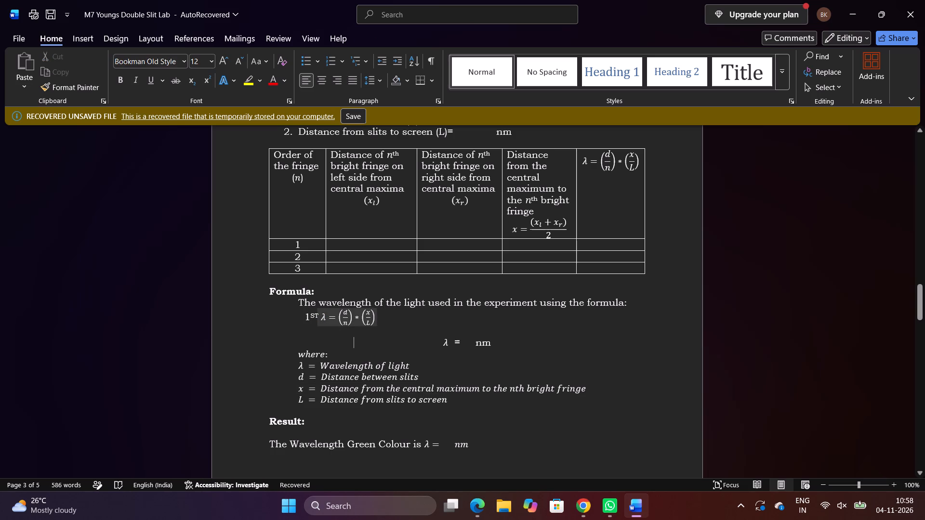
drag(403, 338, 369, 326)
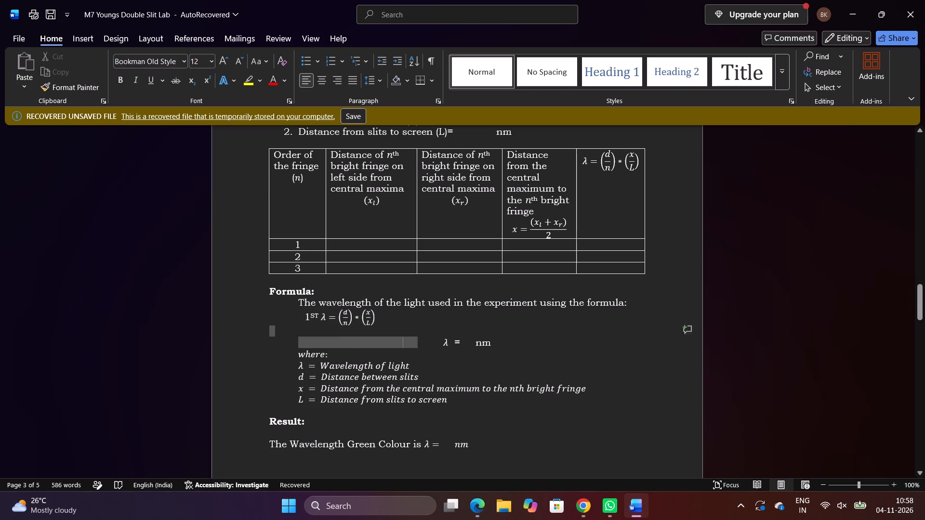
drag(369, 326, 386, 342)
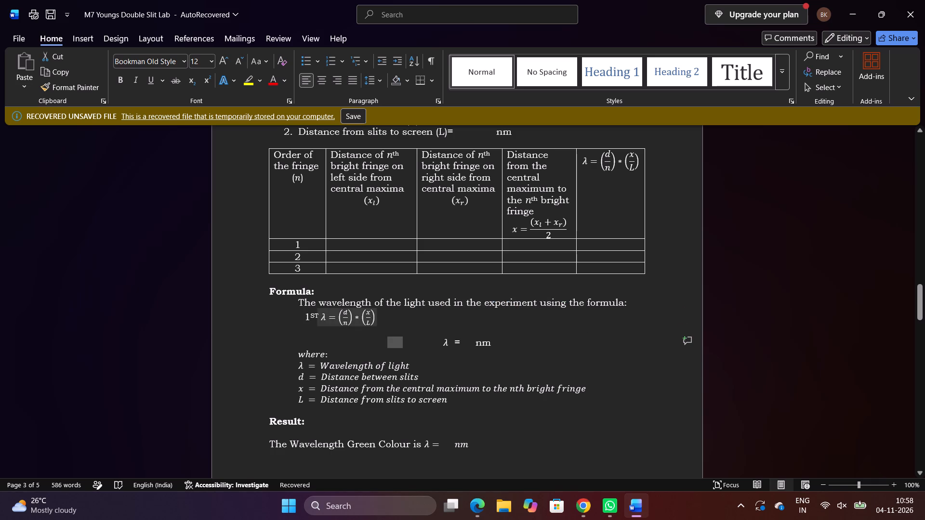
click(322, 312)
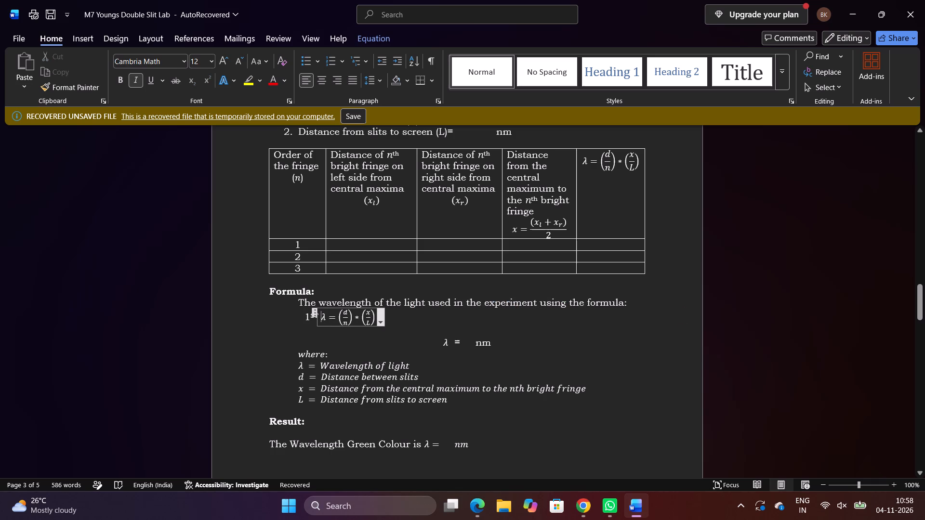
key(space)
key(space)
key(space)
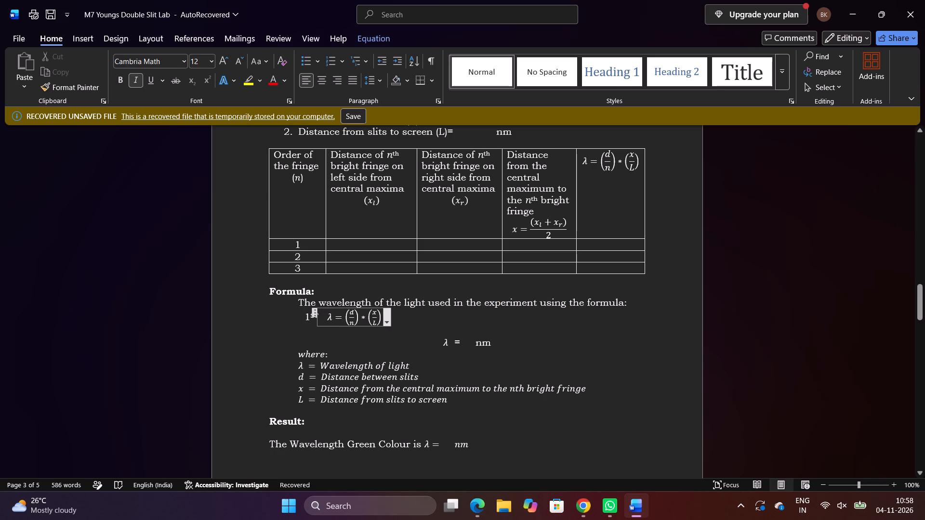
click(297, 320)
click(317, 317)
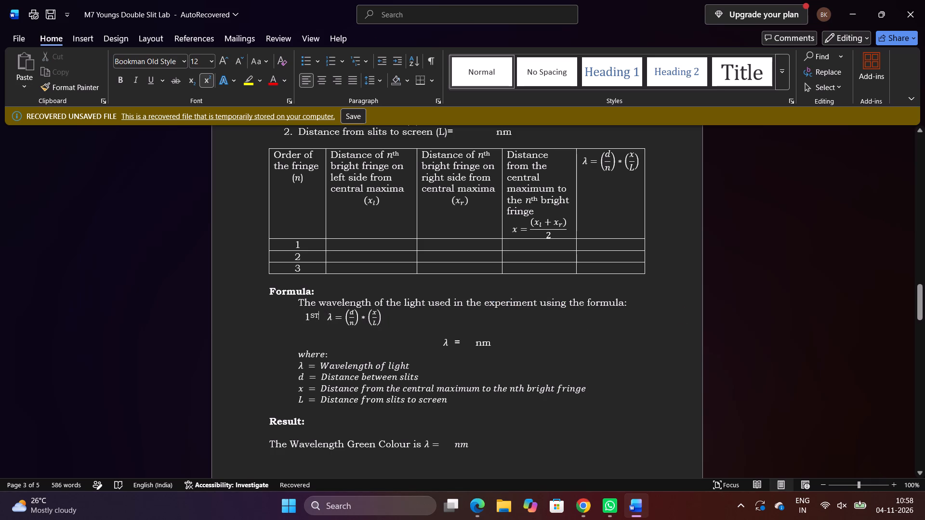
key(space)
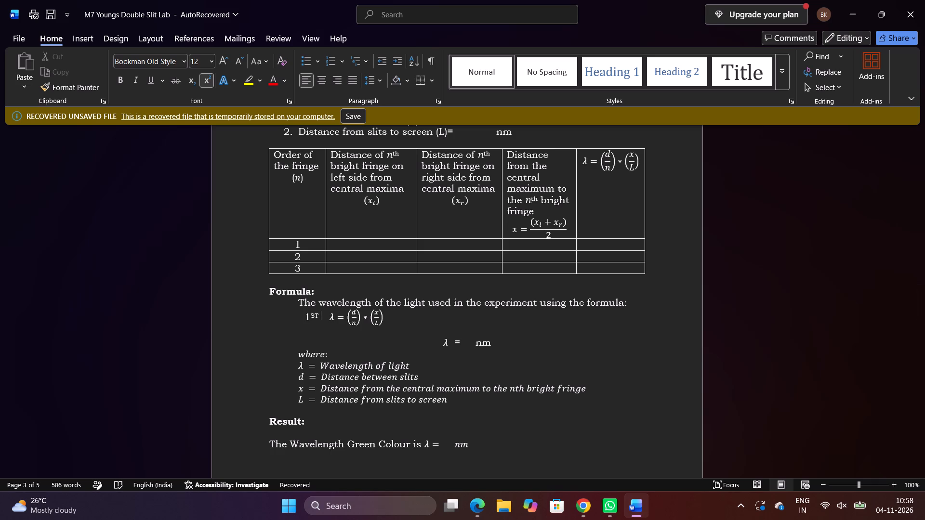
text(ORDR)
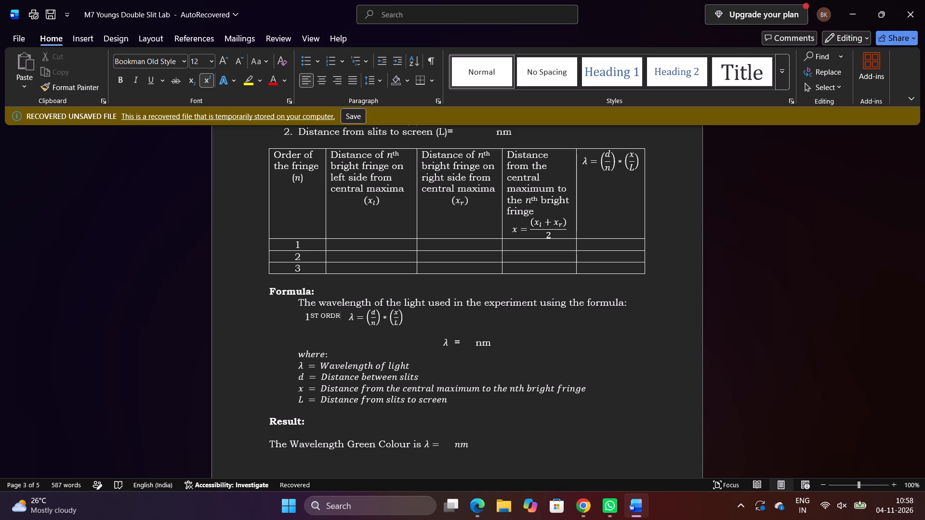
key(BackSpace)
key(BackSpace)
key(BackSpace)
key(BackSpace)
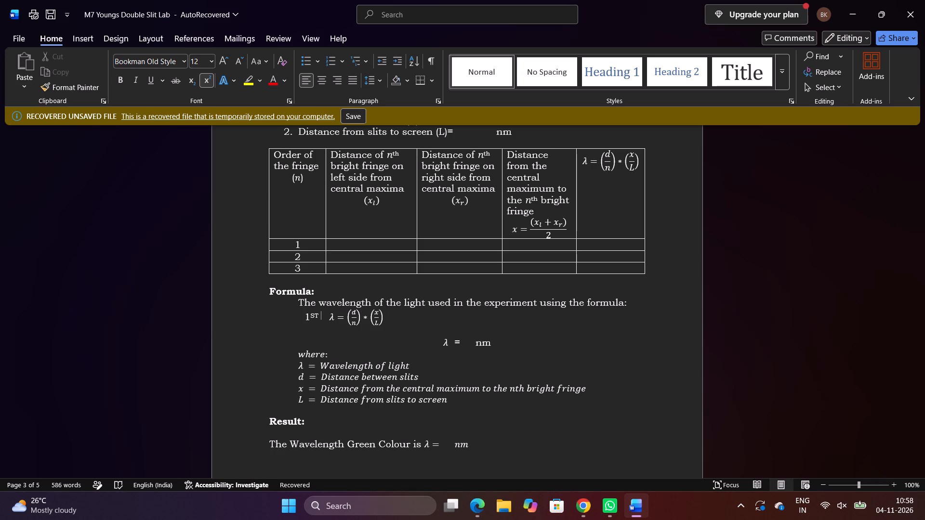
Add the word order in normal, non-superscript text after the 1ST label on the wavelength equation line.
click(211, 74)
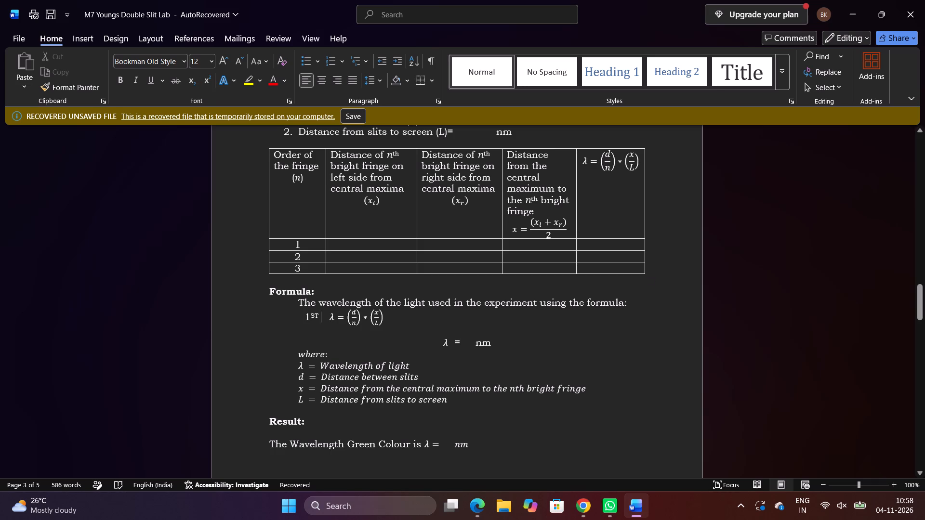
text(order)
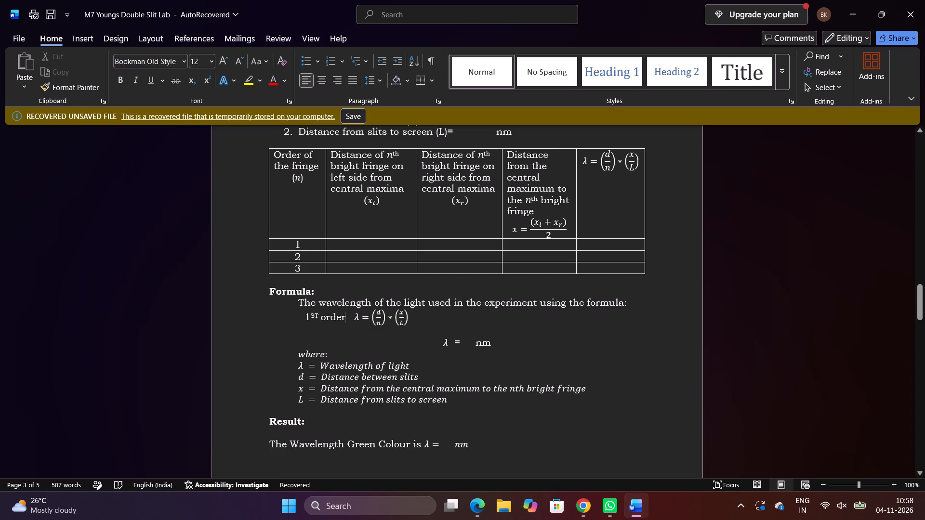
Shift the 1ST order wavelength equation toward the middle of its line by inserting spaces before the label.
click(301, 324)
key(space)
key(space)
key(space)
key(space)
key(space)
key(space)
key(space)
key(space)
key(space)
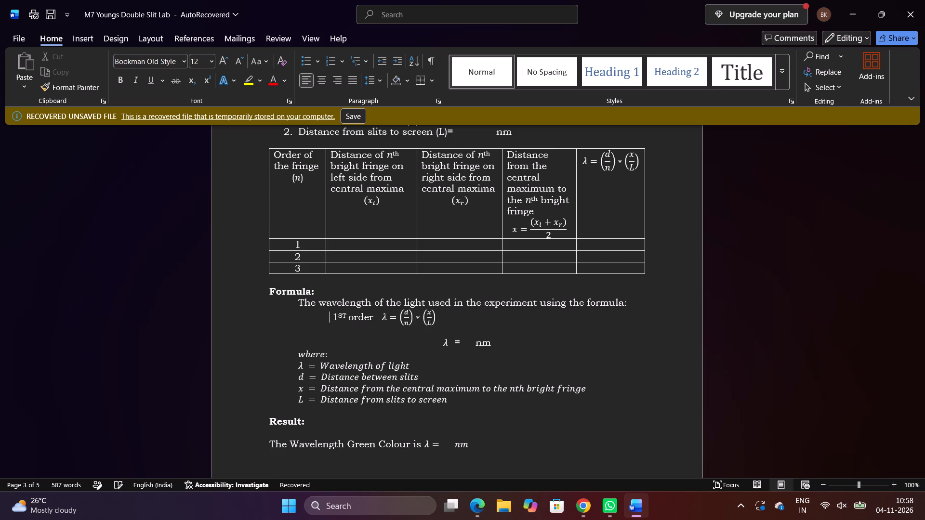
key(space)
key(space)
key(space)
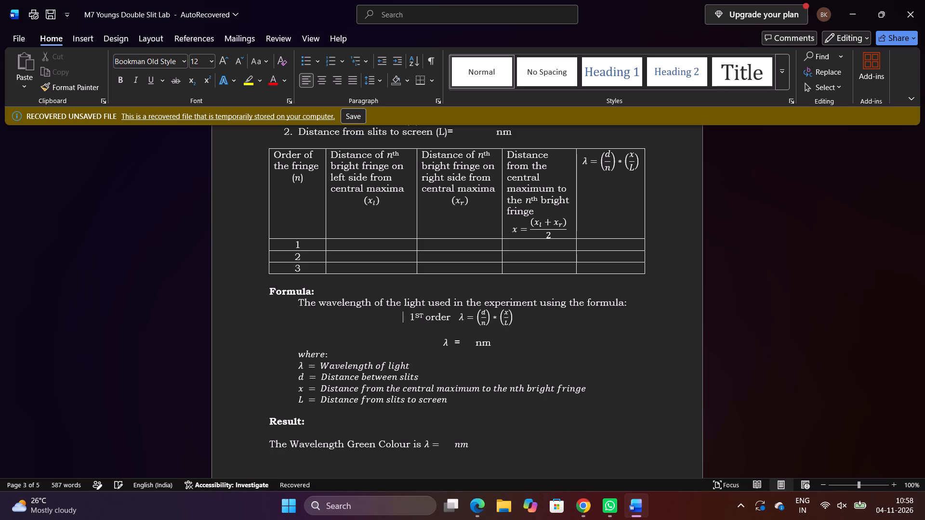
key(space)
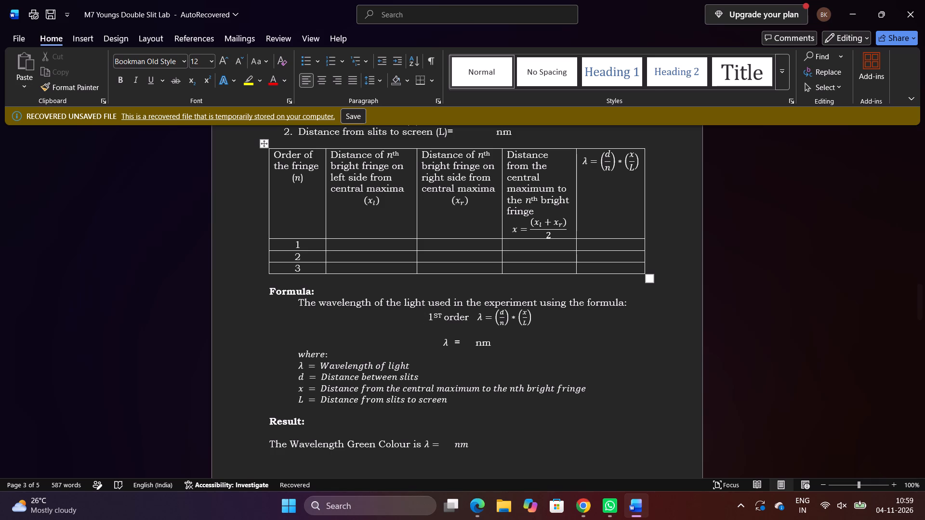
Go back to the Data and Observations section with the slit distances and fringe table.
scroll(402, 250, up, 2)
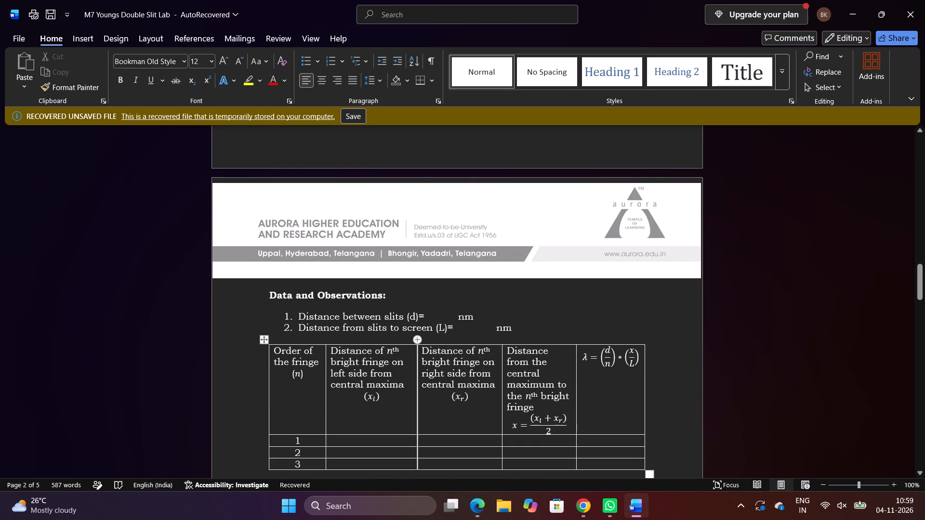
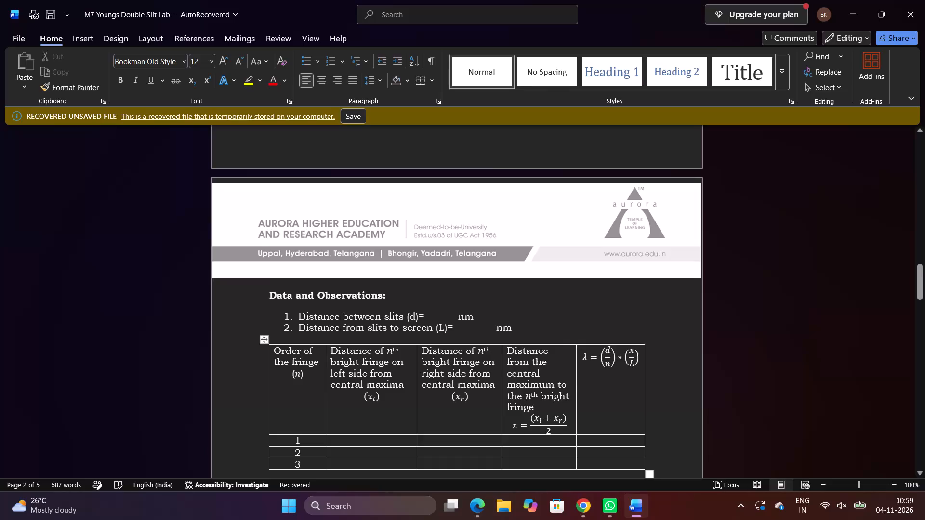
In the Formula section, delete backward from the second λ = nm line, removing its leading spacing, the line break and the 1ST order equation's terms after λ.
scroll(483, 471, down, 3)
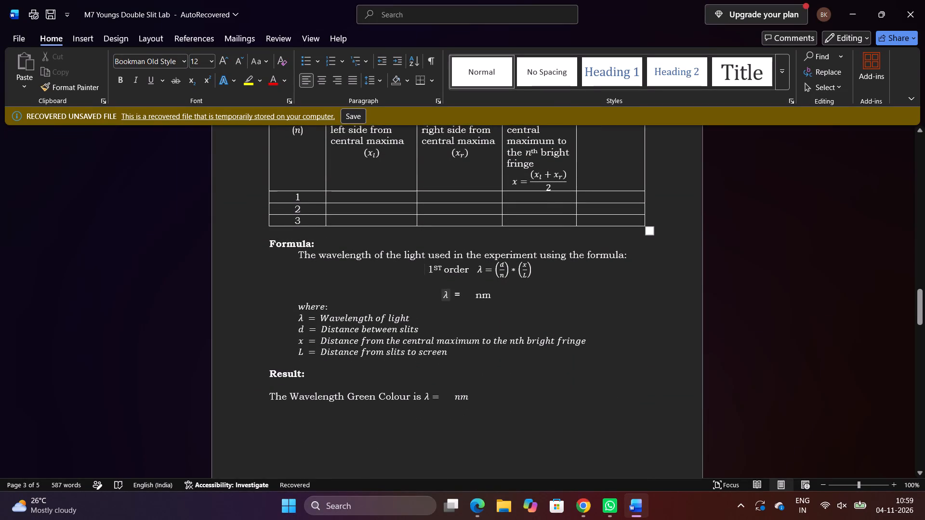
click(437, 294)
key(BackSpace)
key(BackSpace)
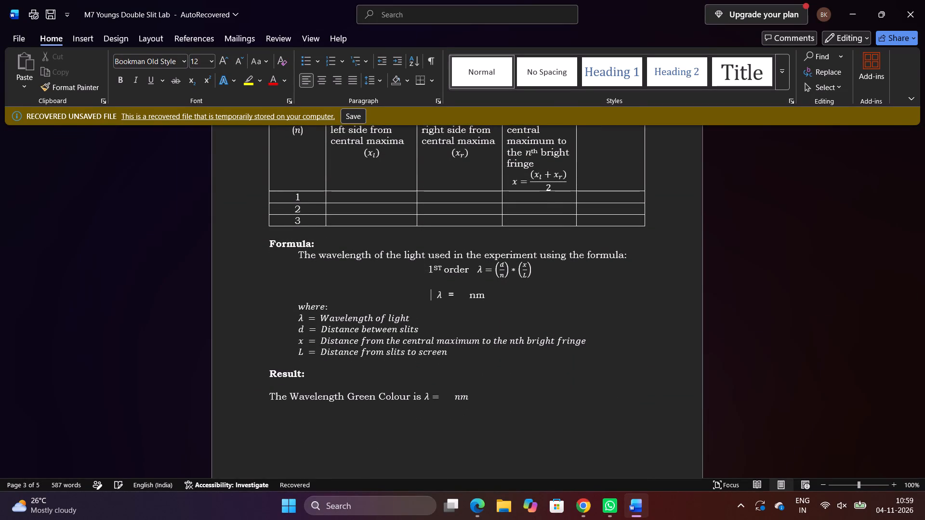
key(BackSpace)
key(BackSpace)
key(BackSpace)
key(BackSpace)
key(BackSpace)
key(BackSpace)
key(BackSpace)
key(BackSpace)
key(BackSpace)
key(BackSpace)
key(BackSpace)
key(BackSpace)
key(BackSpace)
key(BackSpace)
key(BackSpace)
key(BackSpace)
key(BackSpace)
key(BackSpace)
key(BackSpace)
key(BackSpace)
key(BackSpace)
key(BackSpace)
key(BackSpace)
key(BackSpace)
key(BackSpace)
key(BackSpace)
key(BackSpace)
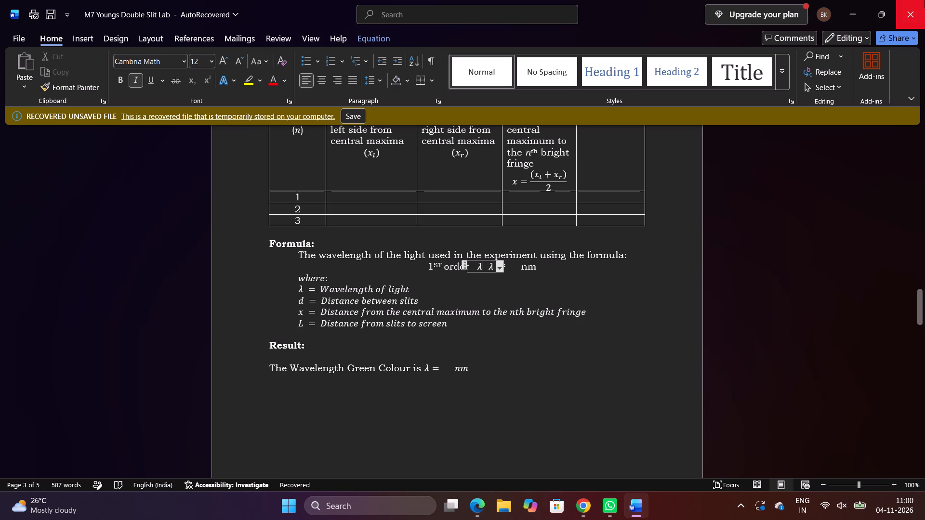
Close the M7 Youngs Double Slit Lab document without saving the changes.
click(909, 5)
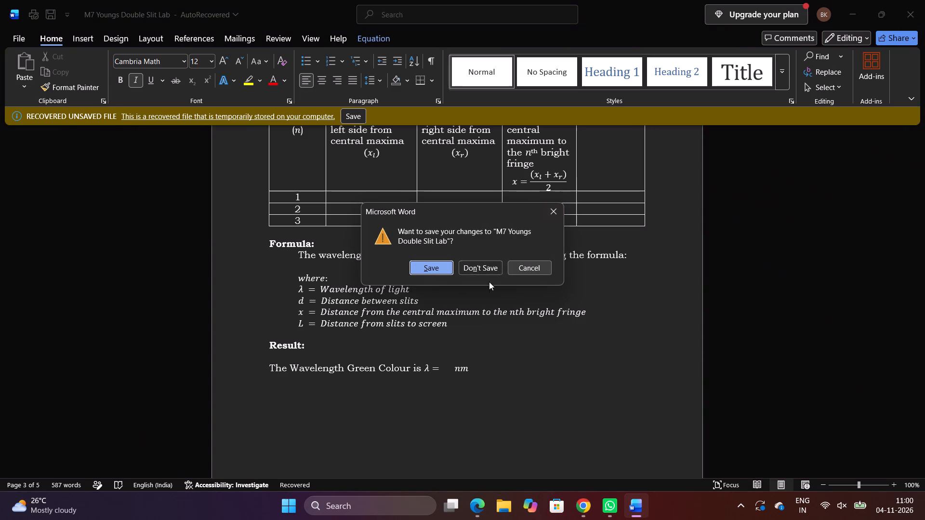
click(495, 260)
click(493, 262)
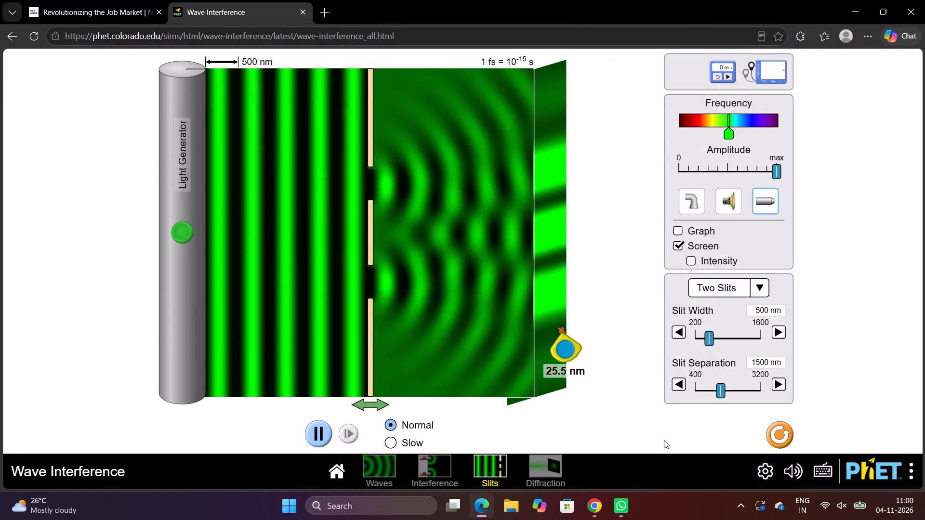
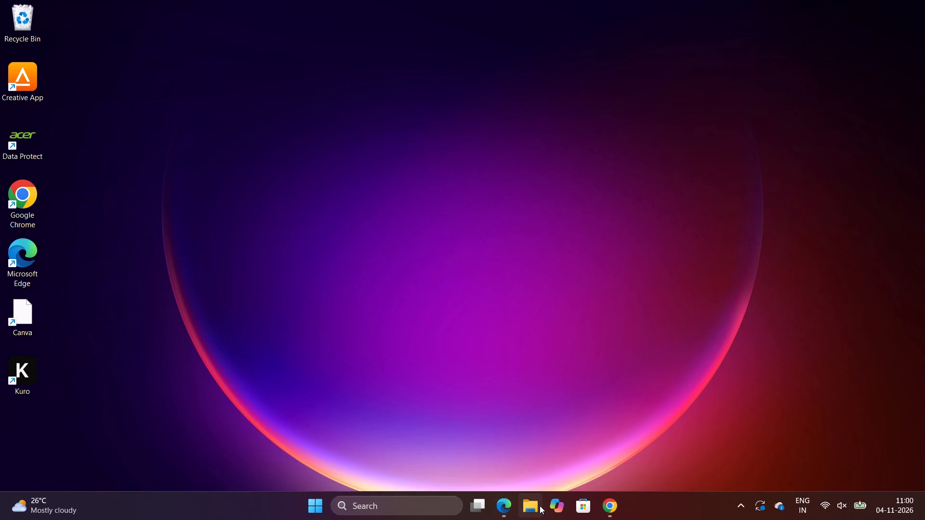
Search the computer for Word and open the app to its start page.
click(424, 513)
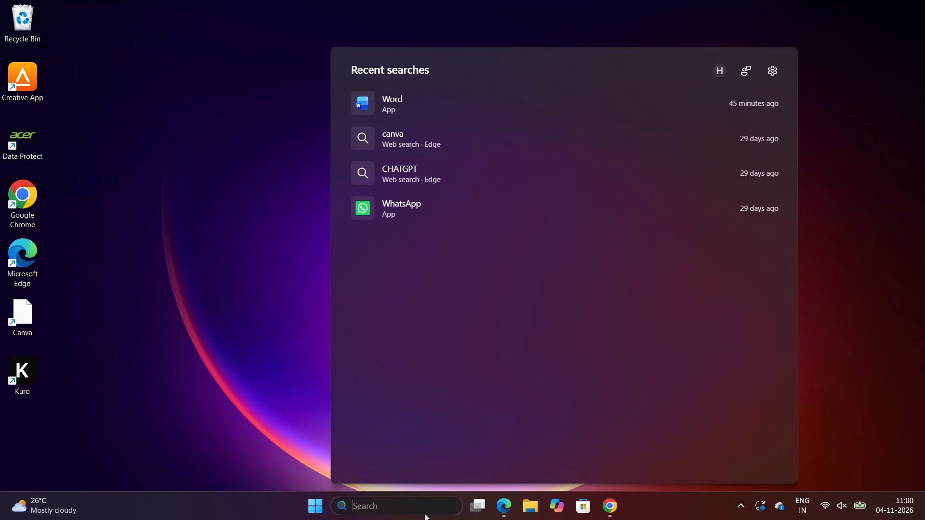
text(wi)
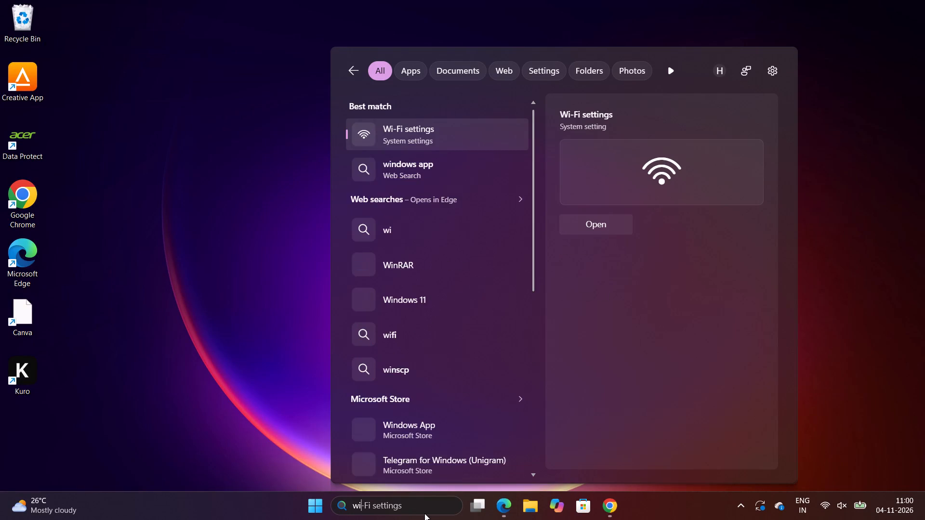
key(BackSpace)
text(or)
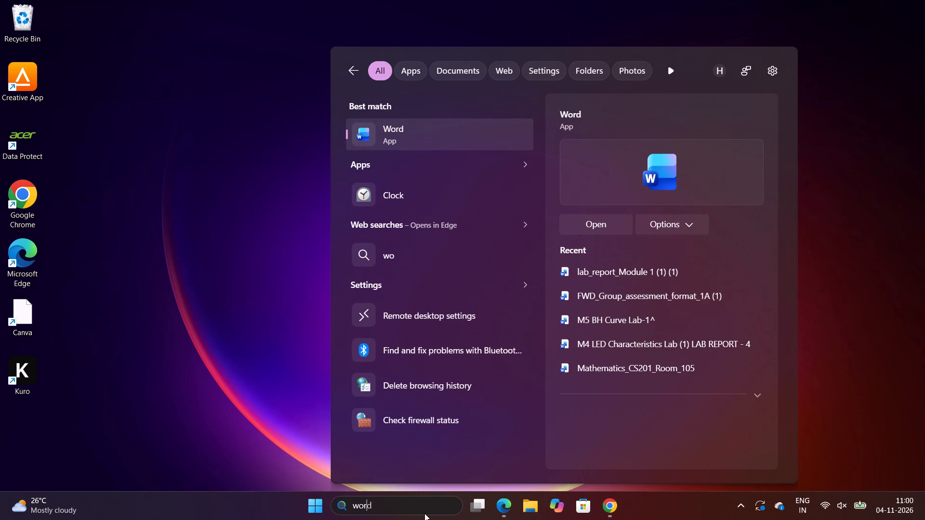
click(598, 220)
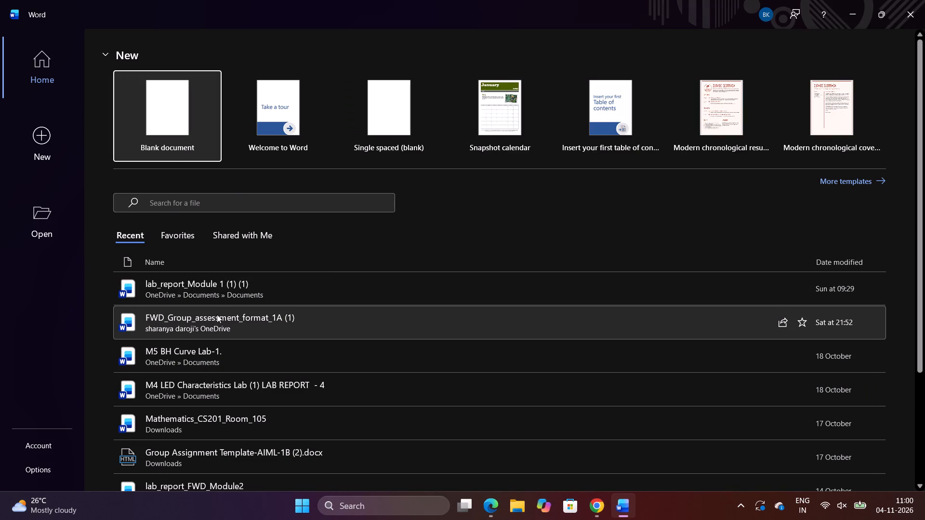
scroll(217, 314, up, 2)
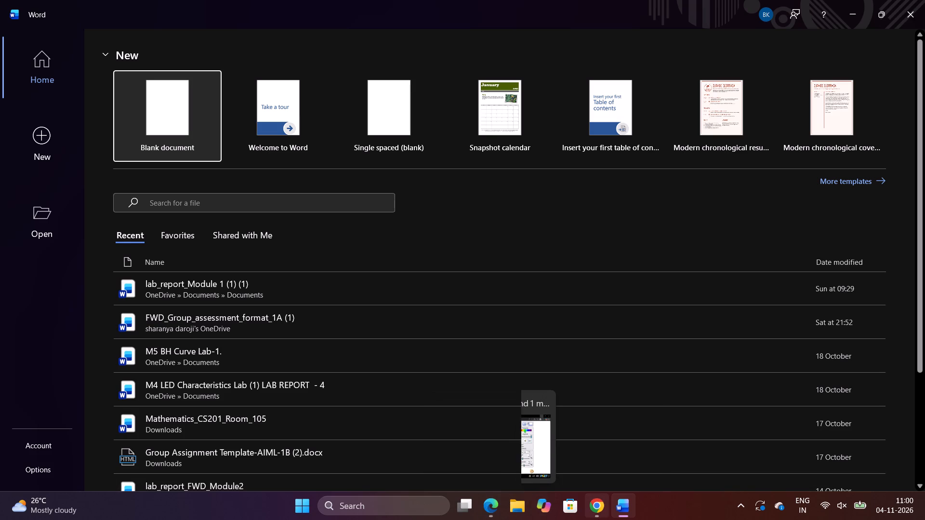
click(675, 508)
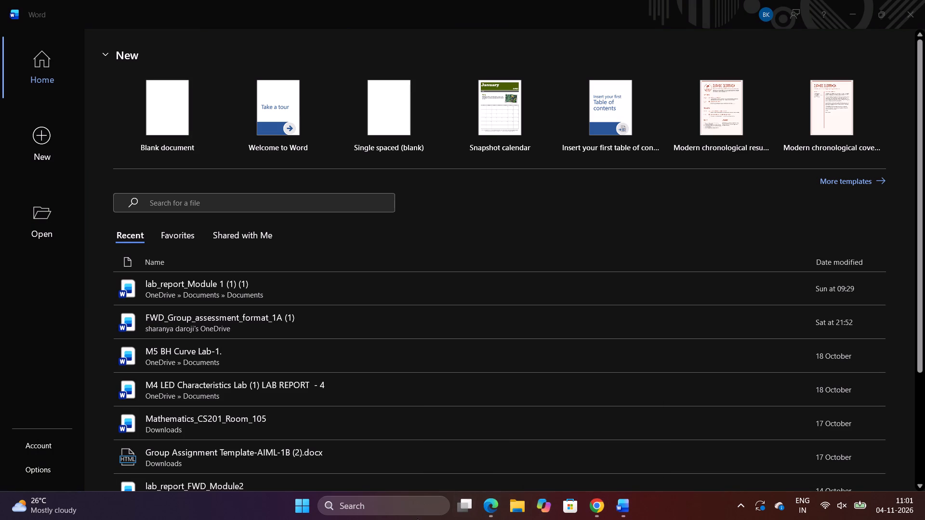
Close the Word start window to return to the desktop.
click(911, 0)
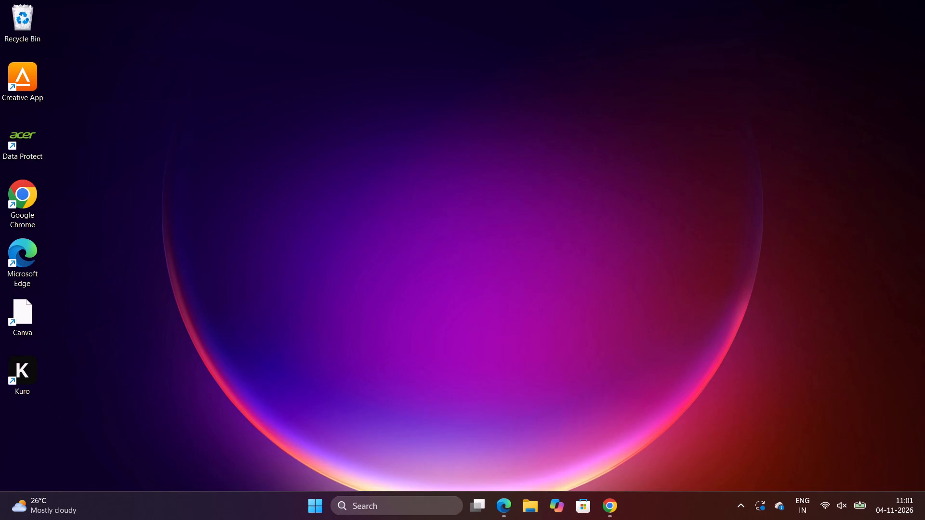
Open Windows search with its list of recent searches.
click(399, 504)
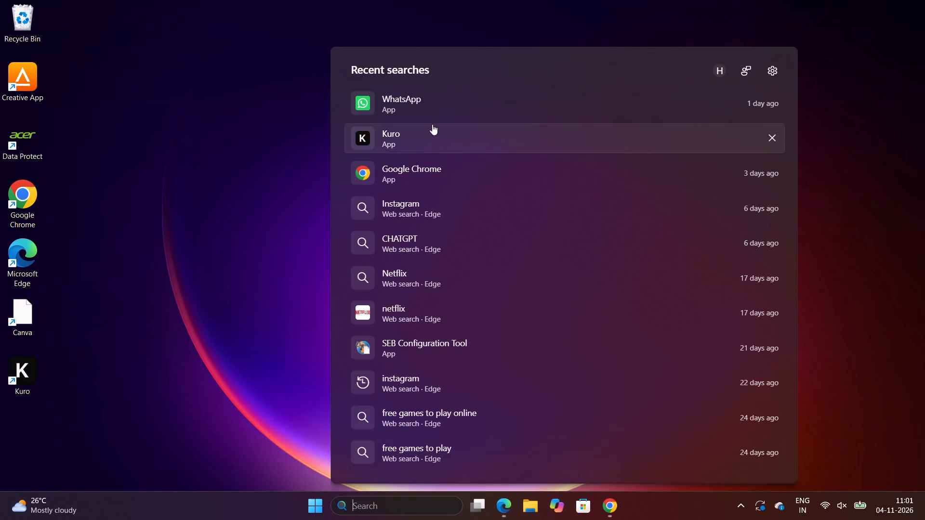
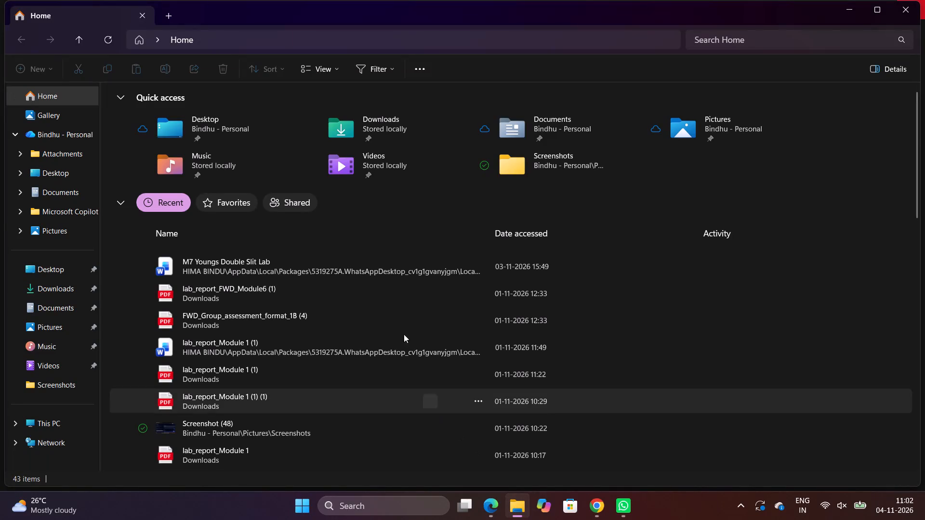
Open the recent Word document M7 Youngs Double Slit Lab.
click(371, 267)
double_click(371, 267)
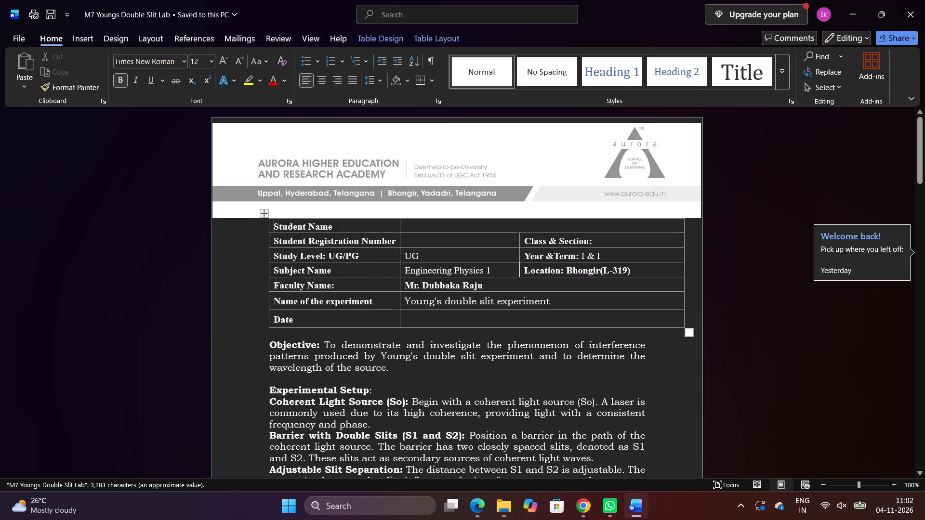
Look through the lab report's student details table, circuit diagram, procedure, data and observations table, formula and result sections.
scroll(429, 420, down, 10)
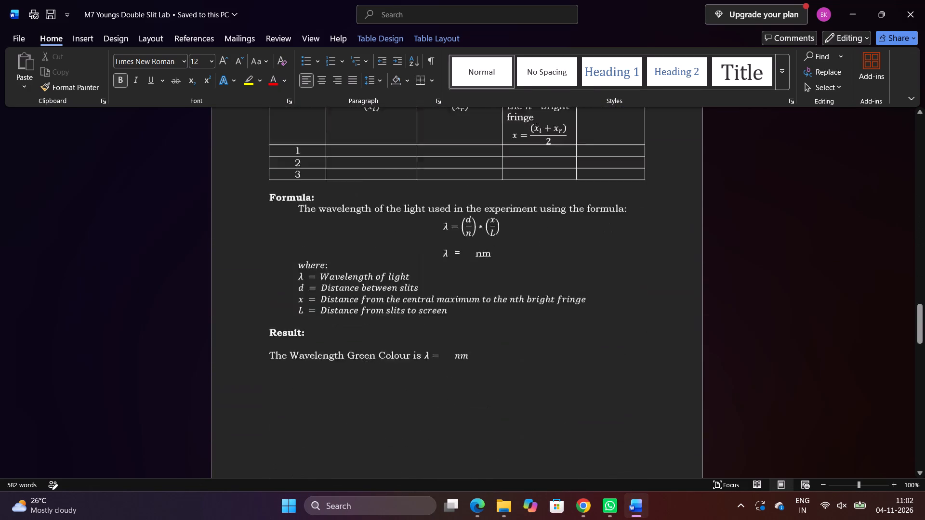
scroll(429, 420, down, 1)
scroll(429, 420, up, 3)
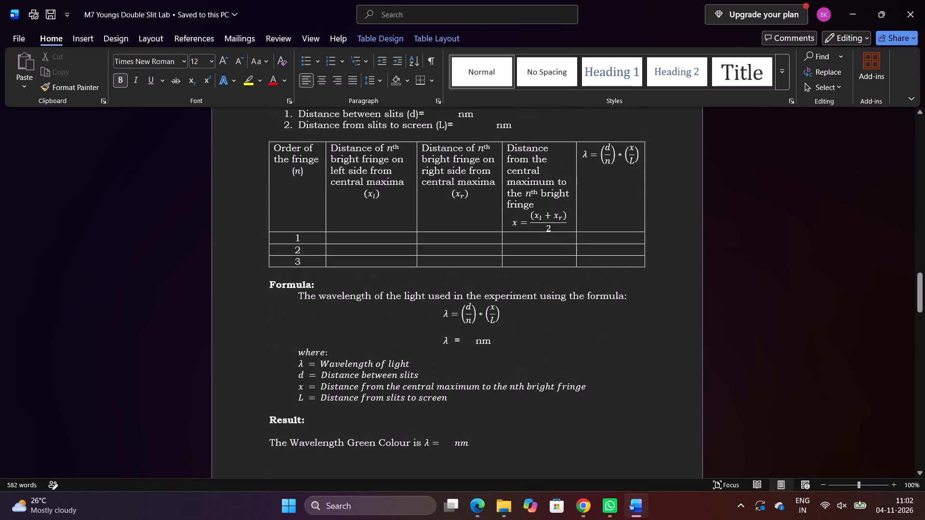
click(441, 312)
scroll(409, 213, up, 6)
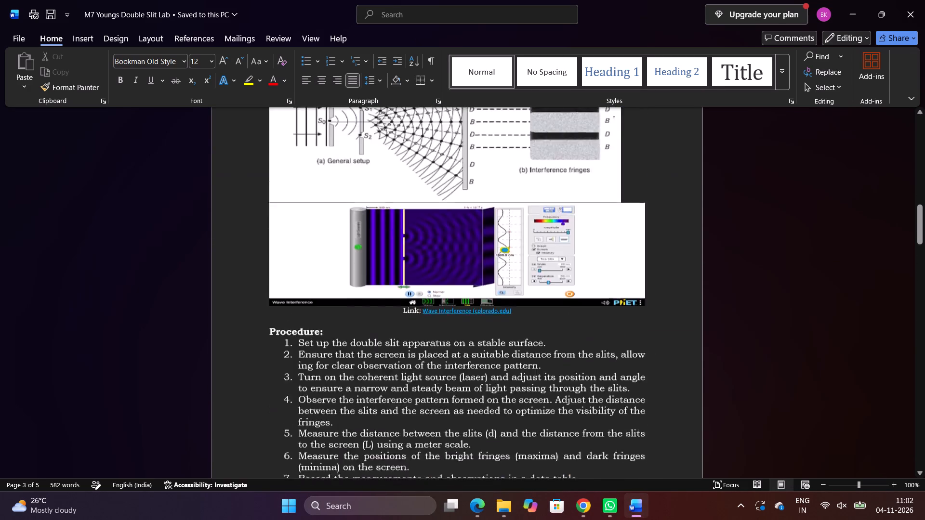
scroll(409, 213, up, 7)
scroll(409, 213, up, 18)
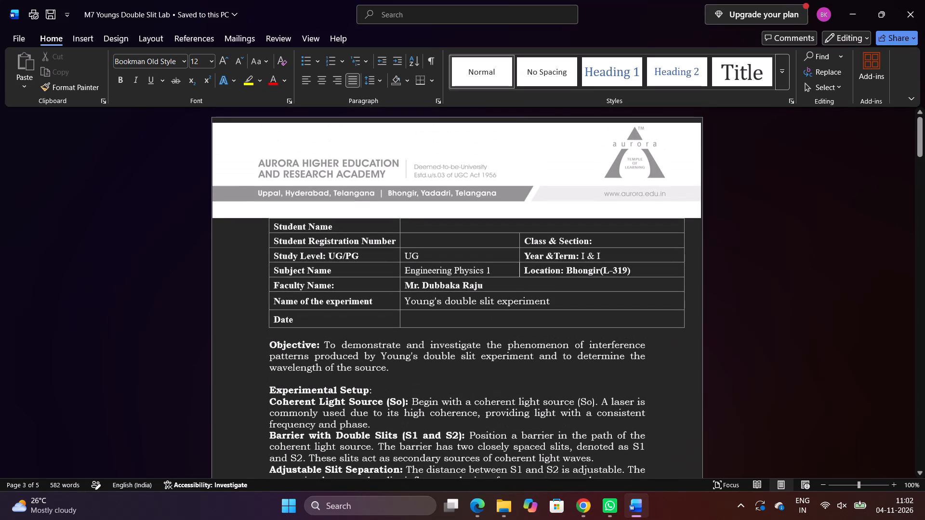
click(406, 221)
scroll(408, 296, down, 4)
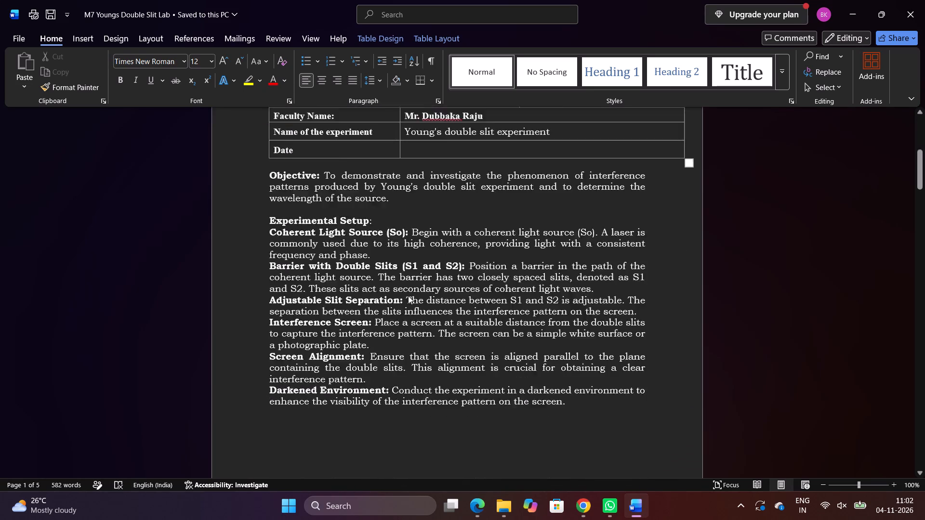
scroll(408, 296, down, 2)
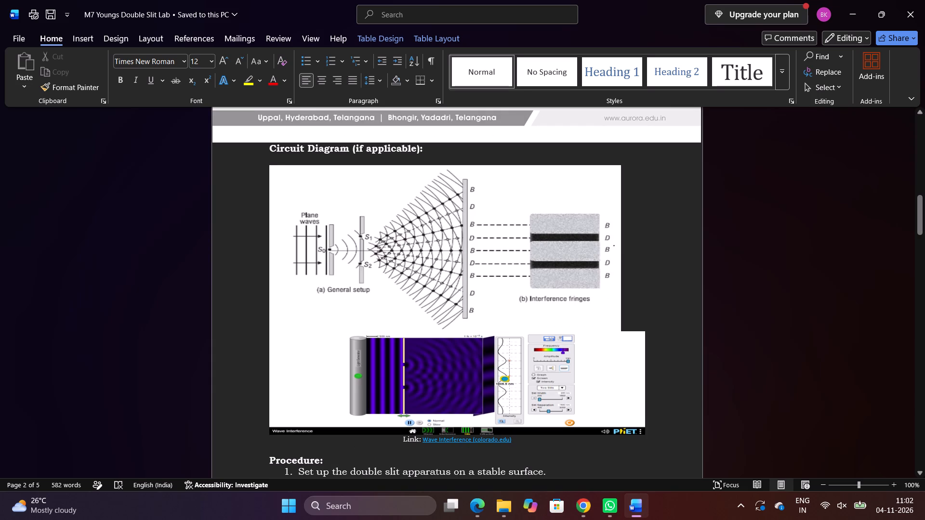
scroll(475, 323, down, 5)
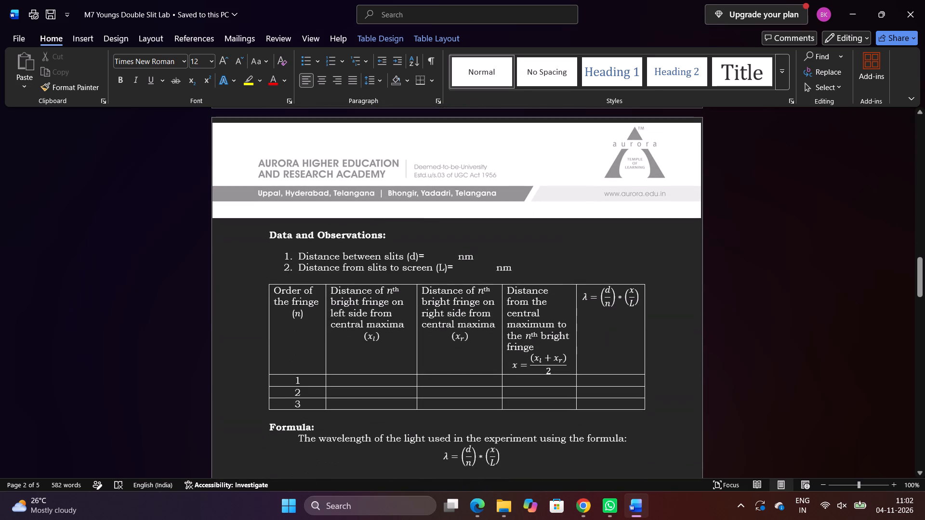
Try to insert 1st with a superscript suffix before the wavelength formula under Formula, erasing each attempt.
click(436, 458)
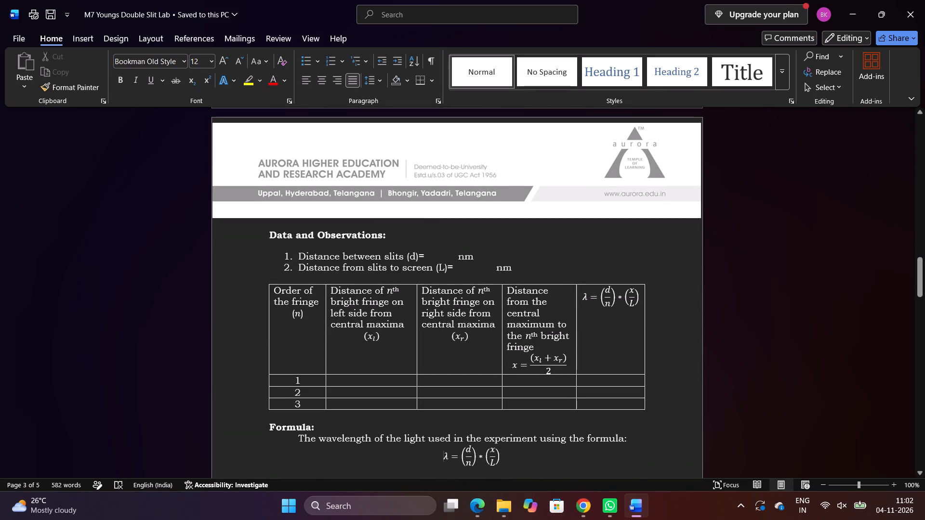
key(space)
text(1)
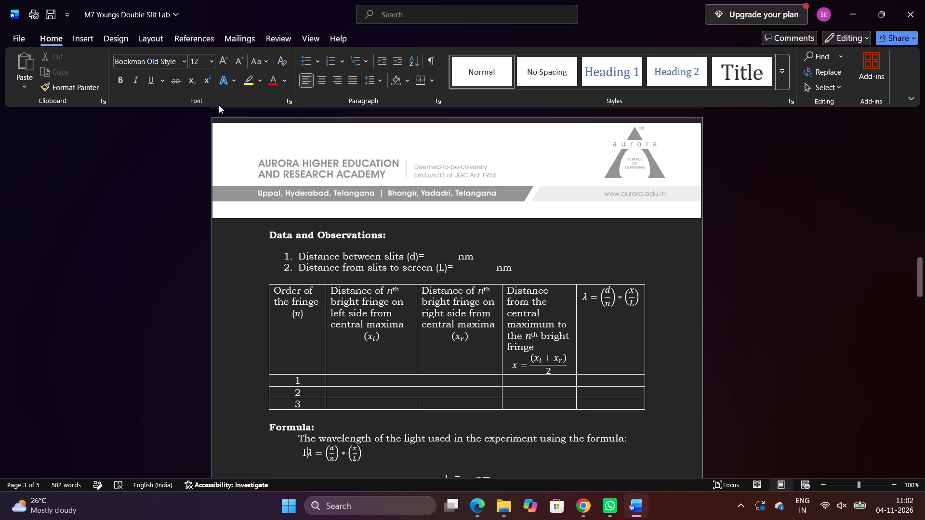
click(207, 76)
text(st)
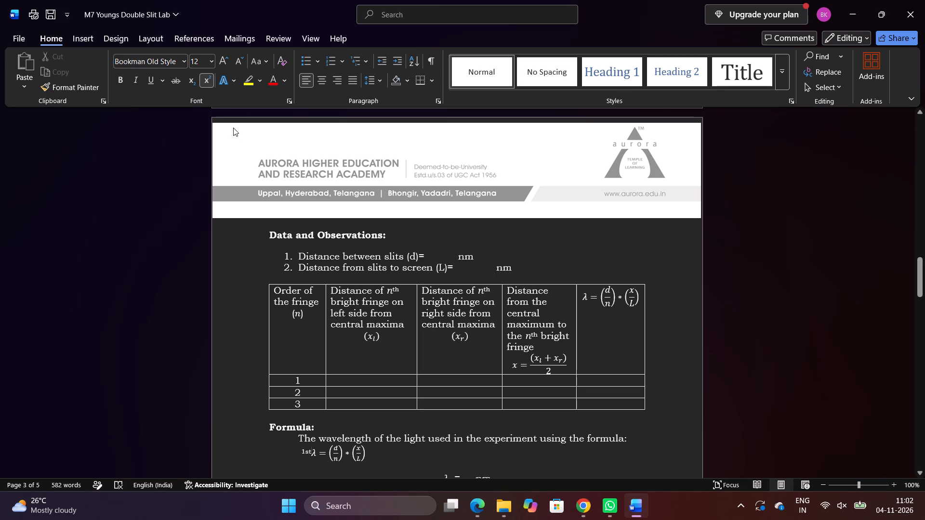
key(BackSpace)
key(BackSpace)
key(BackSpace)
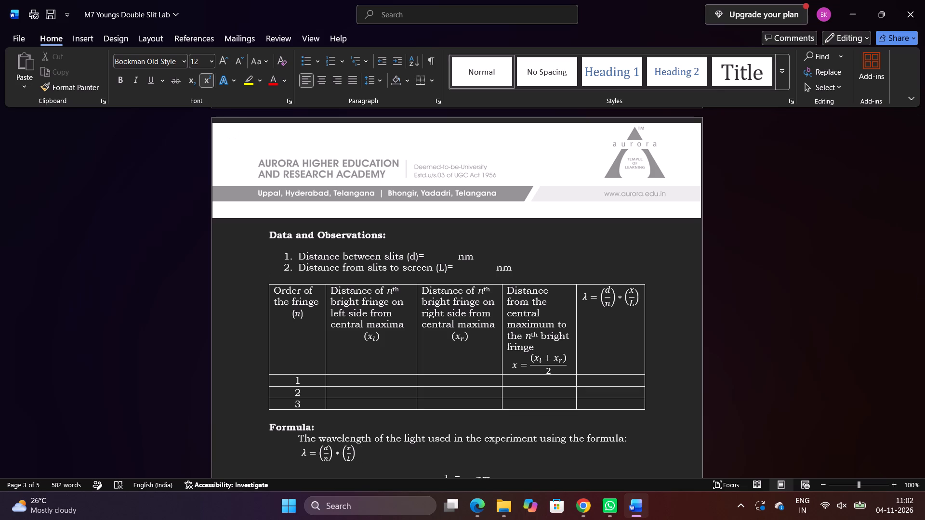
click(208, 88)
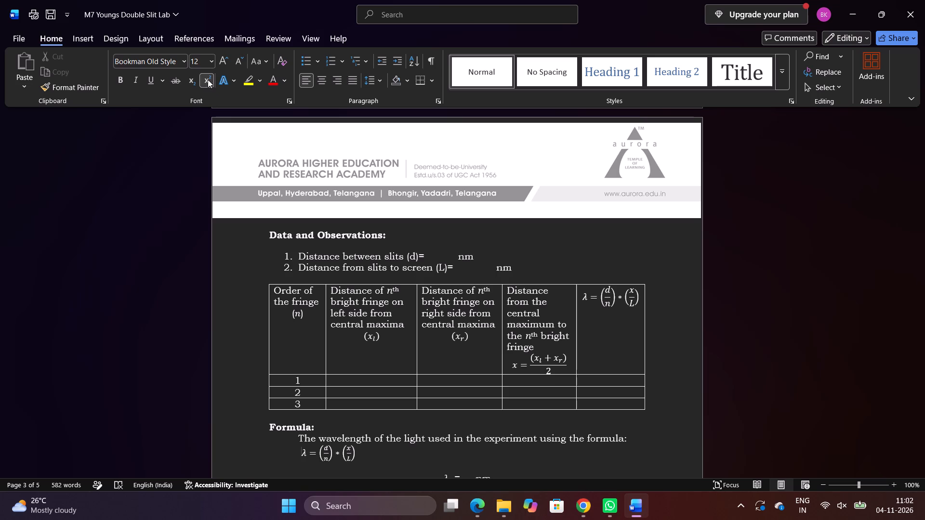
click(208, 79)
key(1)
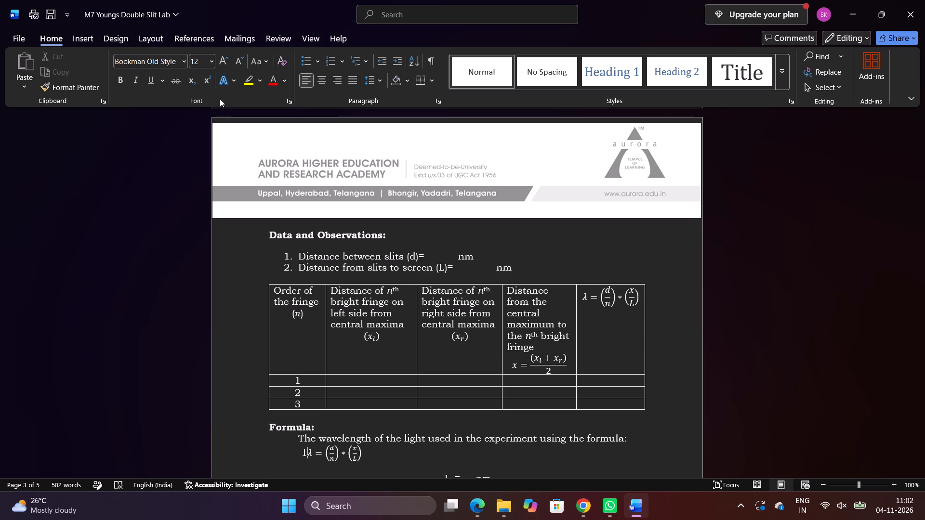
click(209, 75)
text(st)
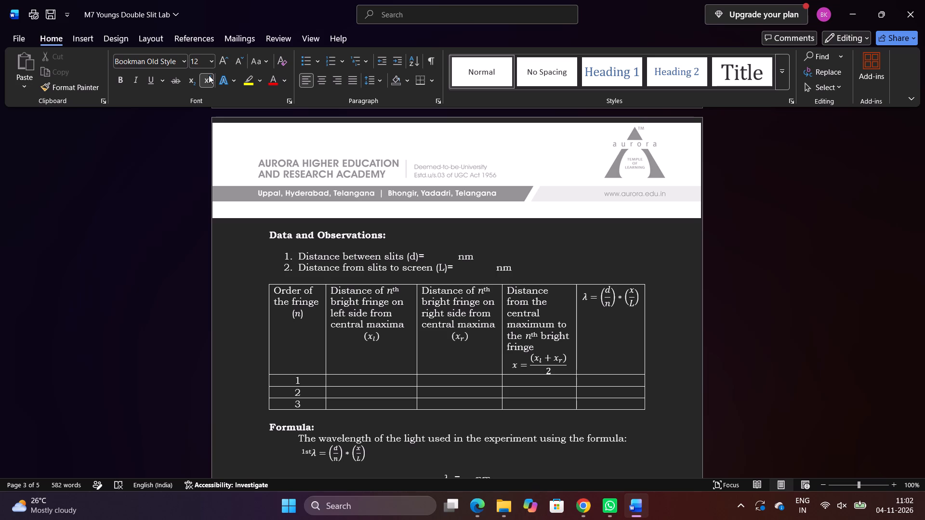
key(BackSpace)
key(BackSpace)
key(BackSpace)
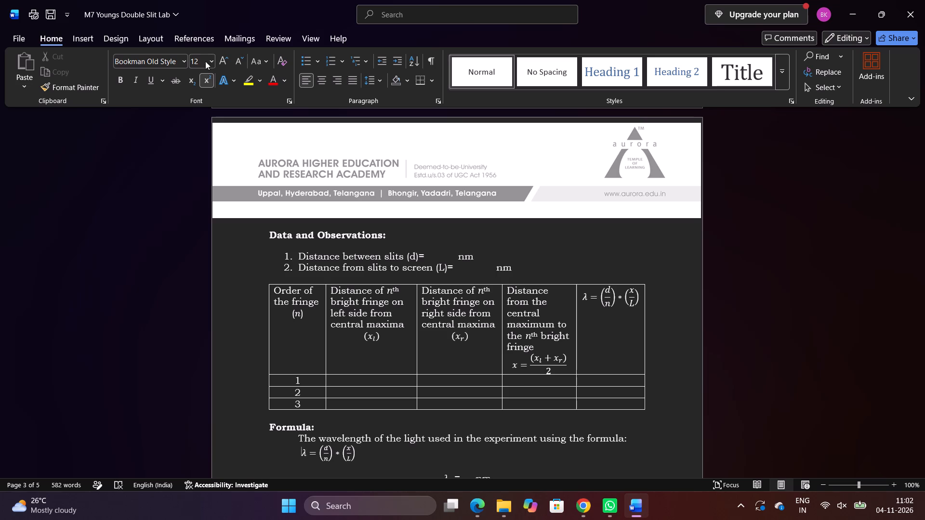
Insert 1st before the wavelength formula under Formula, with only the letters st in superscript.
click(206, 72)
click(208, 78)
key(1)
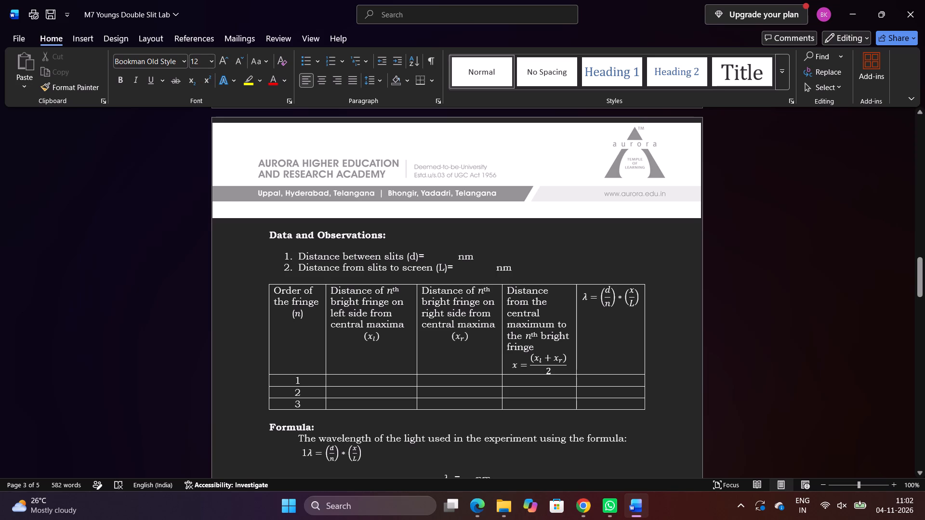
text(st)
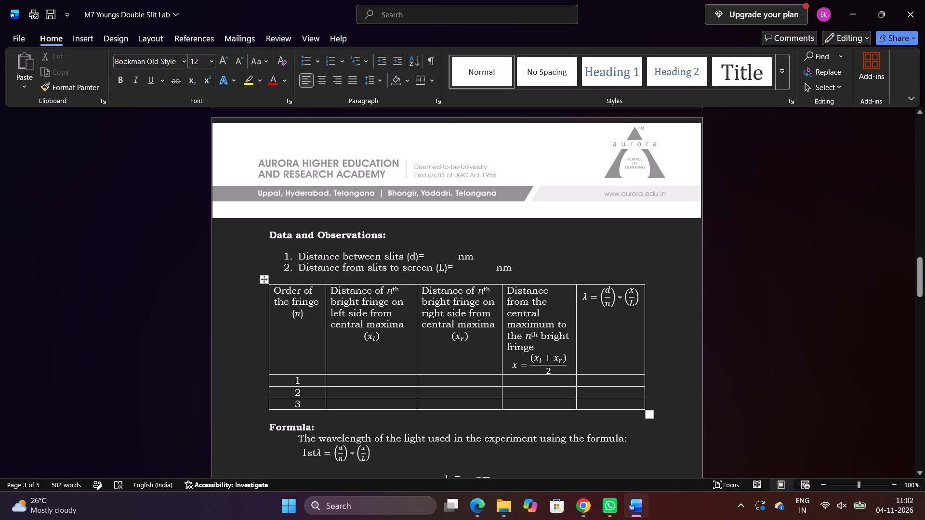
drag(315, 452, 306, 453)
click(207, 78)
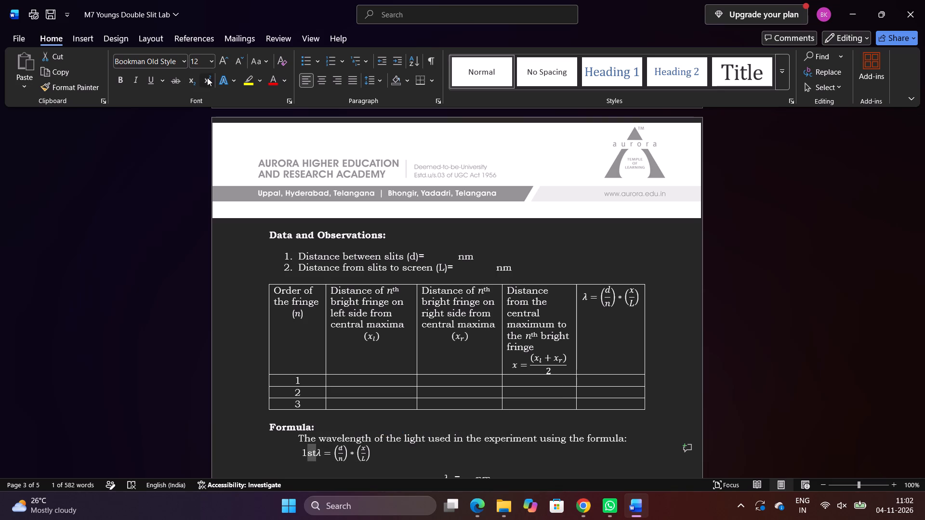
click(295, 461)
Add the word ORDER in capitals between 1st and λ in the wavelength formula line, spaced from 1st.
click(313, 451)
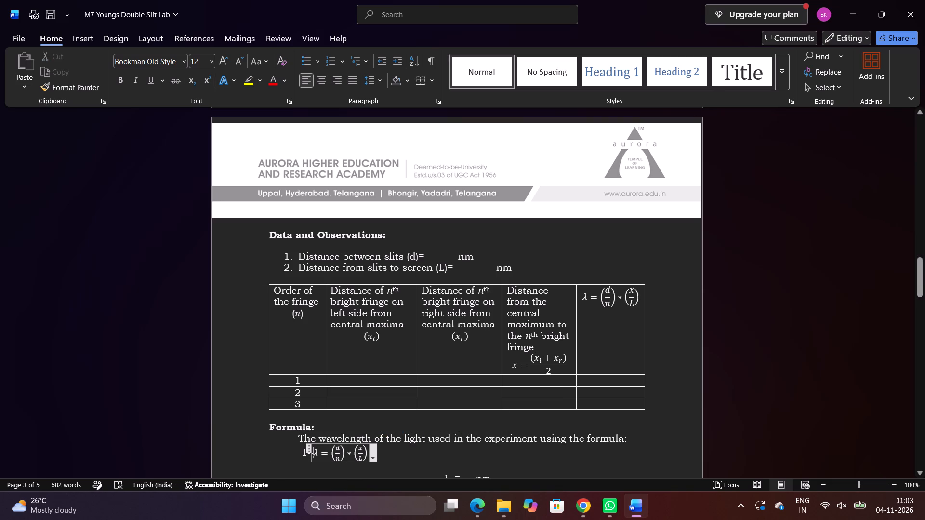
key(space)
key(space)
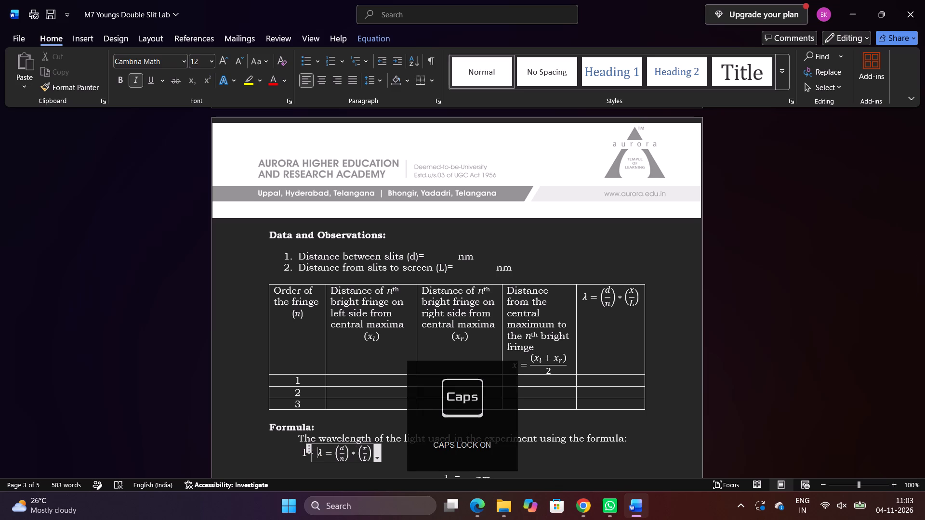
text(ORDER)
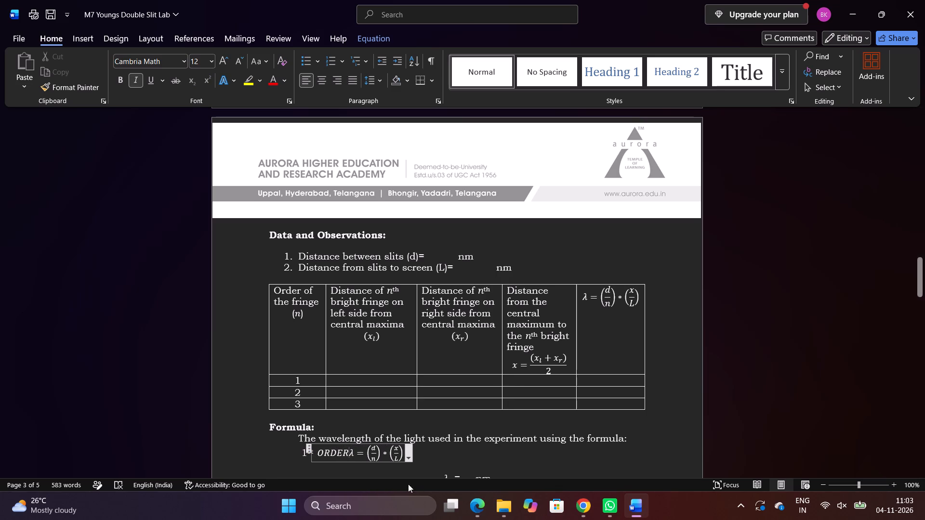
Indent the 1st ORDER formula line with four spaces before 1st.
click(301, 453)
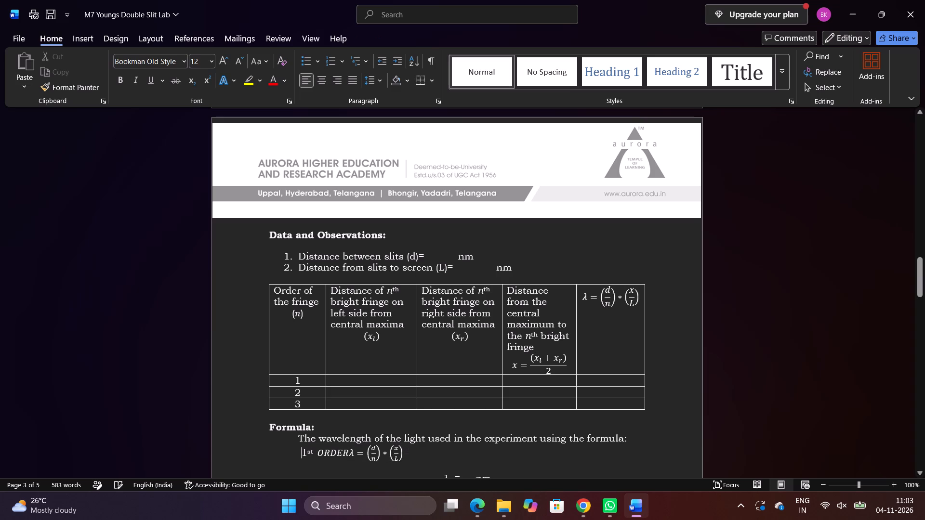
key(space)
key(space)
key(space)
key(space)
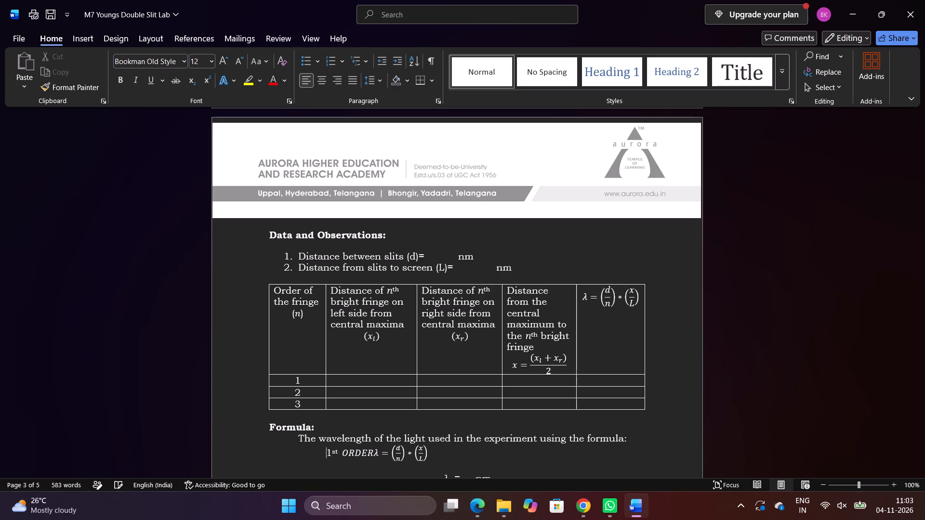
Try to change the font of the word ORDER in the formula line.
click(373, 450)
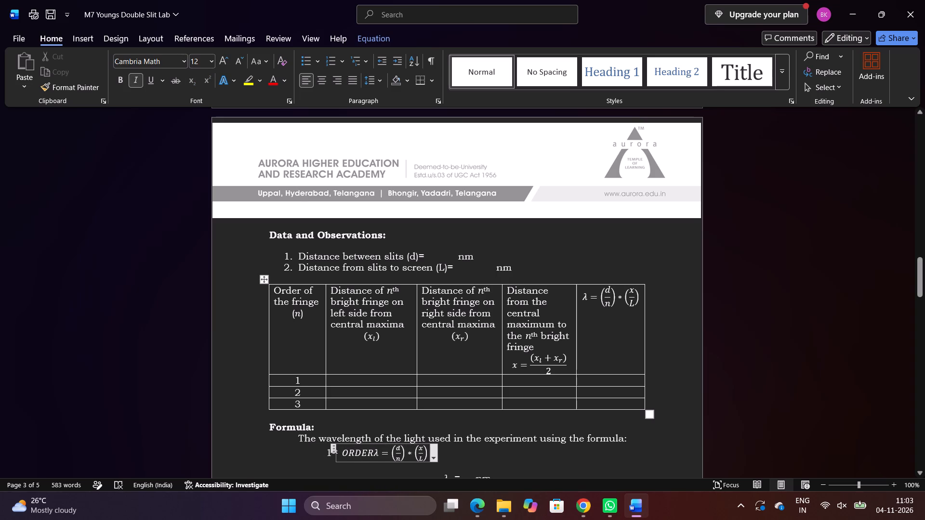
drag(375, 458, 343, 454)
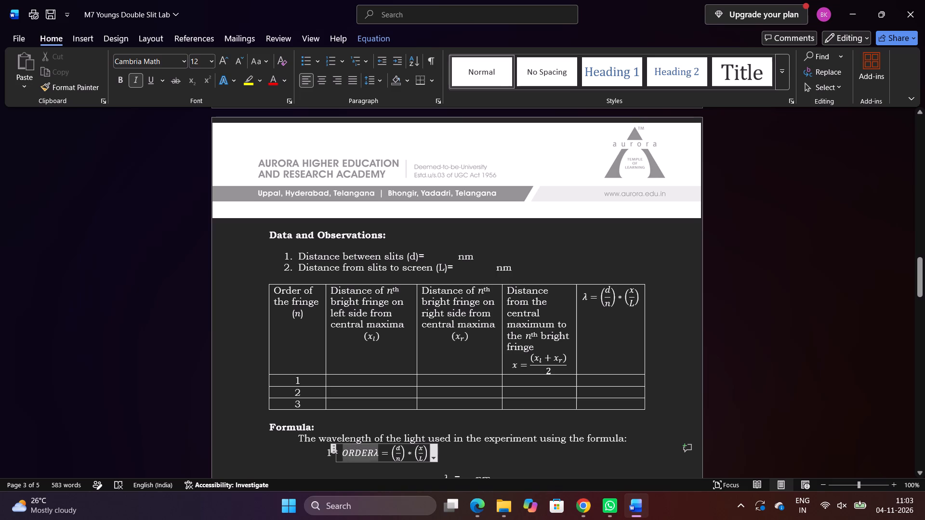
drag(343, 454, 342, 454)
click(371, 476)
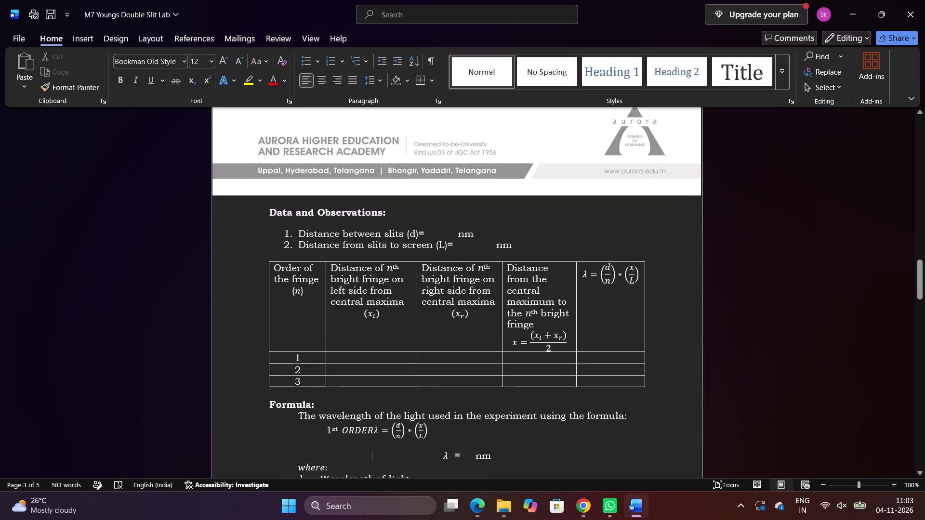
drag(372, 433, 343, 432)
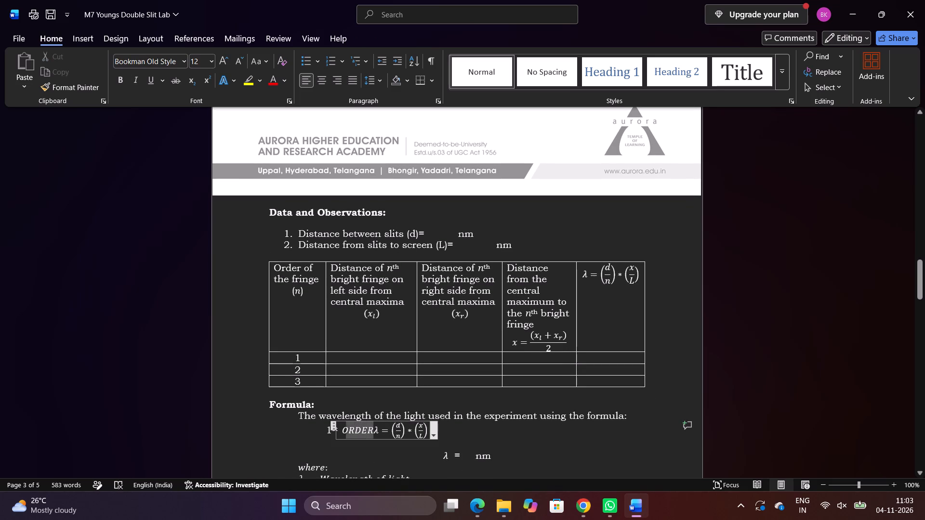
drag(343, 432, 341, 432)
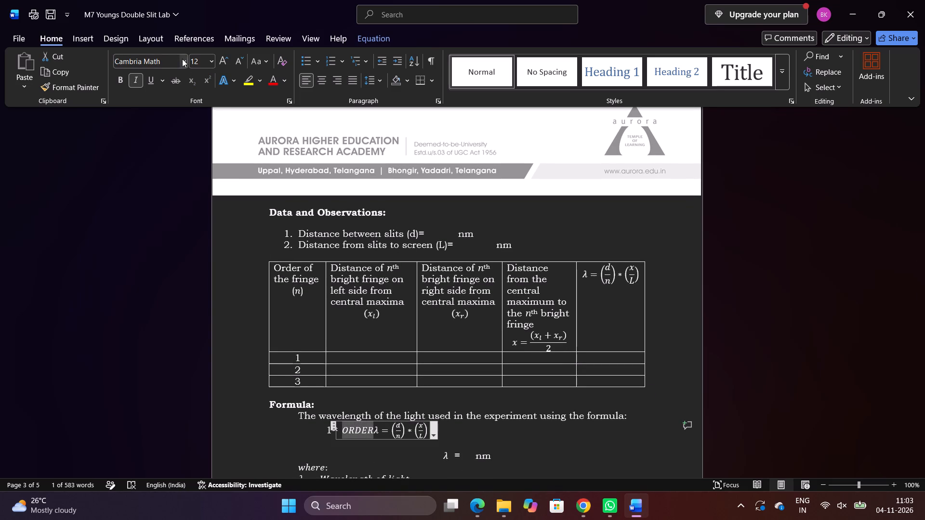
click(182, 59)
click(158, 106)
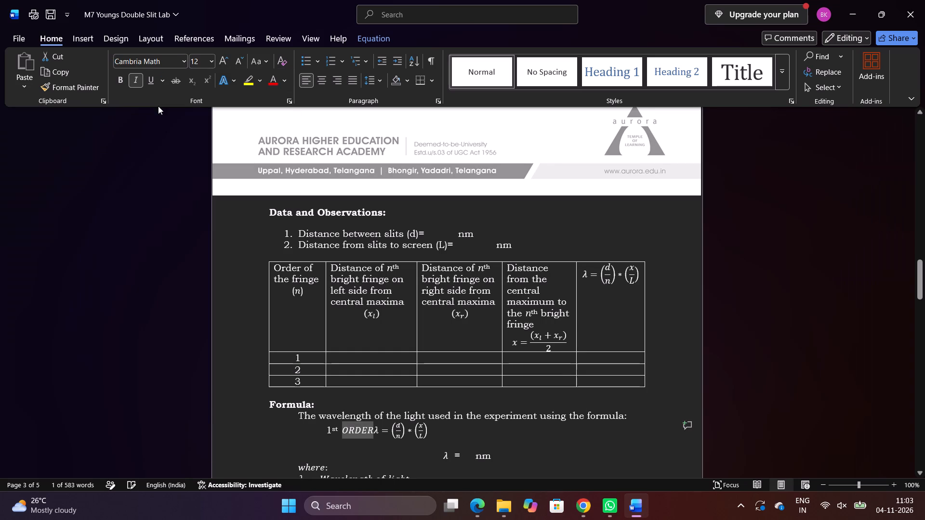
Insert spacing between ORDER and λ in the formula line.
click(376, 430)
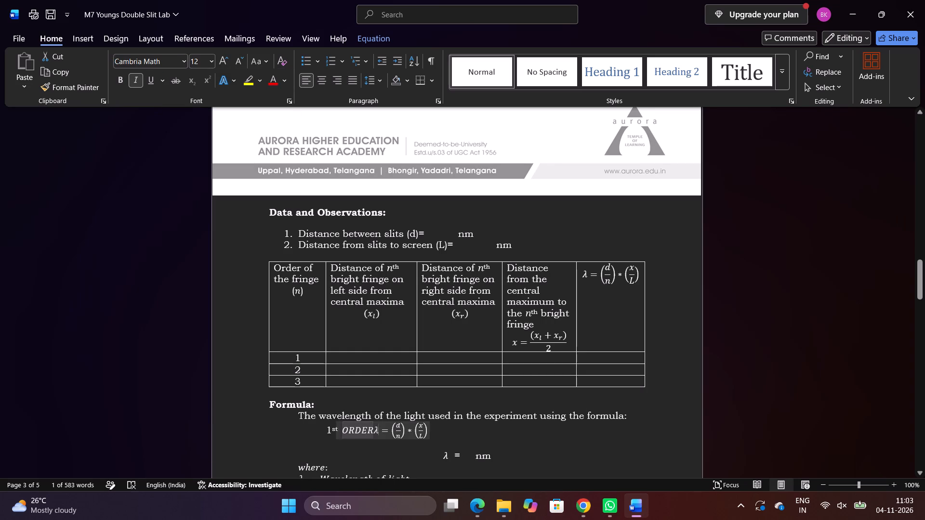
click(372, 429)
key(space)
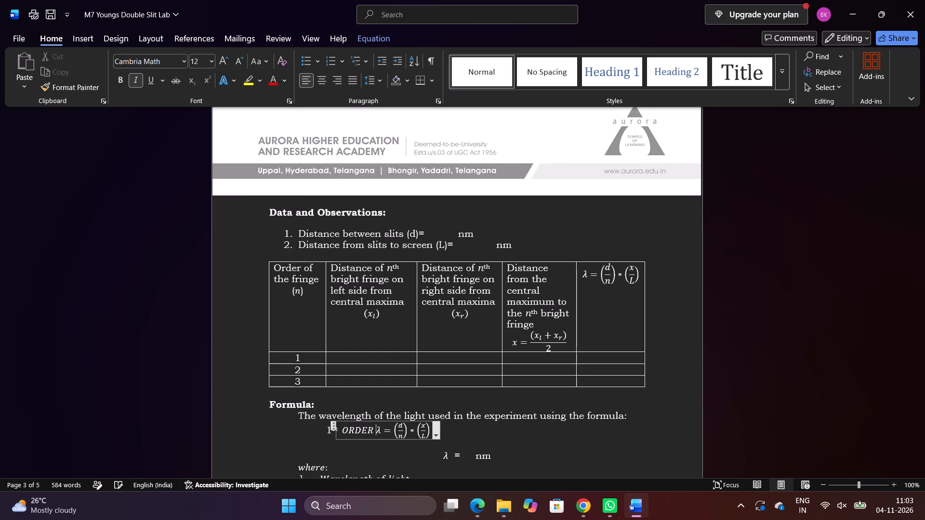
key(space)
Add spaces before 1st until the labelled formula sits above the λ = nm line, nearer the page's centre.
click(325, 432)
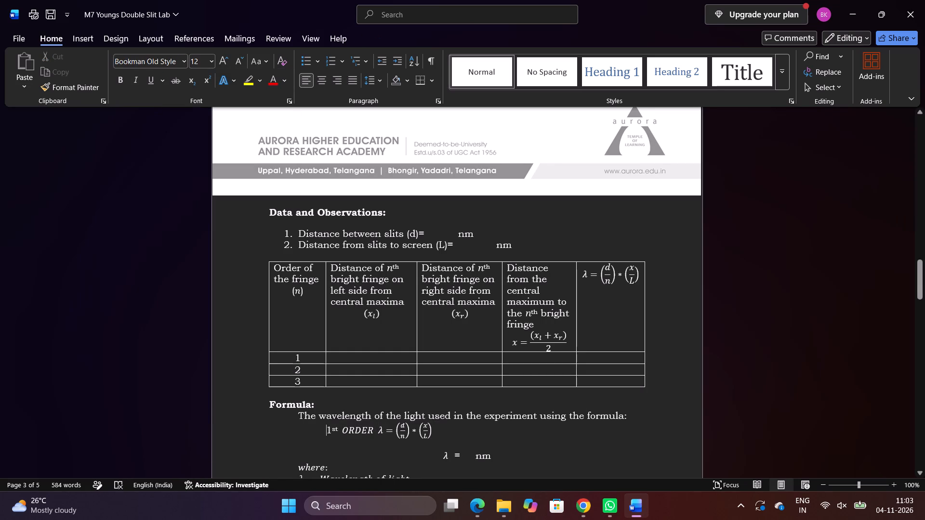
key(space)
key(space)
key(space)
key(space)
key(space)
key(space)
key(space)
key(space)
key(space)
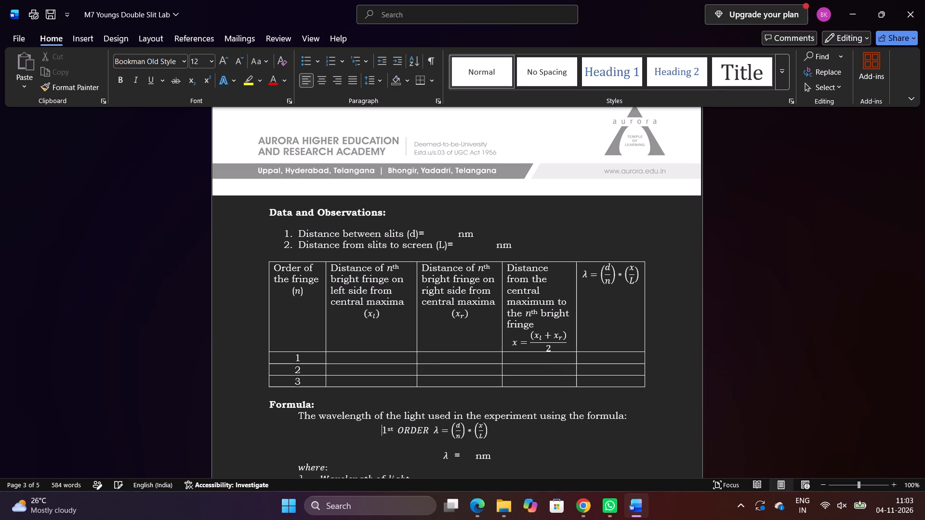
key(space)
key(space)
key(space)
key(space)
key(space)
key(space)
key(space)
key(space)
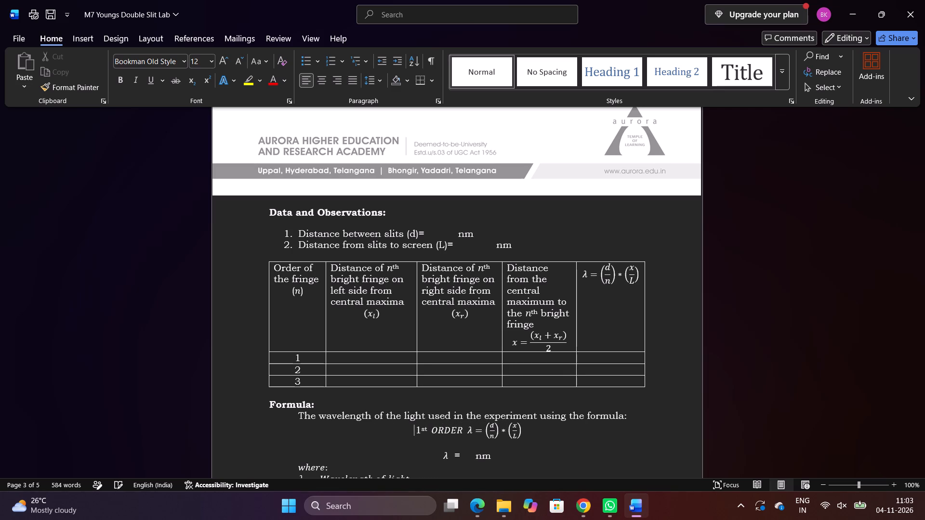
key(space)
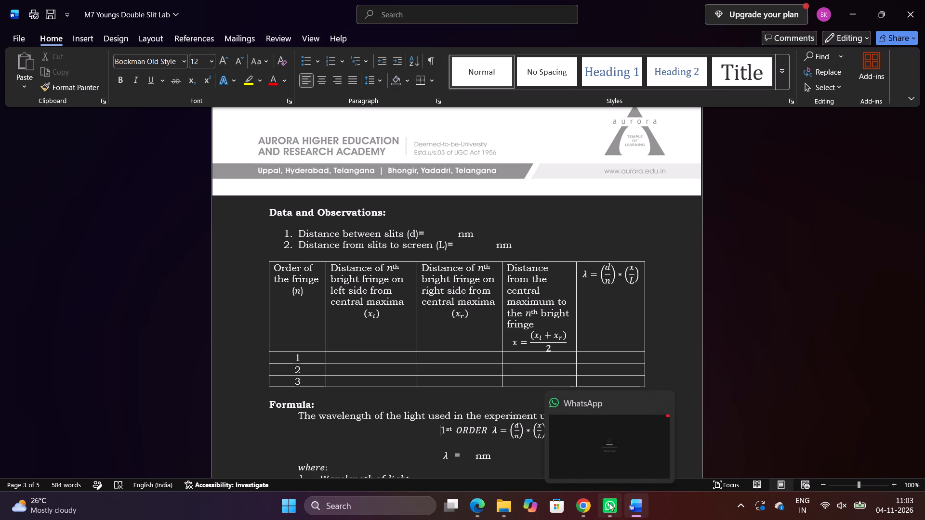
Minimise the Word report to return to File Explorer.
click(857, 8)
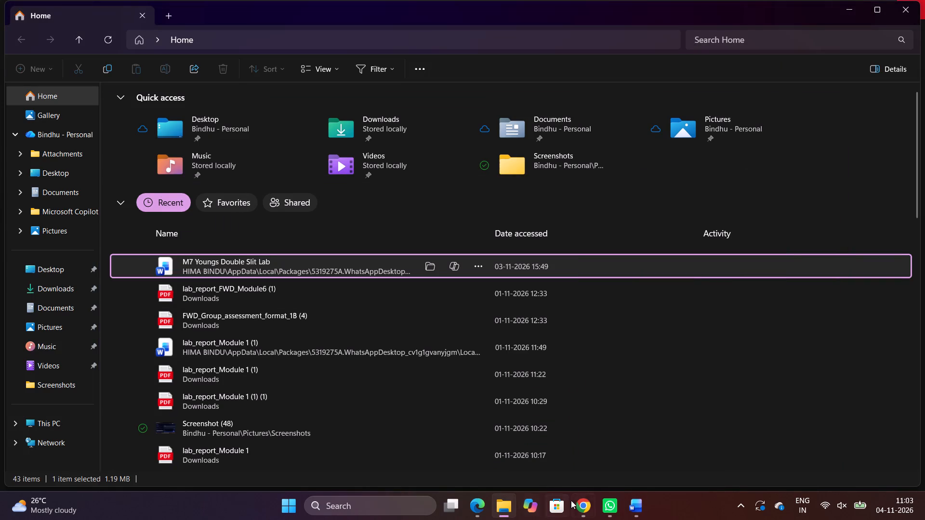
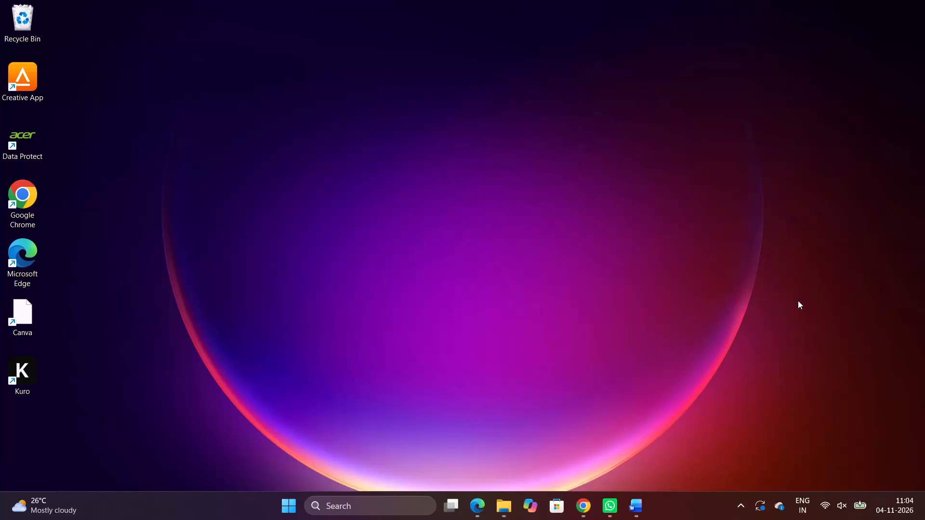
Switch to the PhET Wave Interference simulation in Microsoft Edge.
click(581, 497)
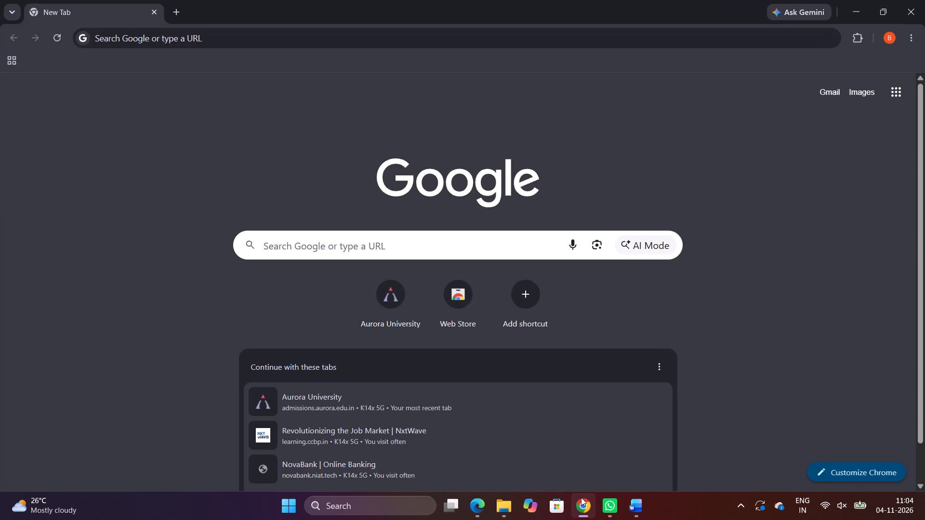
click(859, 2)
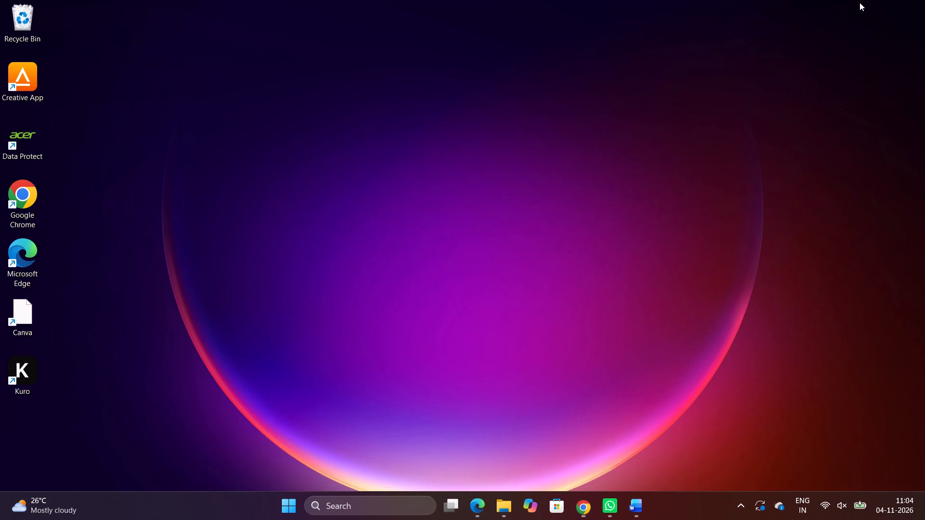
click(453, 507)
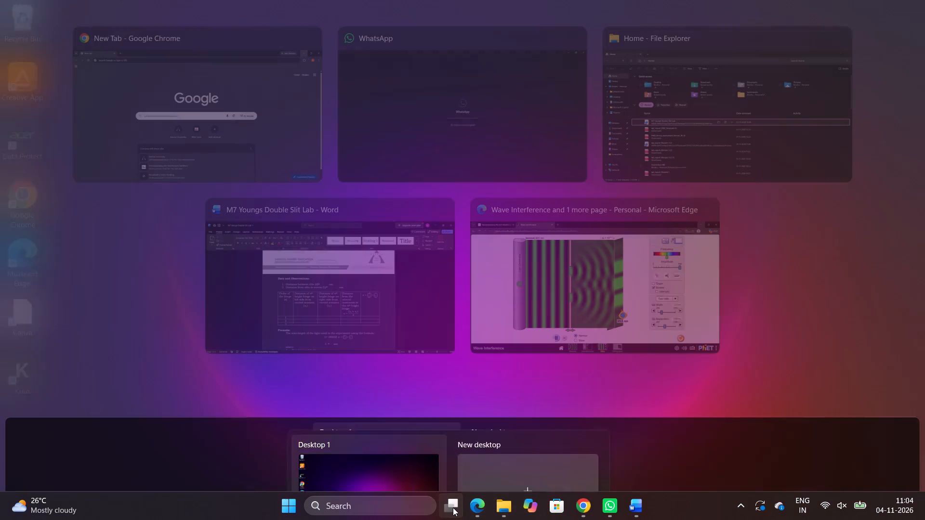
click(627, 244)
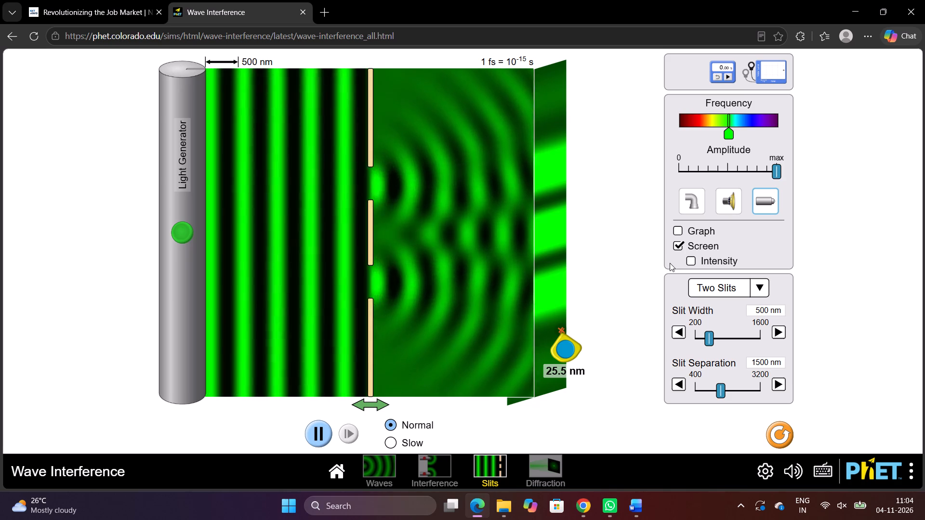
Reposition the measuring tape along the projection screen, trying its upper corner, and leave it beside the screen's lower part below the bright fringes.
click(563, 350)
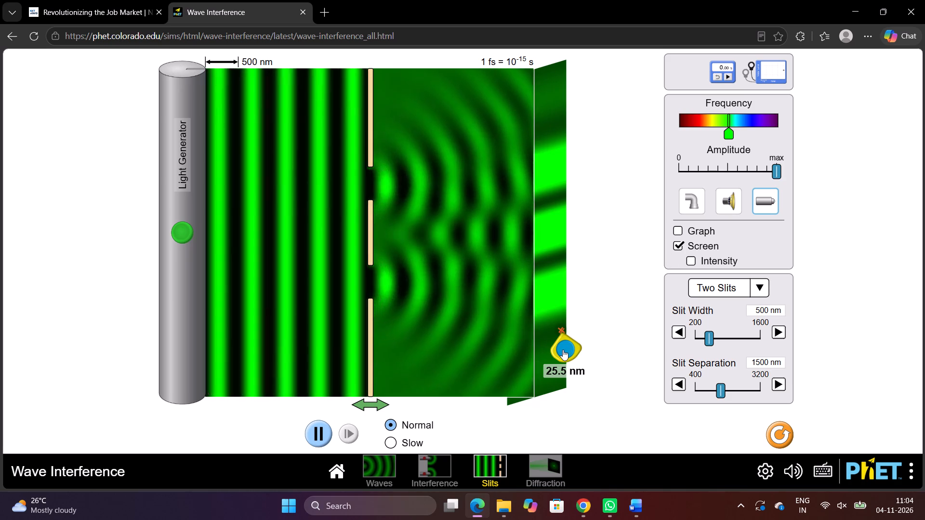
drag(563, 350, 584, 322)
click(582, 325)
drag(582, 325, 539, 339)
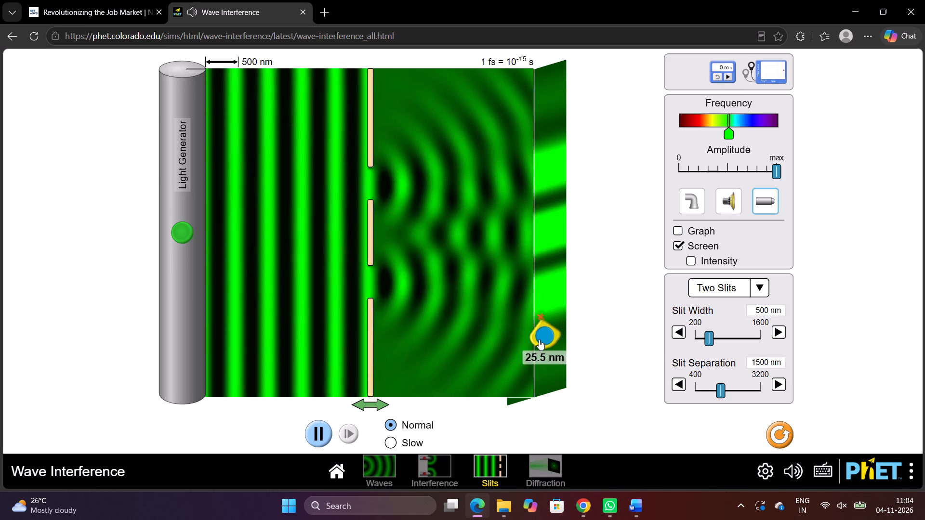
drag(539, 339, 558, 319)
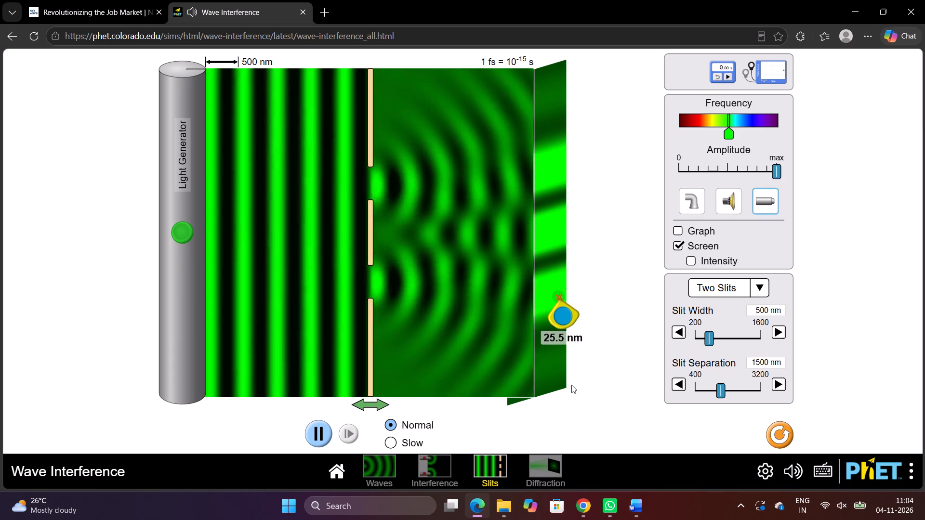
drag(559, 316, 529, 82)
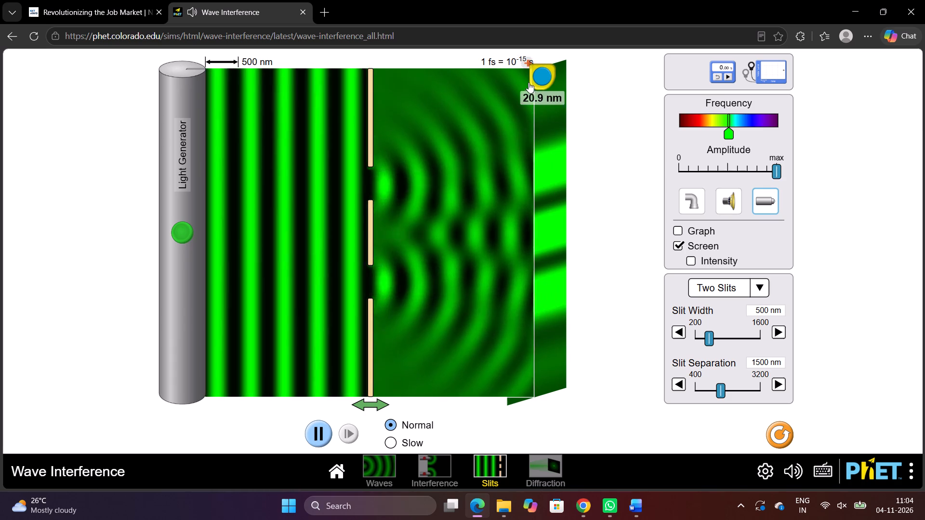
drag(529, 82, 528, 88)
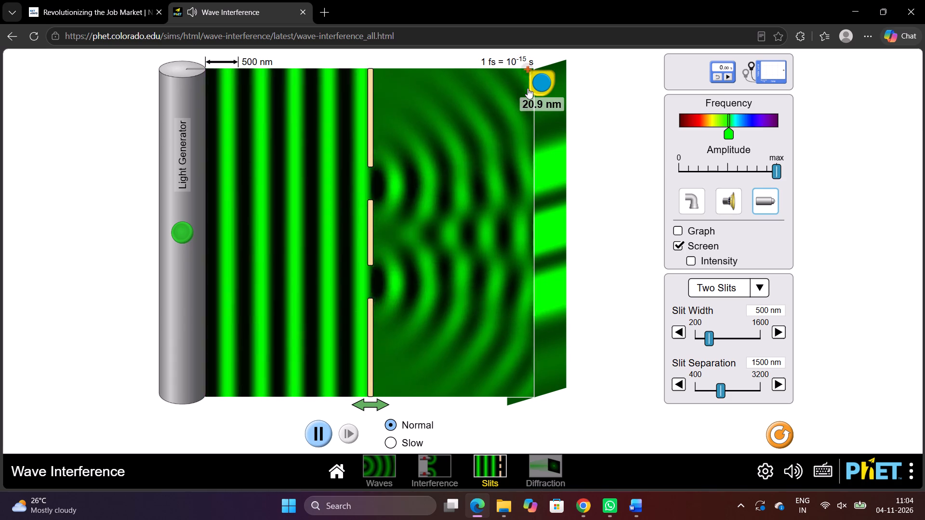
drag(545, 73, 567, 314)
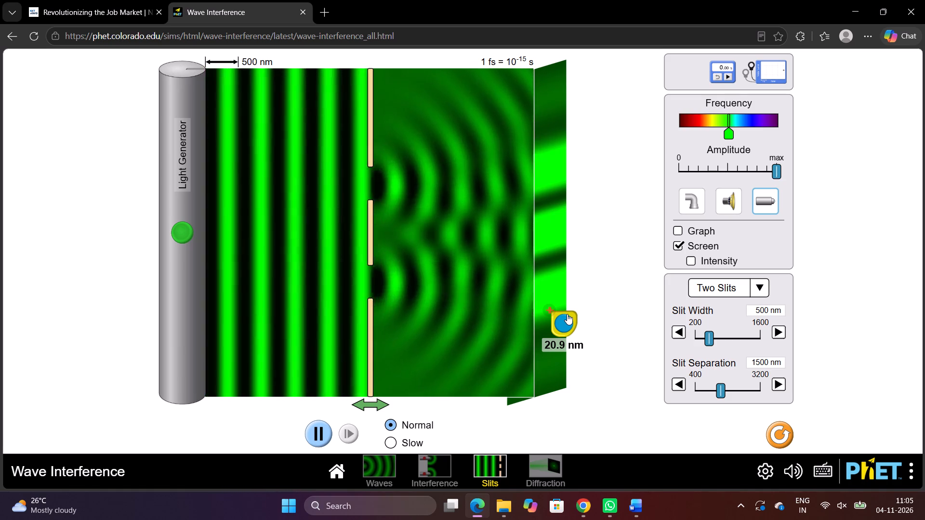
drag(554, 321, 532, 353)
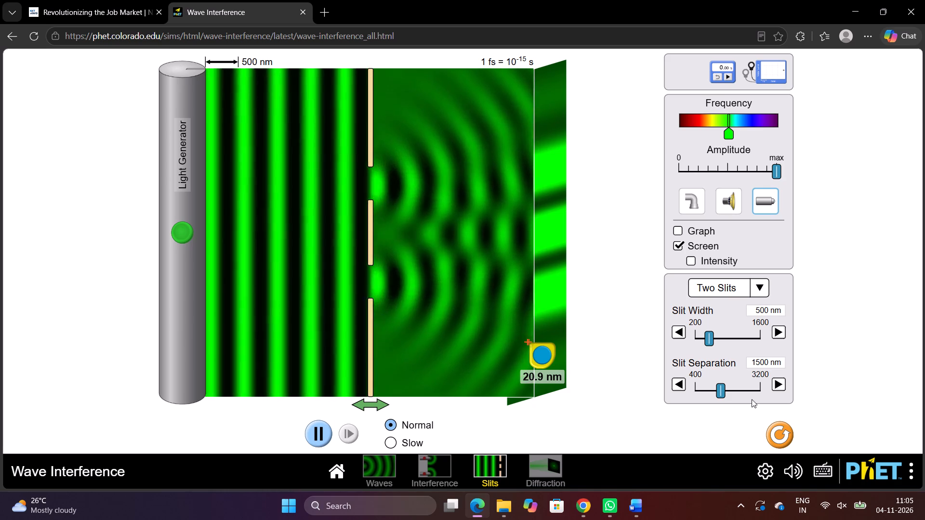
Increase the slit separation of the two slits to 2350 nm.
click(741, 385)
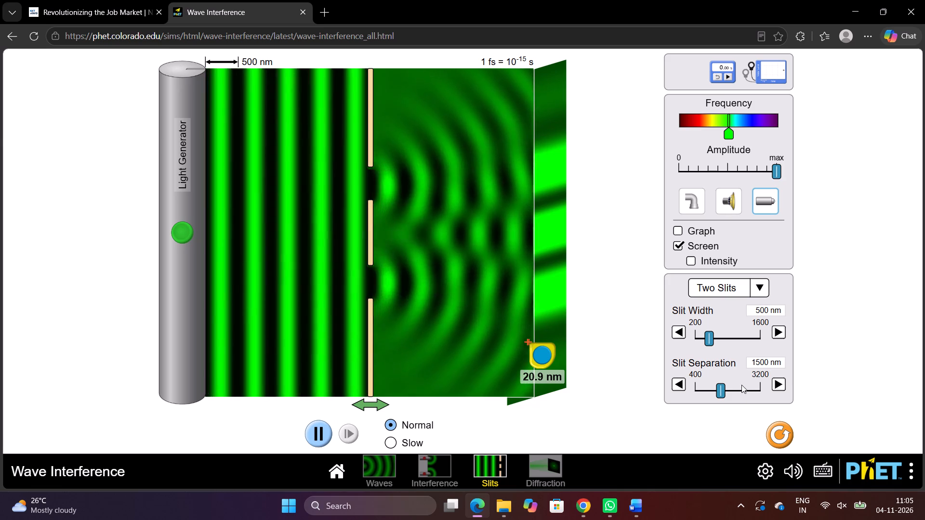
click(742, 388)
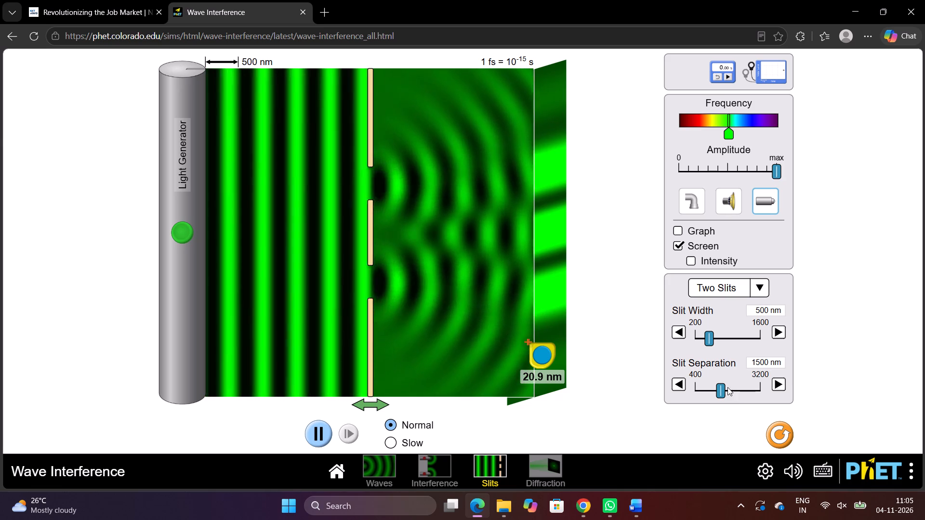
drag(722, 388, 743, 383)
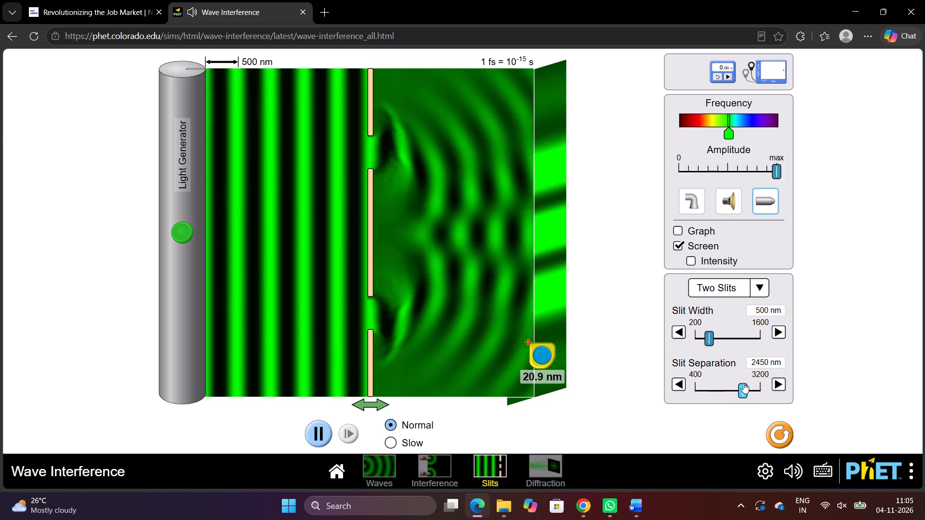
drag(743, 383, 742, 384)
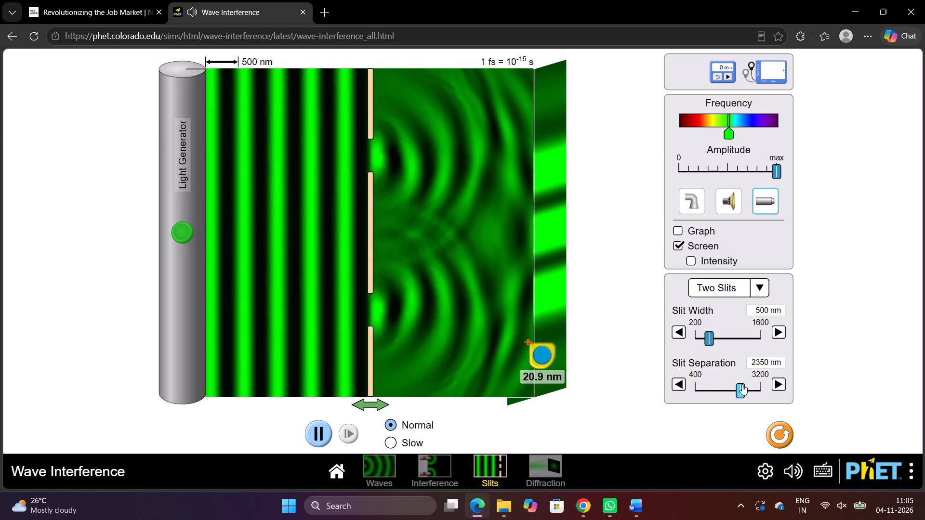
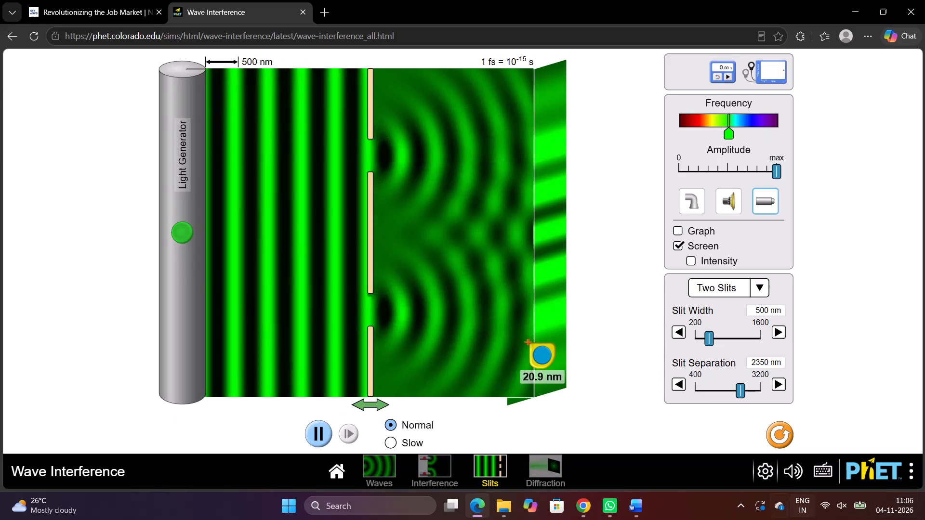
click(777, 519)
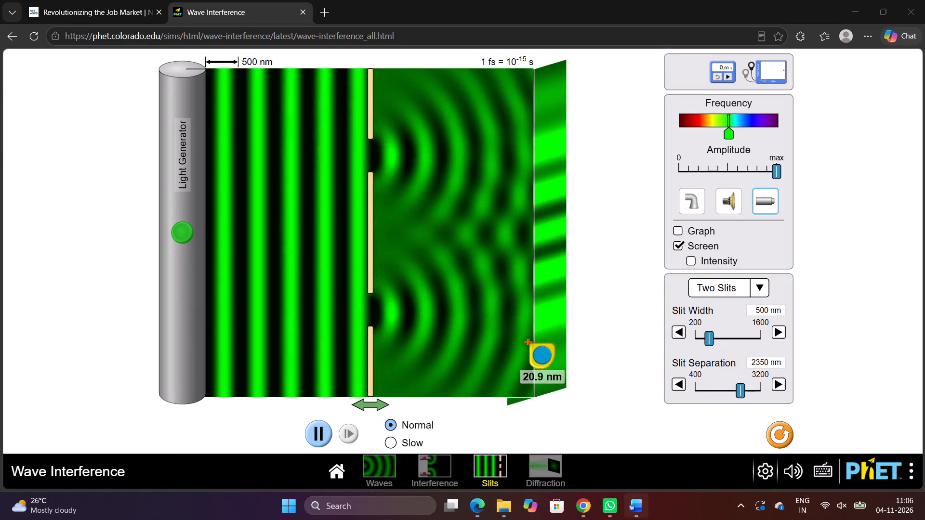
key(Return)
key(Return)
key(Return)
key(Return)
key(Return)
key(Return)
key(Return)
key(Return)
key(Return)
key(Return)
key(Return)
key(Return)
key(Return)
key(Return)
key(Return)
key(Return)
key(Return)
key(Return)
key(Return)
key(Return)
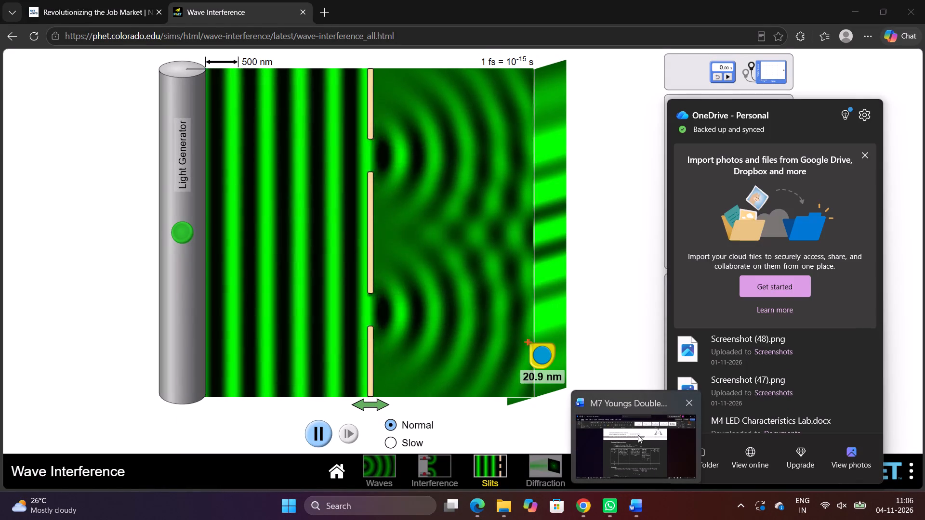
Check the Data and Observations section of the Word lab report, and return to the Wave Interference simulation in Edge.
click(550, 290)
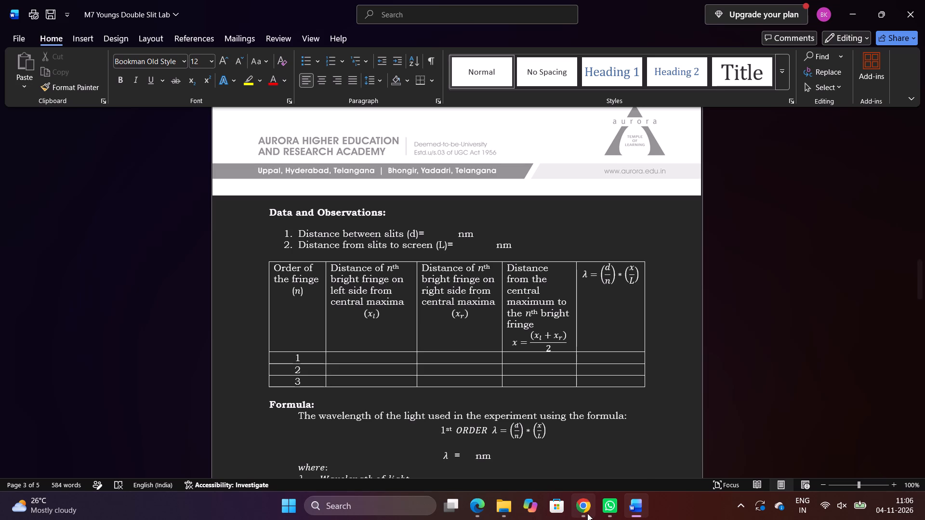
click(447, 507)
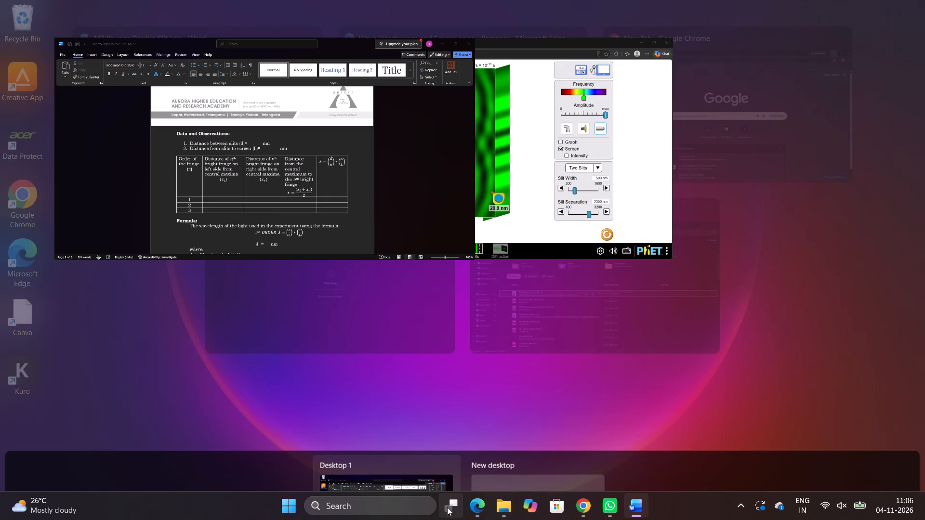
click(460, 146)
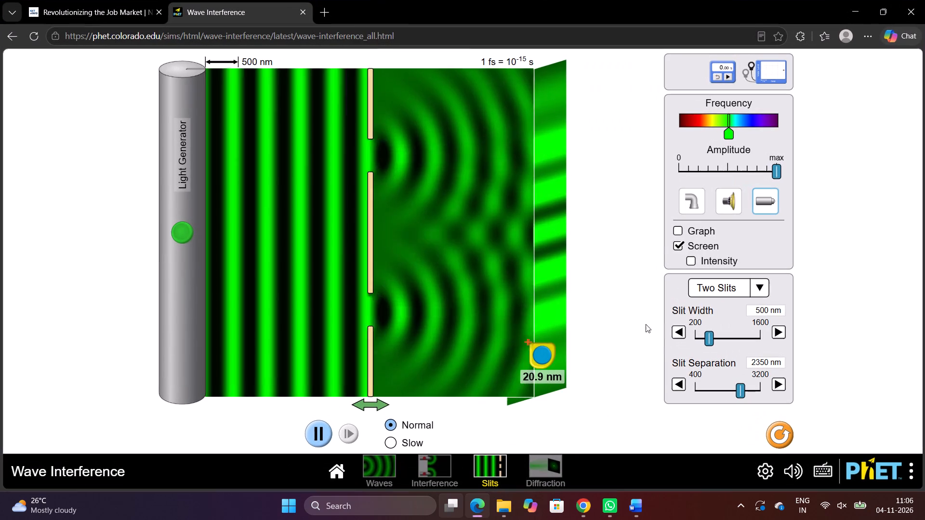
Place the measuring tape at the central bright fringe on the screen's edge and measure up to the first bright fringe above it.
drag(542, 357, 542, 236)
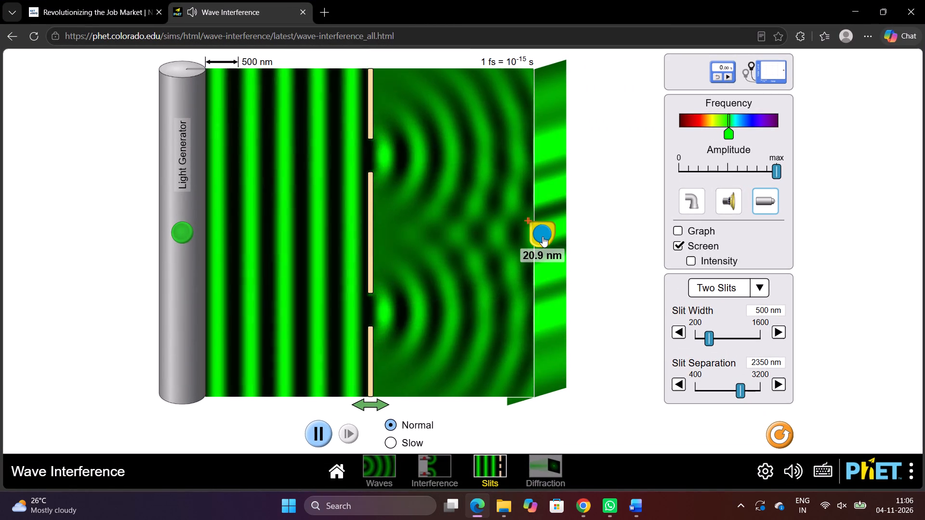
drag(542, 236, 542, 238)
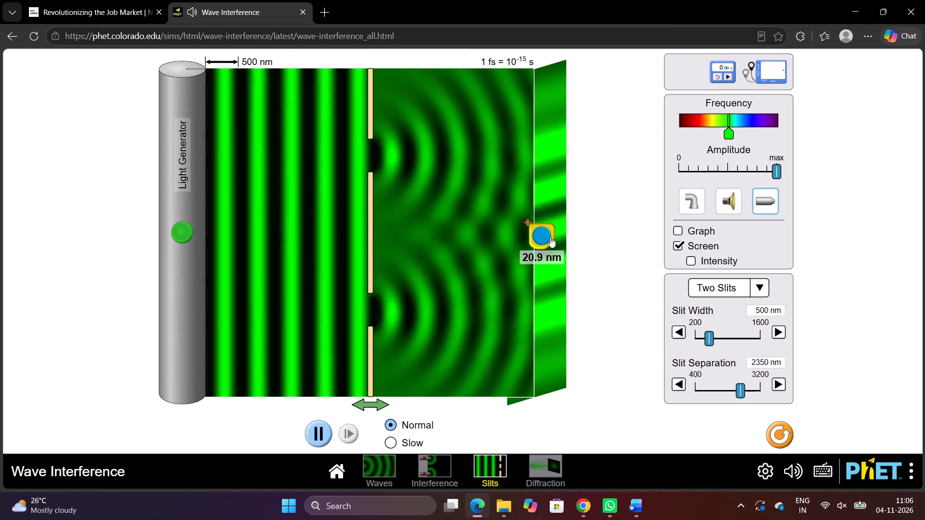
click(550, 237)
drag(550, 237, 555, 238)
drag(531, 221, 536, 179)
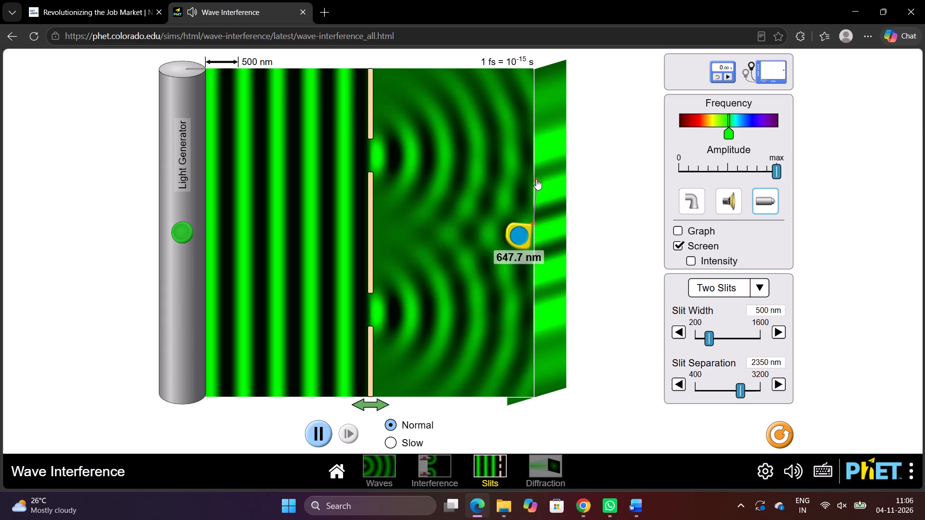
drag(536, 179, 533, 183)
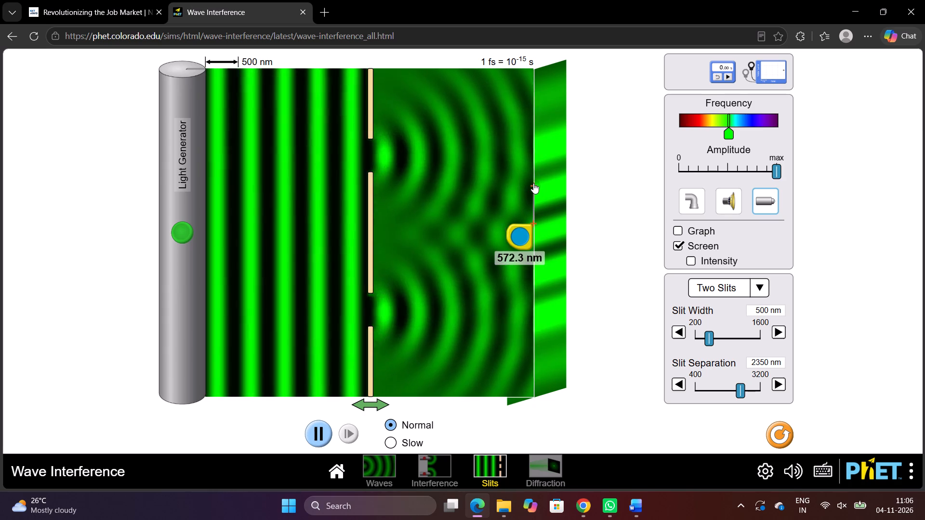
drag(533, 183, 534, 183)
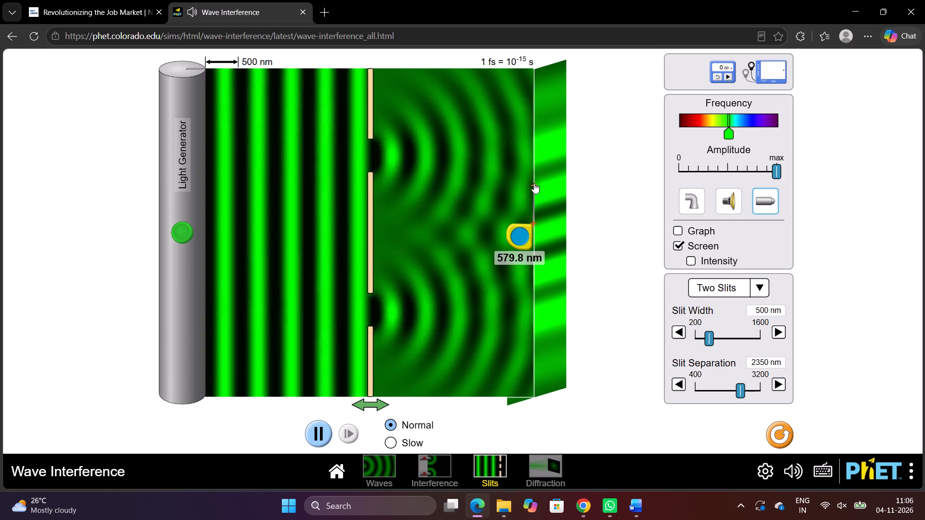
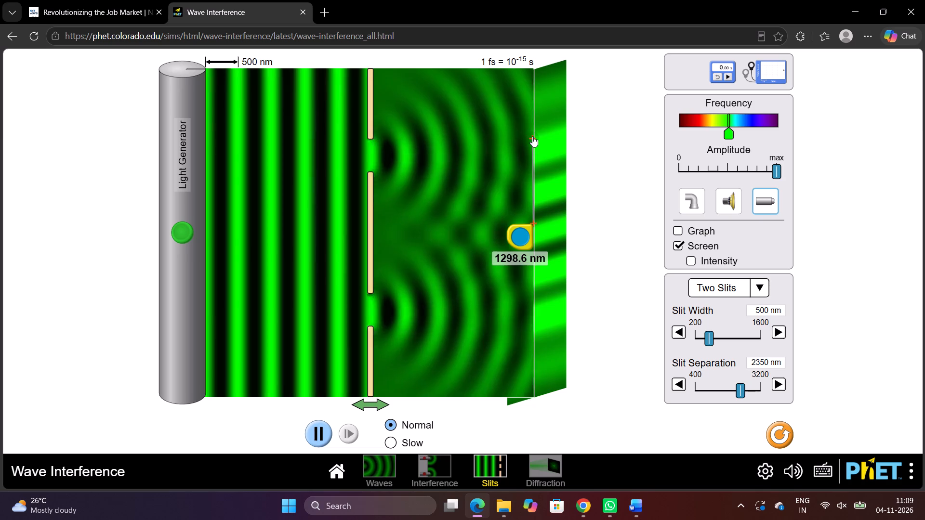
Extend the measuring tape from the central bright fringe up to the next bright fringe near the projection screen's upper end.
drag(532, 136, 534, 90)
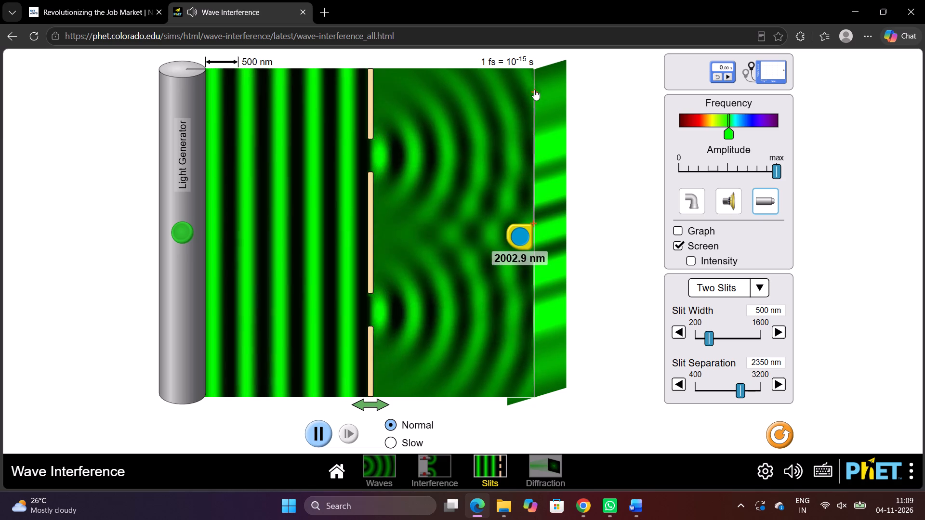
drag(534, 90, 534, 88)
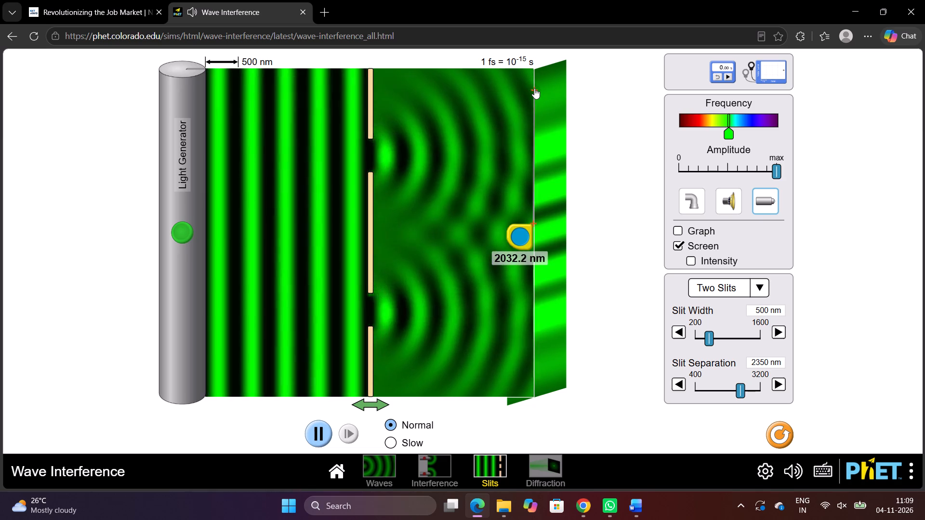
drag(534, 88, 534, 89)
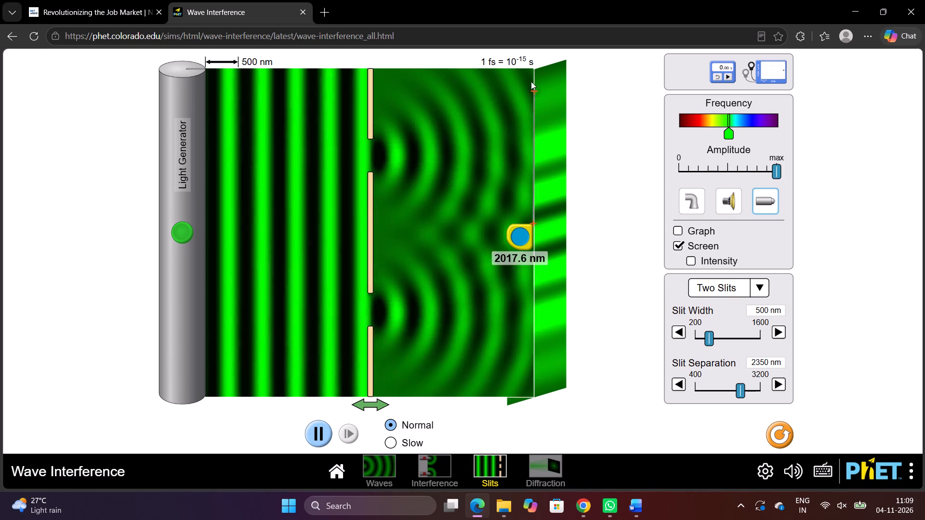
Move the measuring tape's start back to the central bright fringe and measure down to the first bright fringe below it.
drag(535, 84, 577, 214)
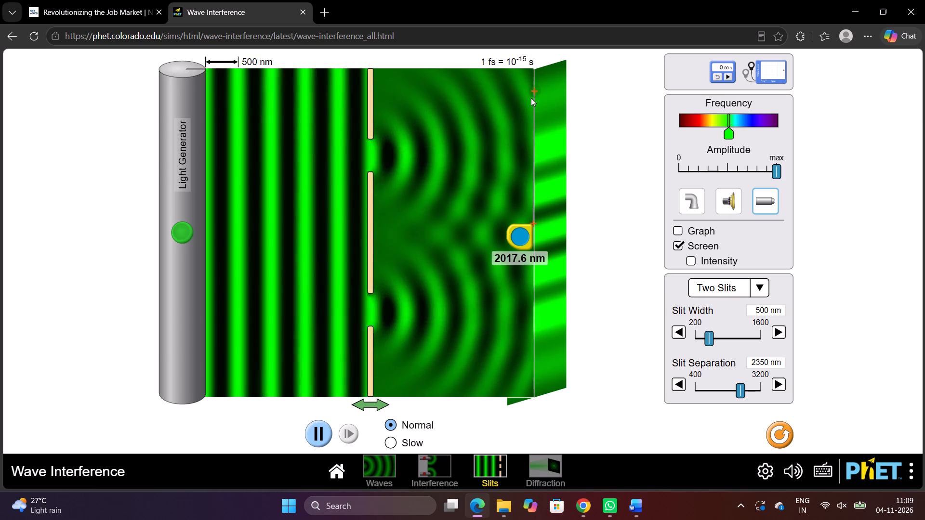
drag(533, 89, 545, 303)
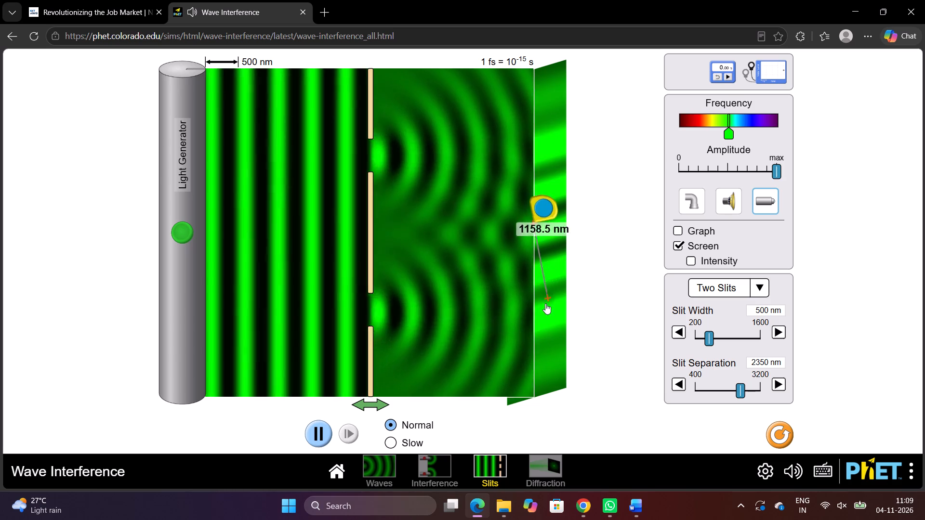
drag(545, 303, 534, 286)
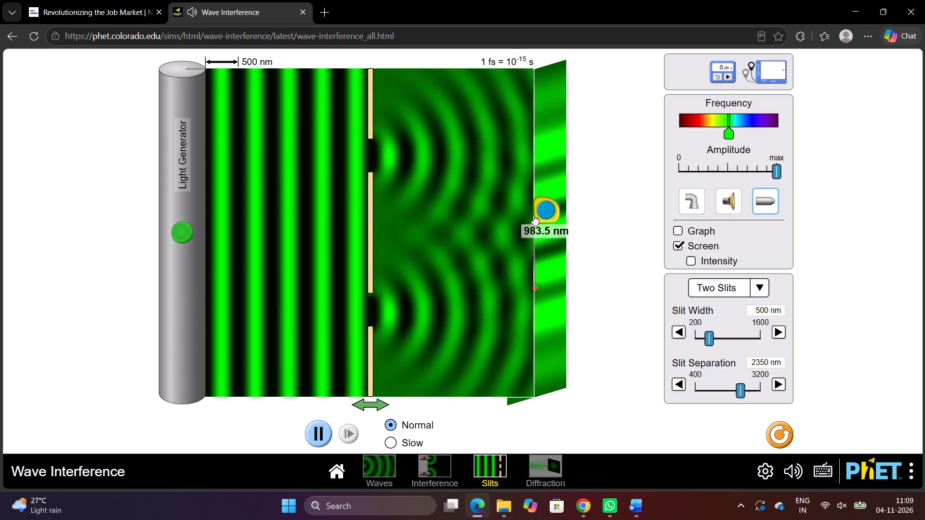
drag(541, 207, 547, 225)
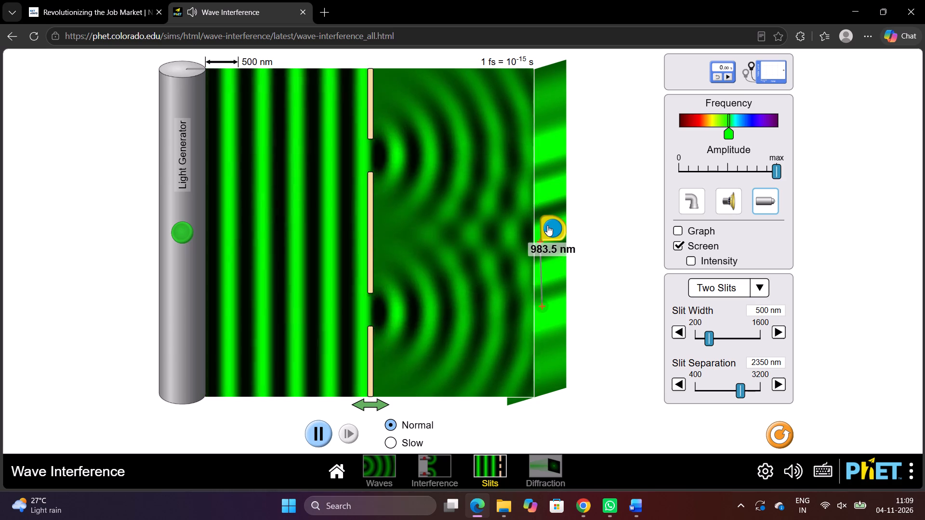
drag(547, 225, 548, 224)
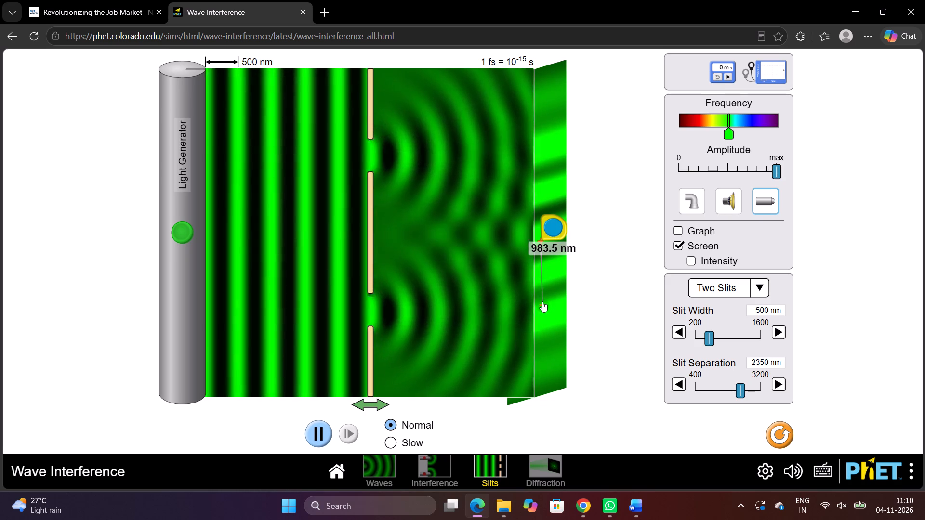
drag(542, 302, 541, 281)
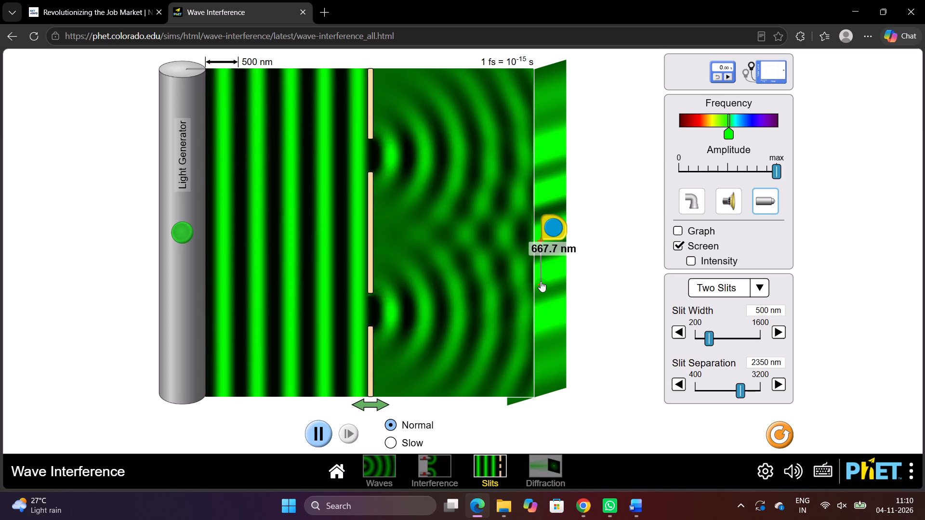
Extend the measuring tape from the central fringe down to the second bright fringe below it.
drag(541, 281, 545, 319)
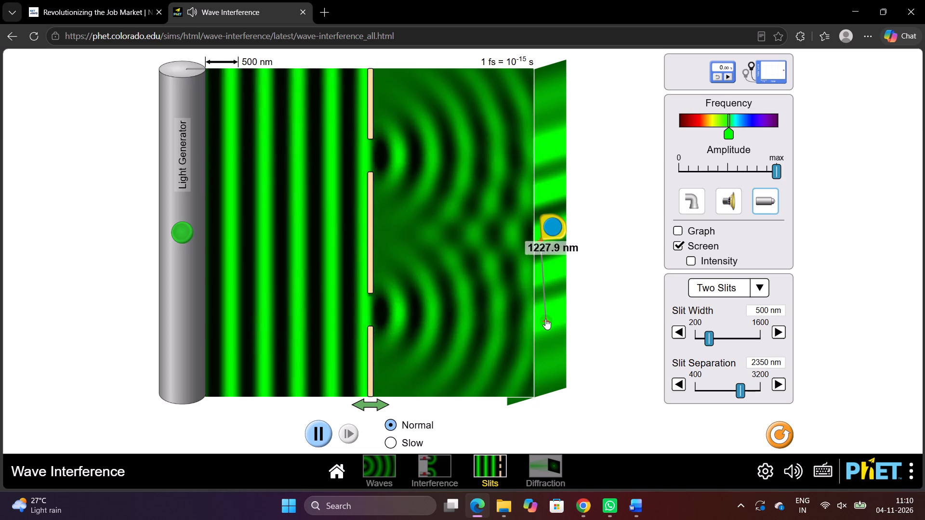
drag(545, 319, 542, 332)
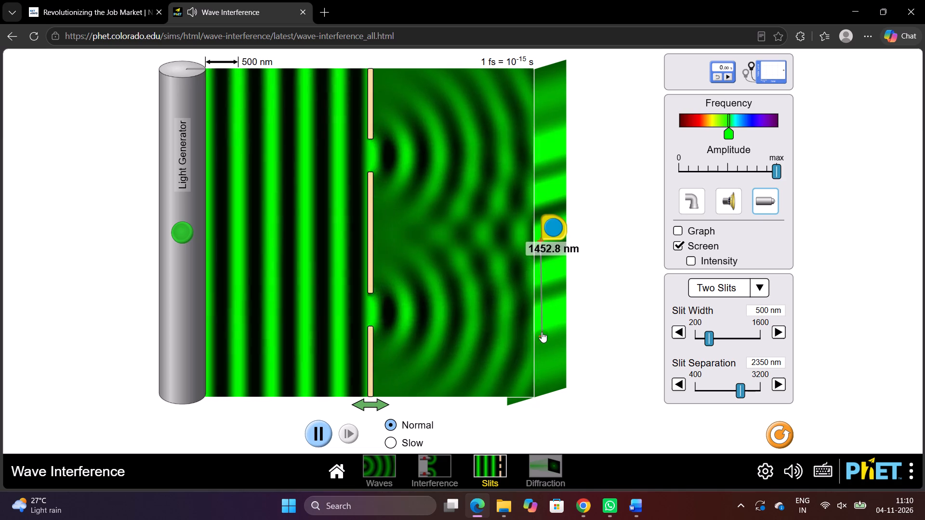
drag(542, 332, 542, 328)
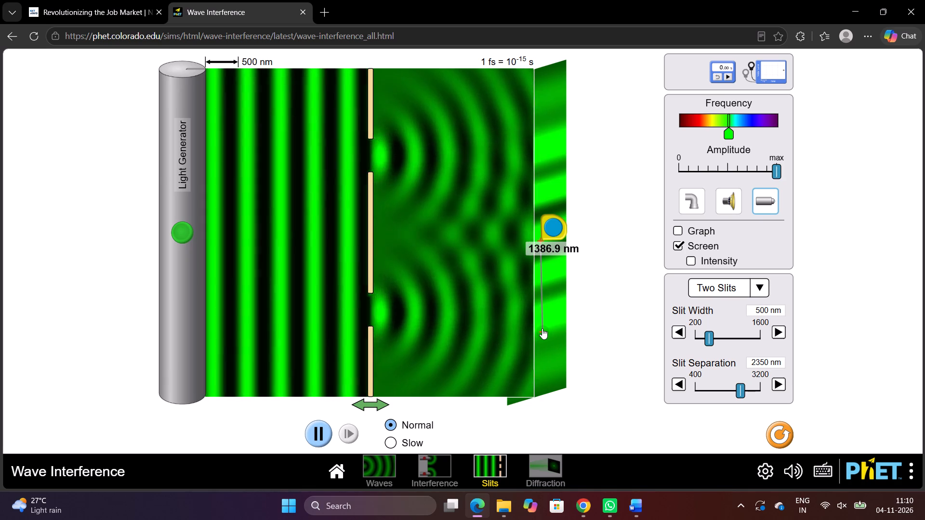
Extend the measuring tape from the central fringe down to the third bright fringe, near the projection screen's lower end.
drag(542, 328, 543, 380)
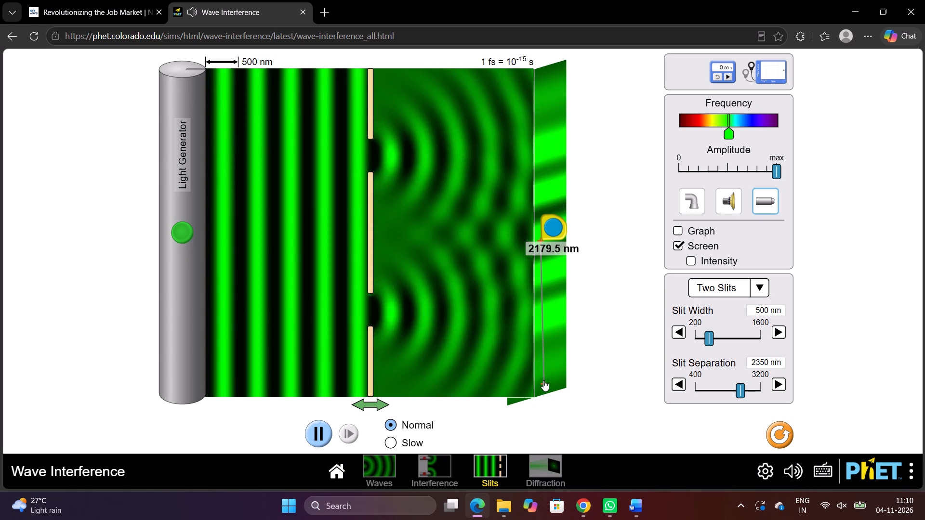
drag(543, 380, 544, 379)
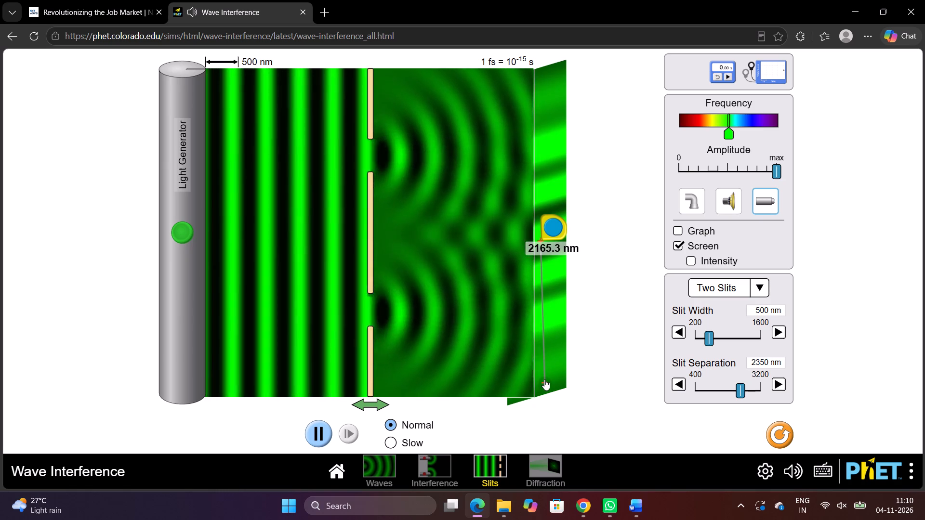
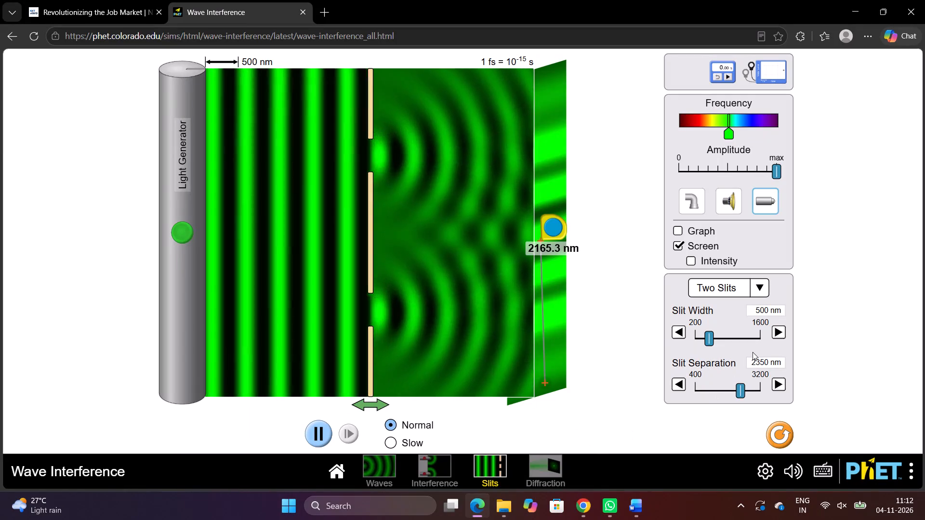
Set the slit separation to 2750 nm in the two-slit simulation.
drag(739, 390, 748, 392)
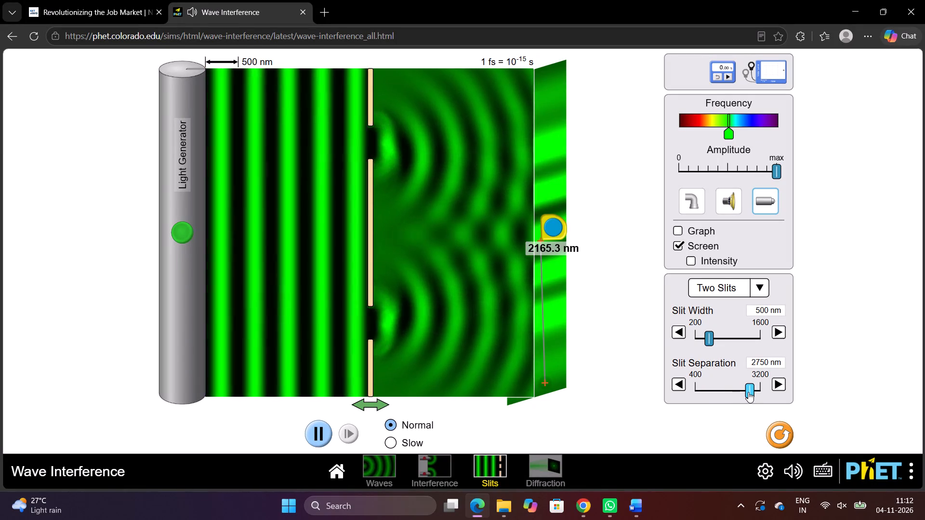
drag(748, 392, 748, 392)
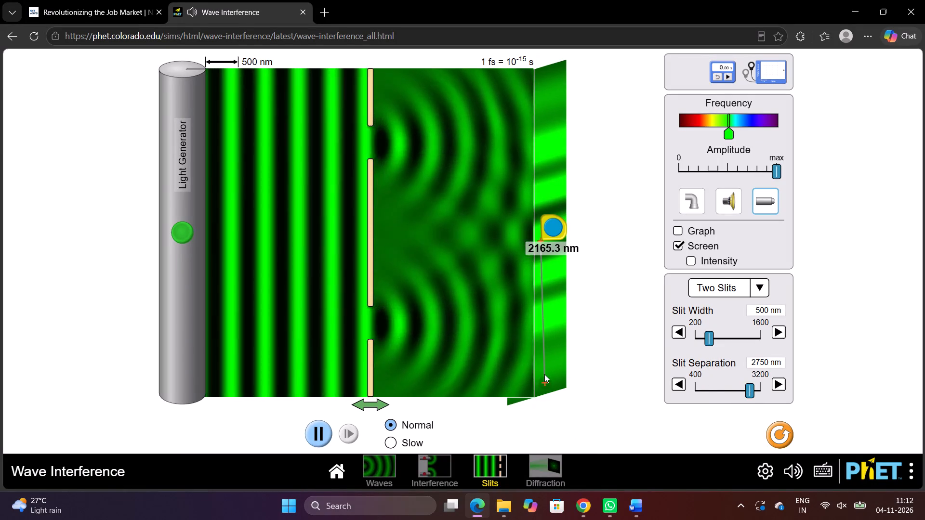
click(544, 375)
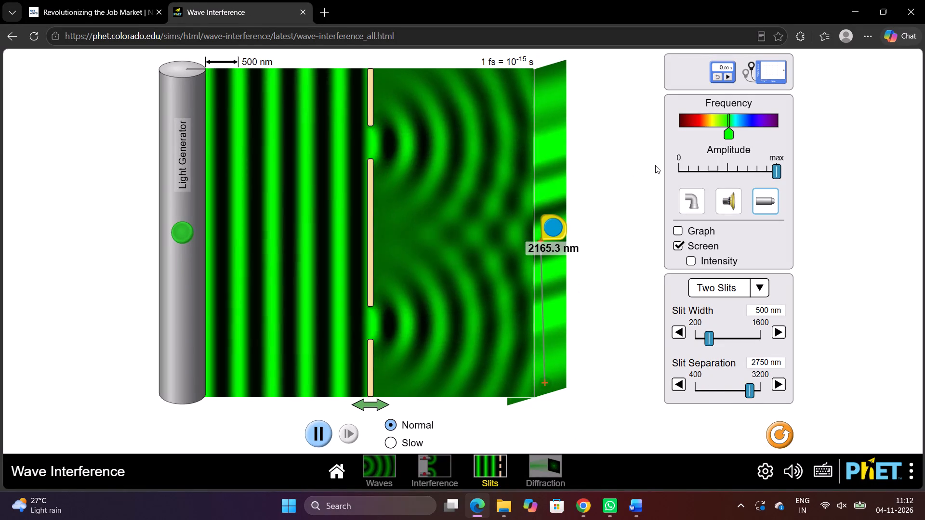
Switch to the Word lab report and enter 579.8, not bold, as the first-order left-side fringe distance in the observations table.
click(639, 499)
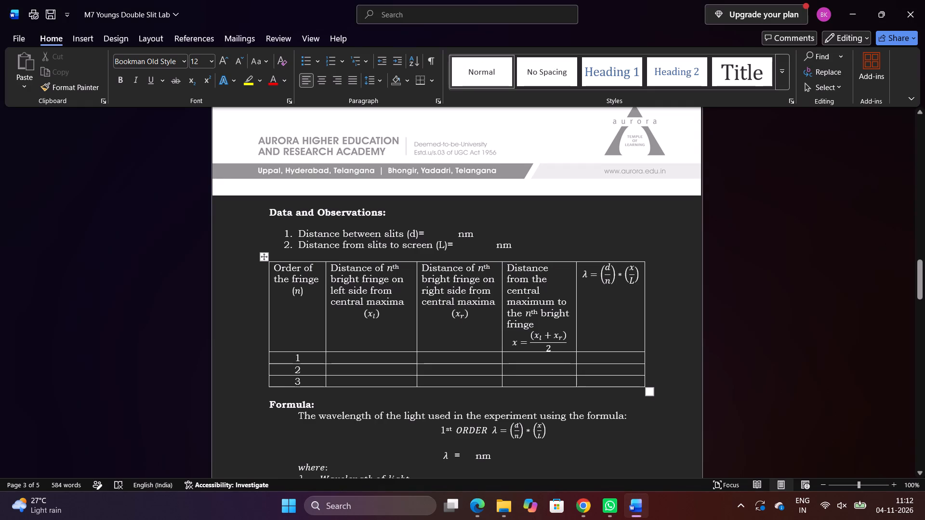
click(359, 358)
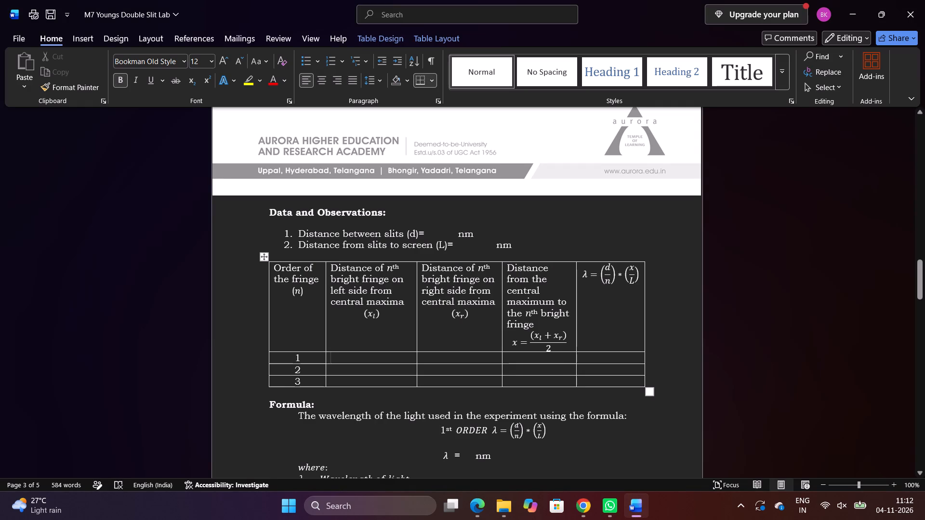
key(5)
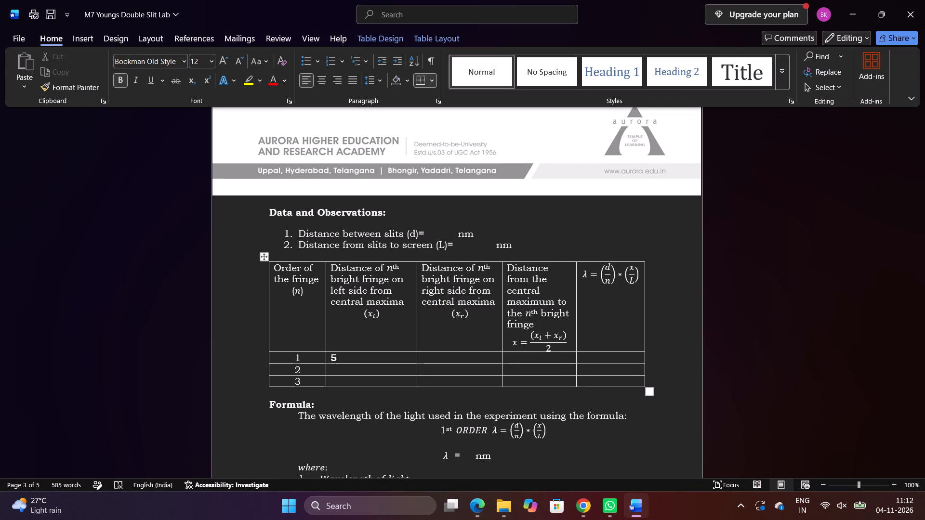
text(79)
click(118, 89)
click(118, 76)
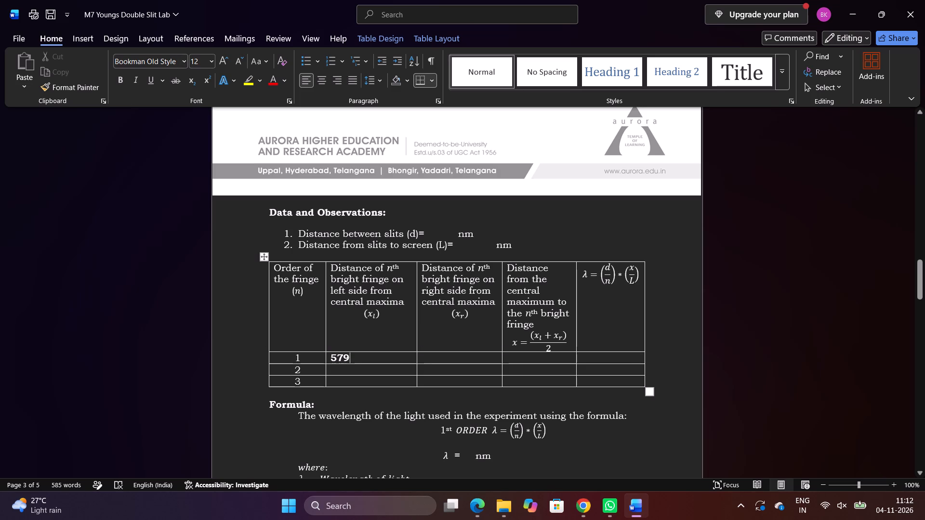
key(BackSpace)
key(BackSpace)
key(BackSpace)
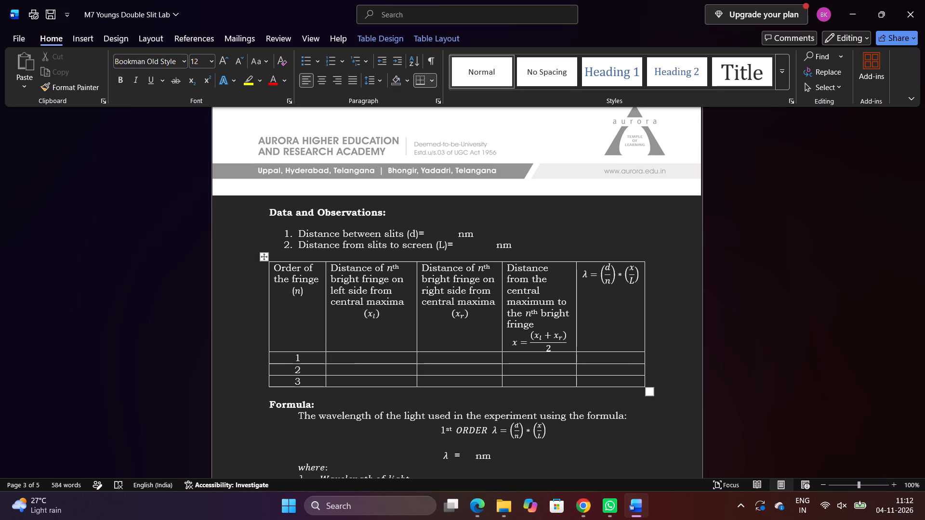
text(57)
key(9)
key(8)
key(BackSpace)
text(.8)
Enter 1298.6 as the left-side fringe distance for the second-order row.
key(Down)
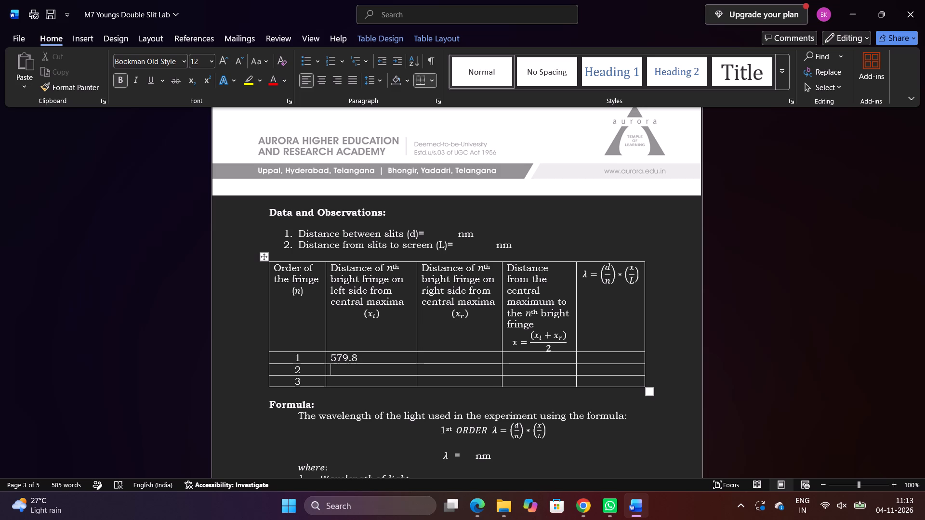
text(12)
key(9)
text(8.)
key(6)
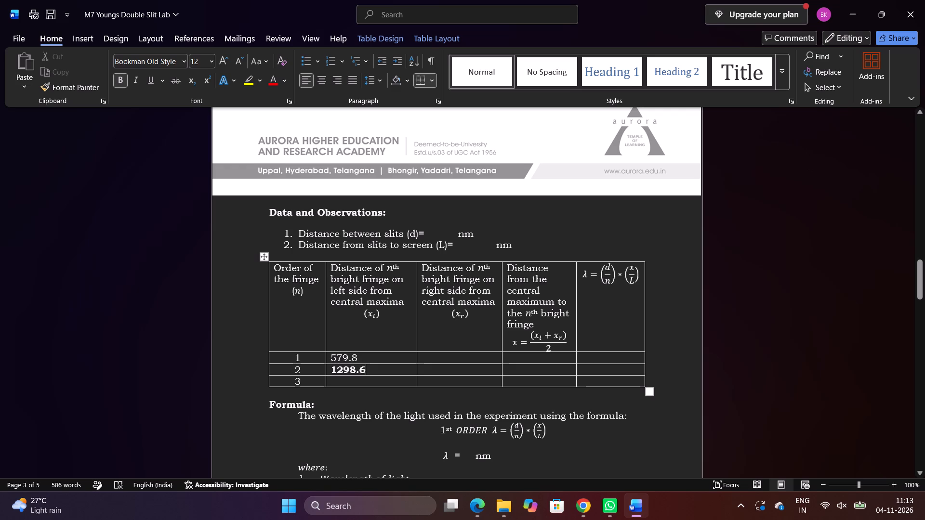
Return to the PhET simulation and stretch the measuring tape across from the slit barrier to the projection screen.
click(851, 10)
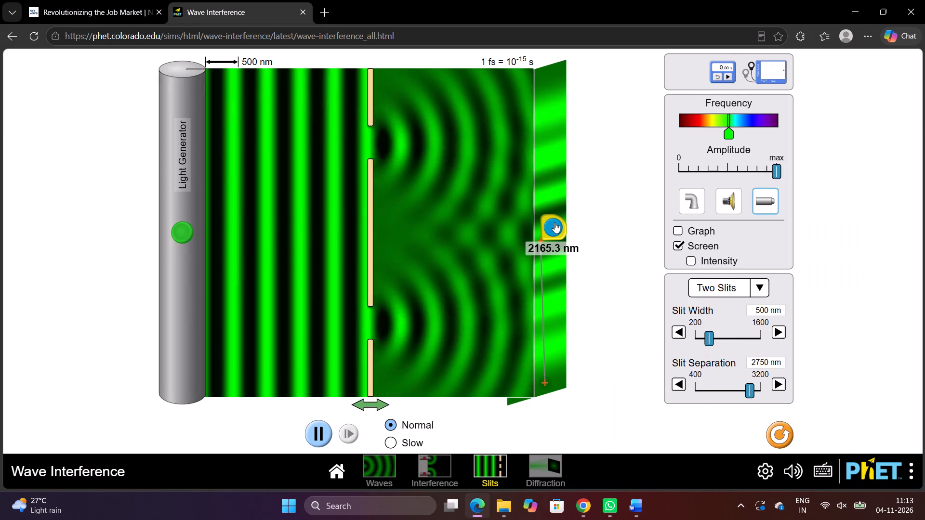
drag(559, 229, 522, 229)
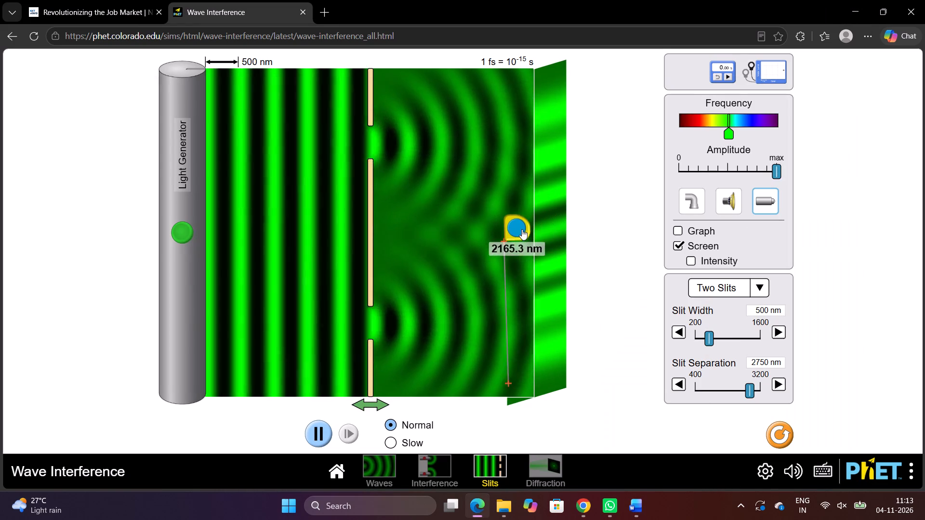
drag(522, 229, 364, 228)
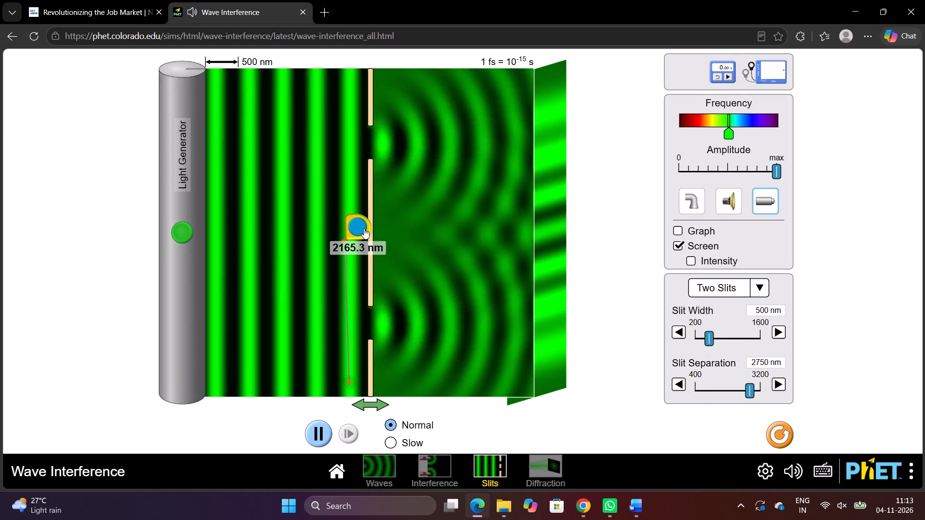
drag(364, 228, 361, 227)
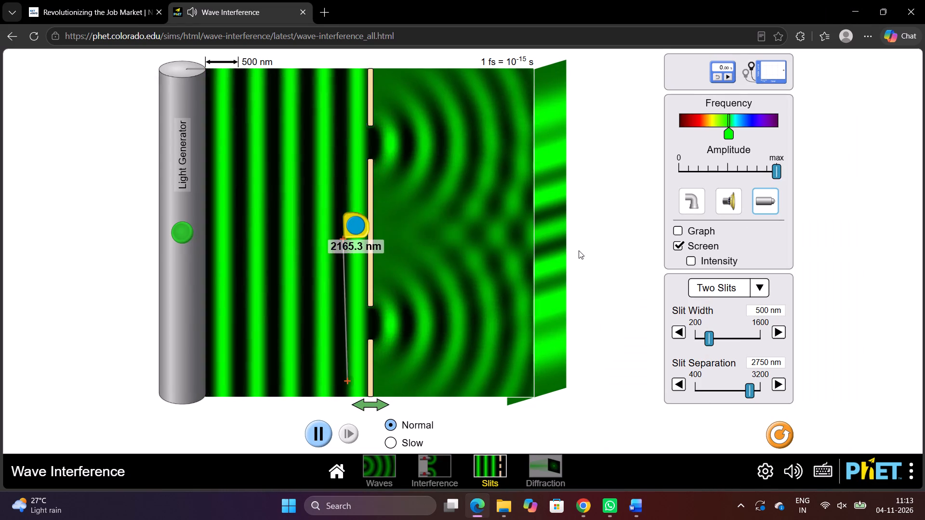
drag(364, 226, 471, 229)
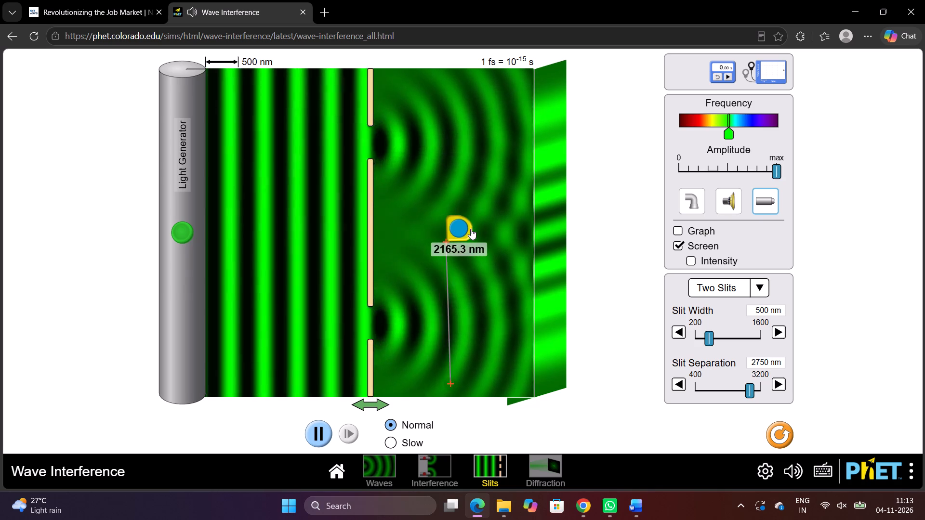
drag(471, 229, 560, 230)
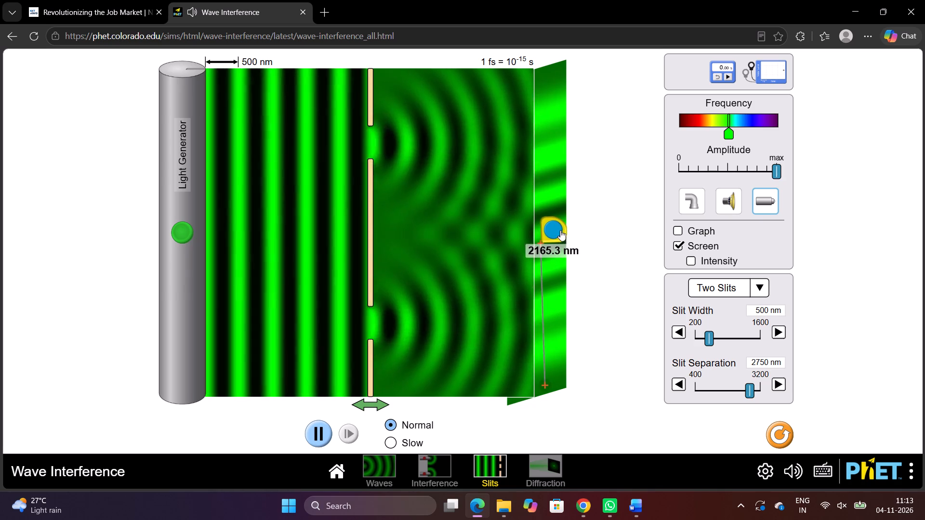
drag(560, 230, 543, 229)
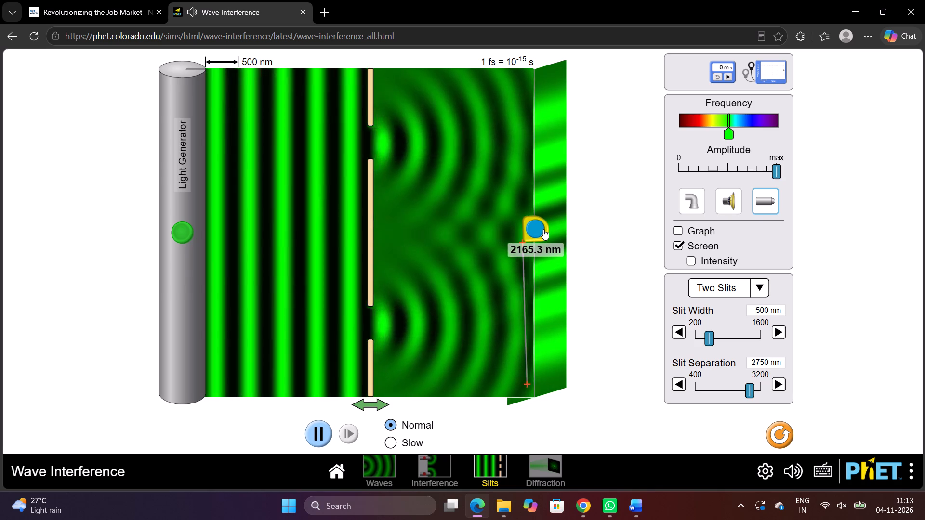
drag(526, 382, 566, 343)
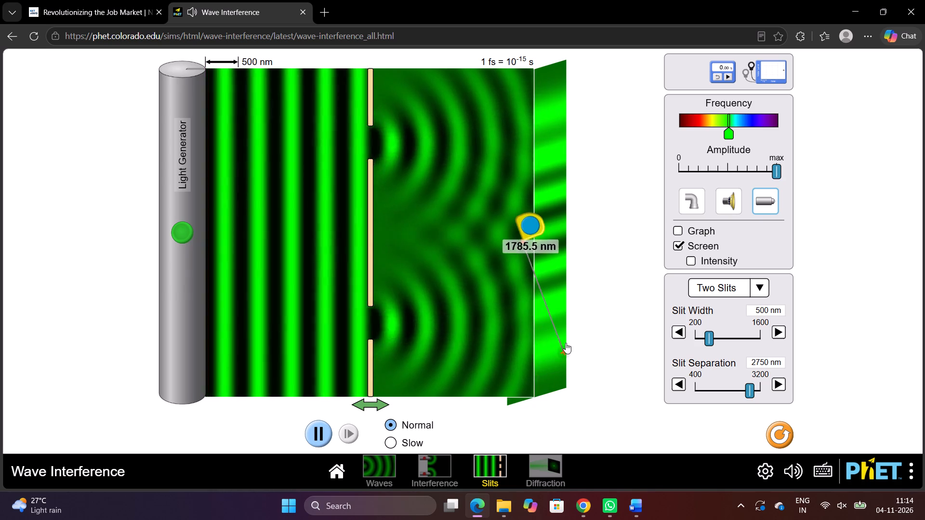
drag(566, 343, 520, 285)
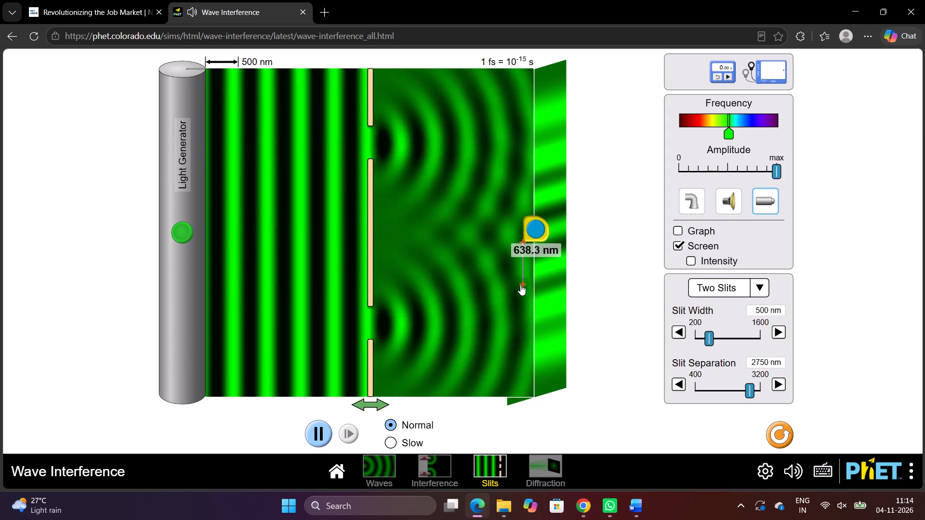
drag(520, 285, 567, 307)
drag(528, 228, 457, 260)
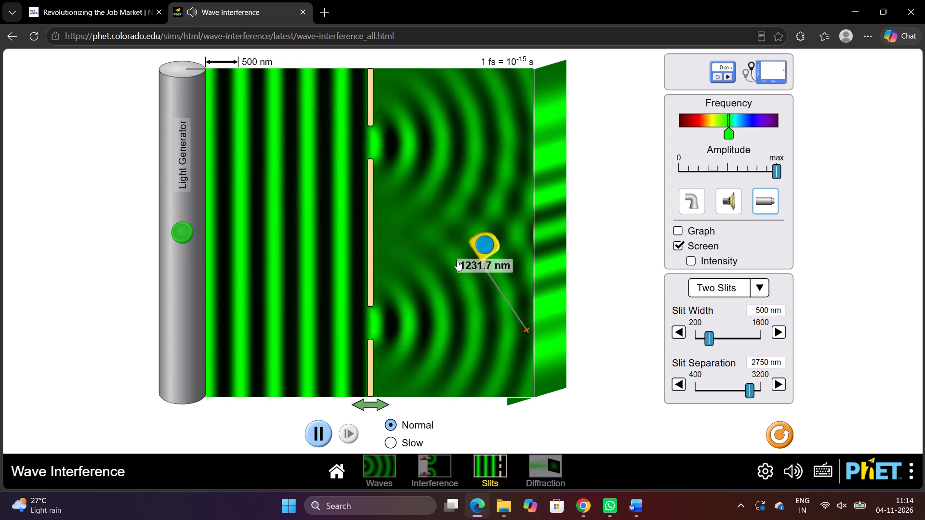
drag(457, 260, 366, 241)
drag(369, 234, 375, 224)
drag(410, 311, 465, 268)
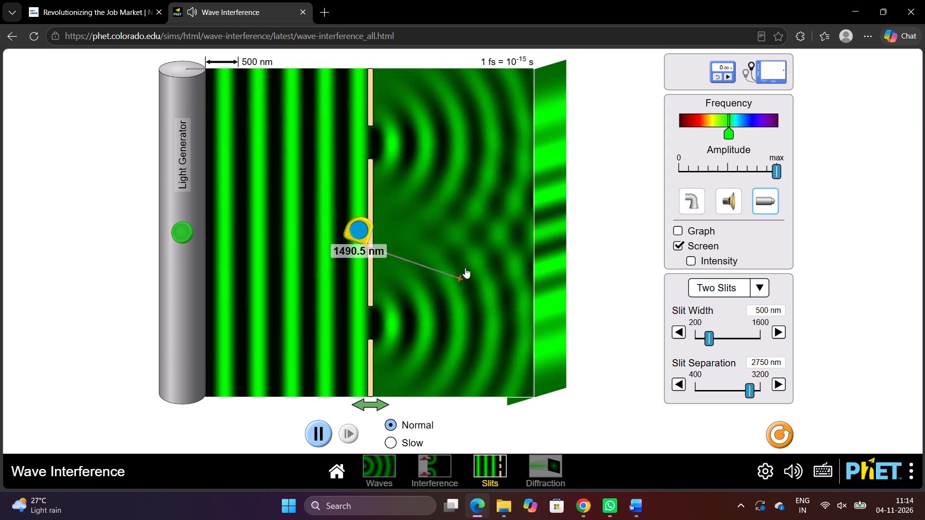
drag(465, 268, 532, 235)
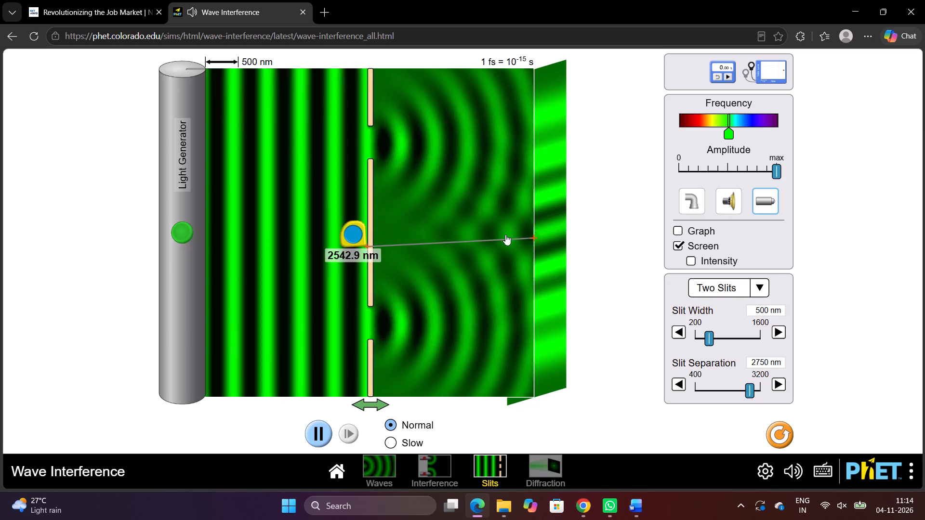
Align the tape's start with the barrier midway between the slits and its end with the screen's near edge to measure the slit-to-screen distance.
drag(348, 232, 357, 234)
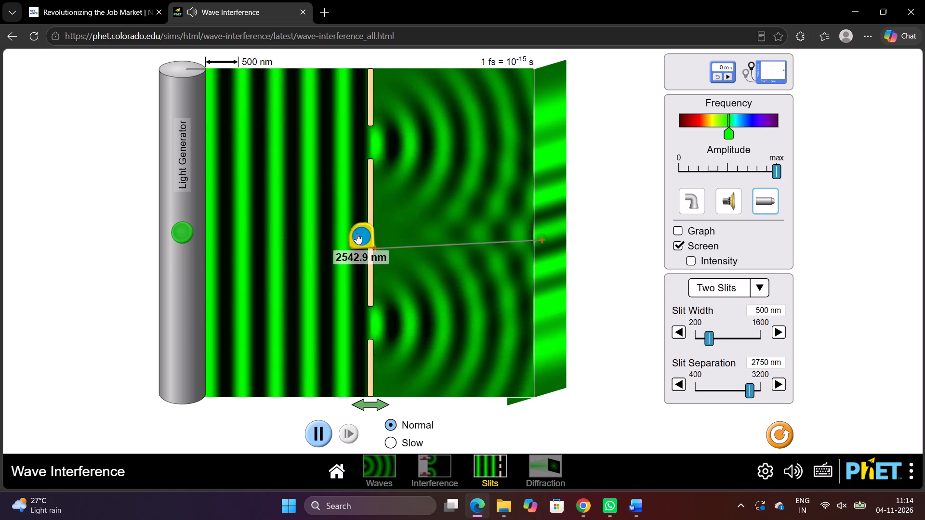
drag(357, 234, 365, 224)
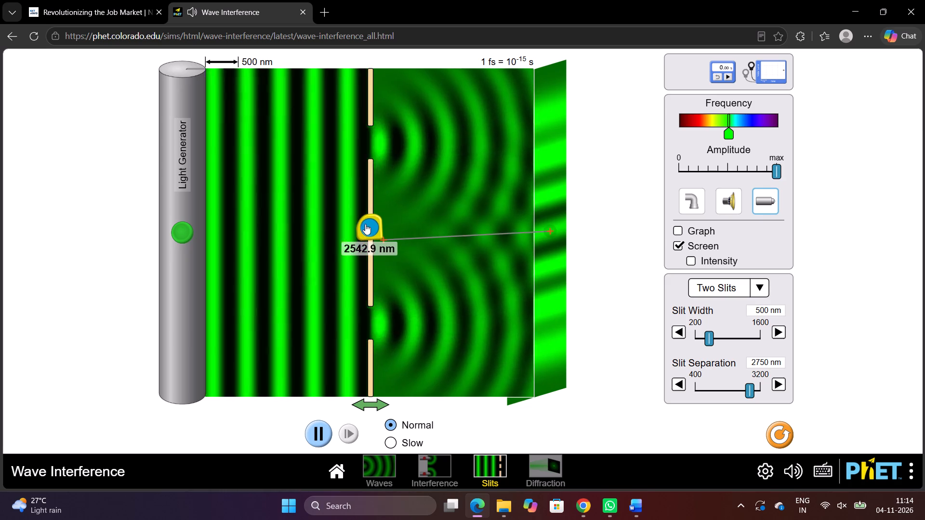
drag(365, 224, 366, 221)
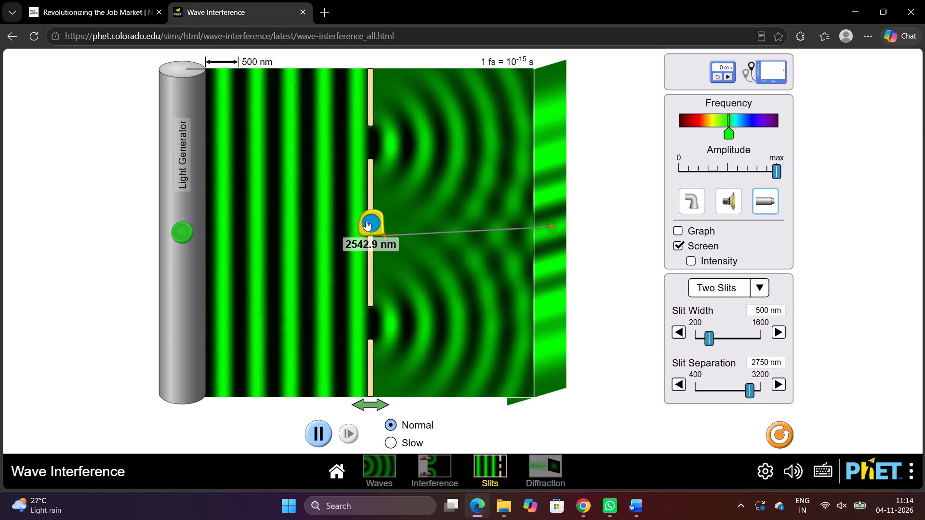
drag(366, 221, 366, 222)
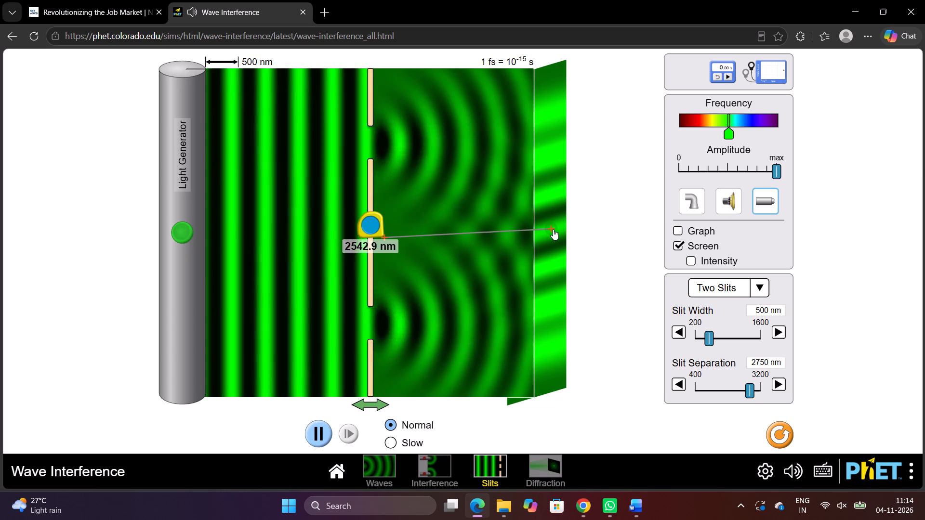
drag(554, 227, 536, 234)
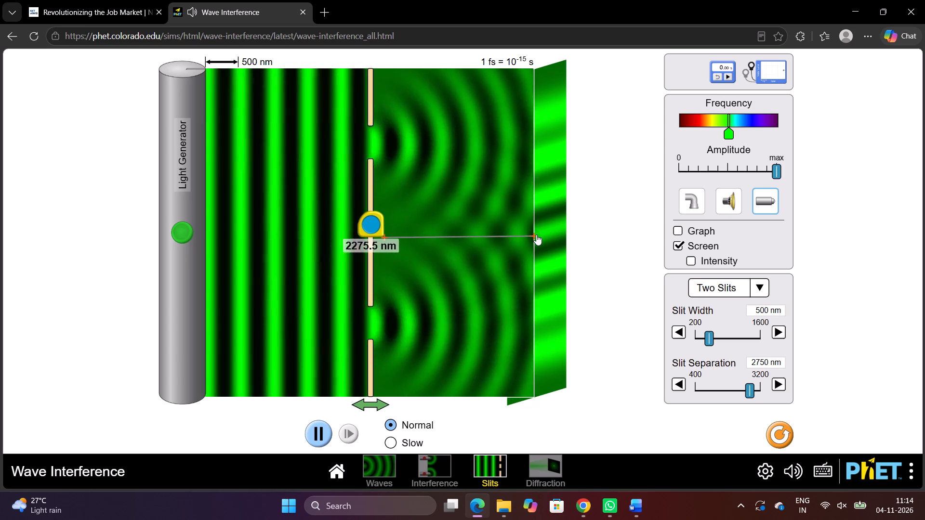
drag(536, 234, 537, 234)
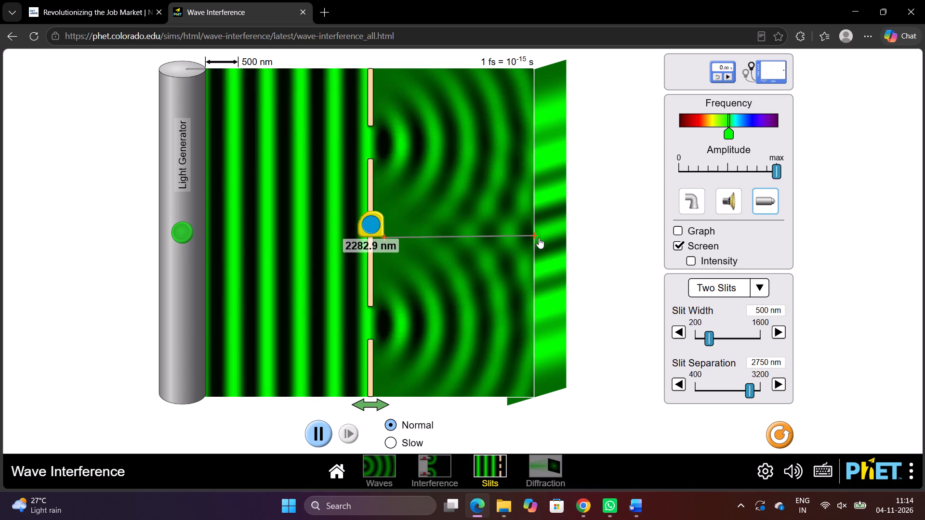
Switch to the Word lab report, enter 2282.9 as the slits-to-screen distance (L), and close up the extra spaces before its nm unit.
click(638, 505)
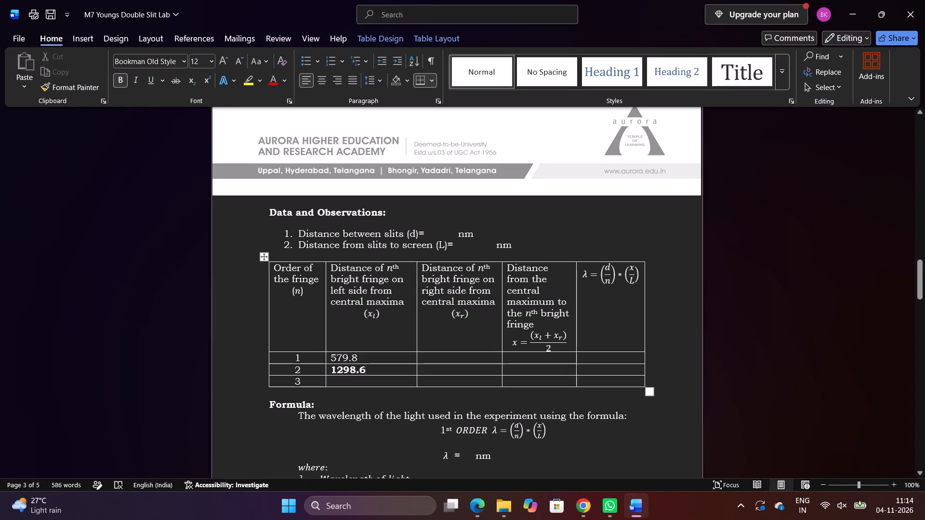
click(471, 242)
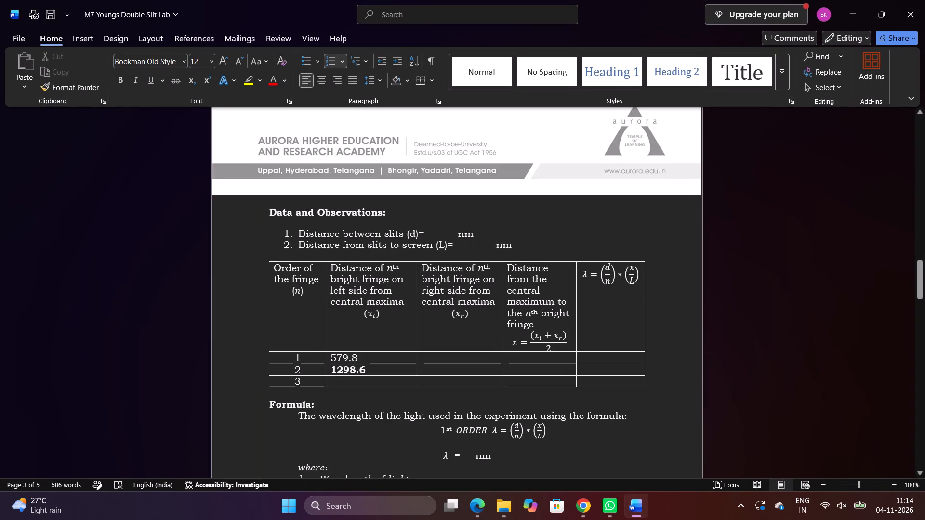
text(22)
text(82.9)
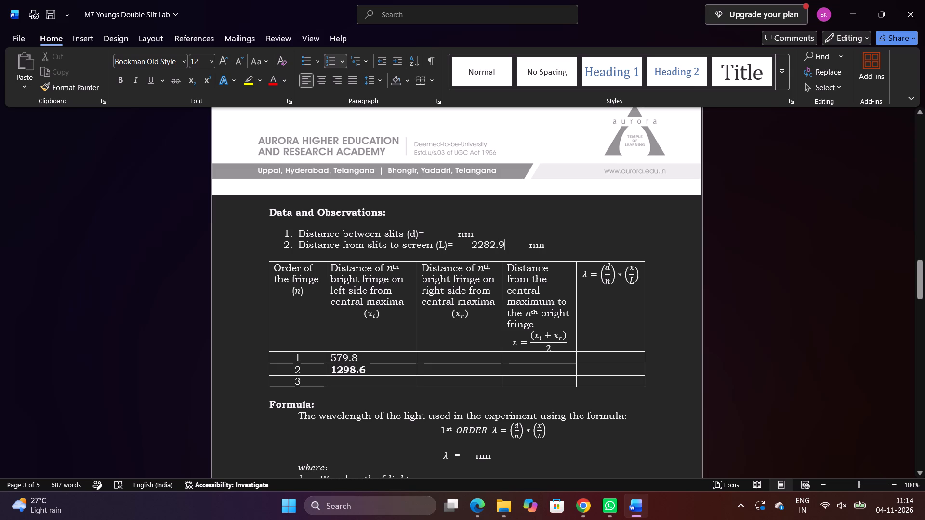
click(528, 243)
key(BackSpace)
key(BackSpace)
key(BackSpace)
key(BackSpace)
key(BackSpace)
key(BackSpace)
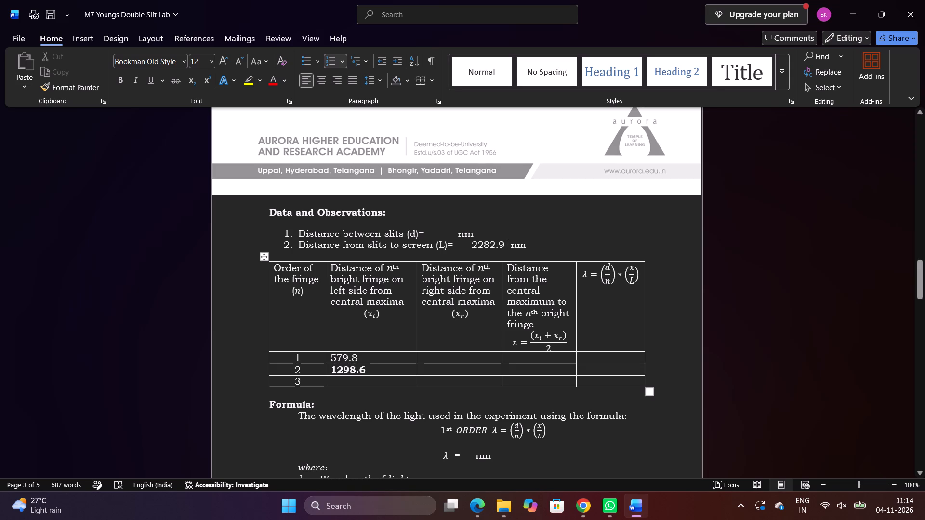
Remove the bold formatting from the second-order left-side fringe distance in the observations table.
drag(367, 370, 348, 369)
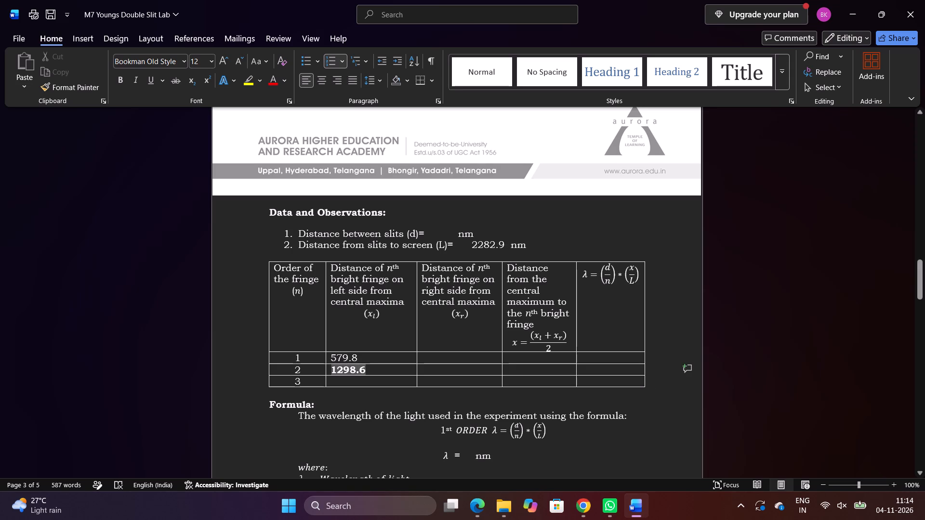
drag(348, 369, 339, 368)
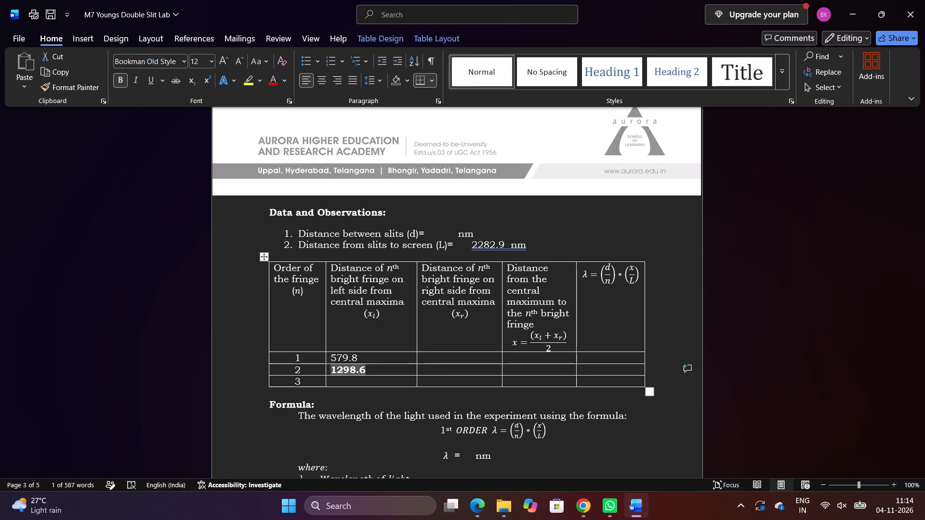
click(123, 78)
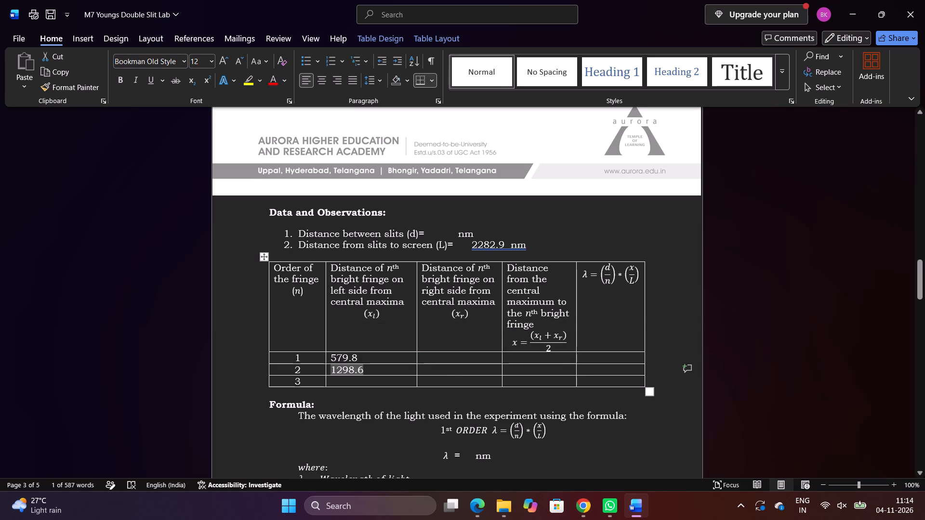
Enter 2017.6, not bold, as the left-side fringe distance for the third-order row.
click(346, 382)
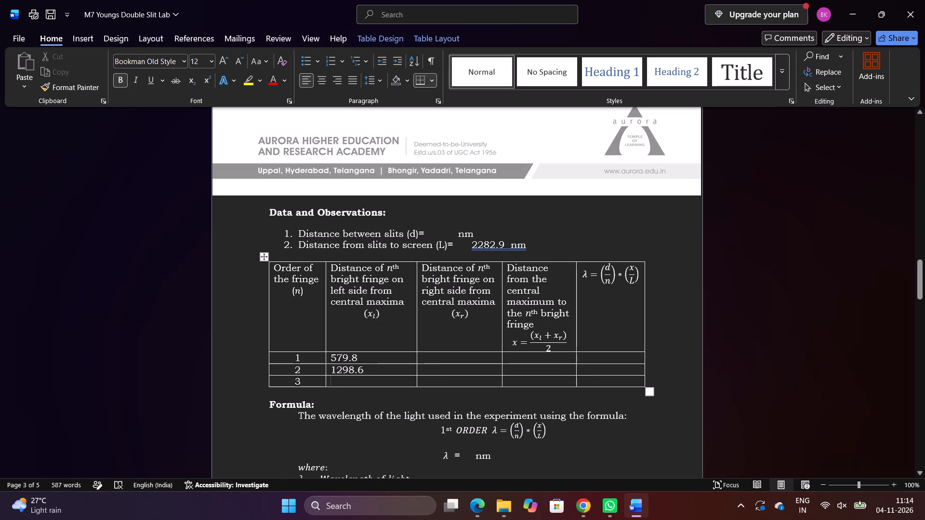
double_click(127, 84)
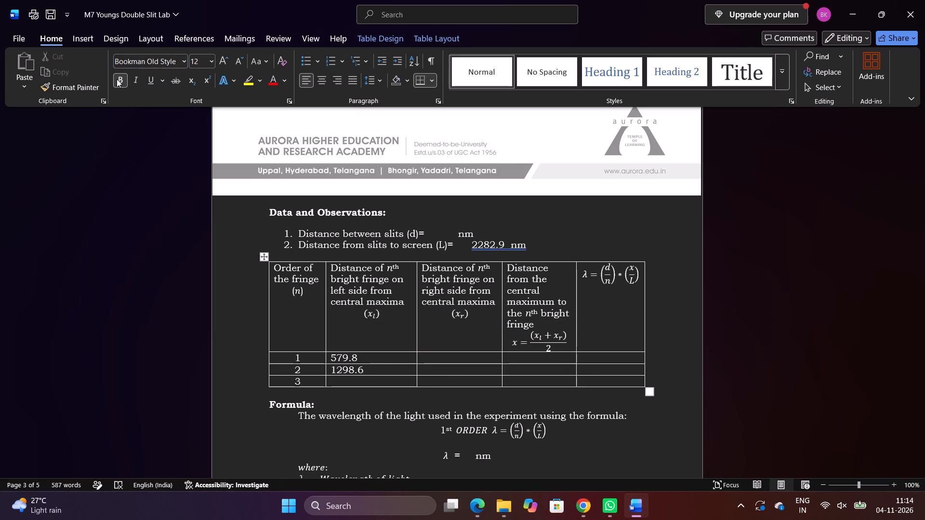
click(117, 79)
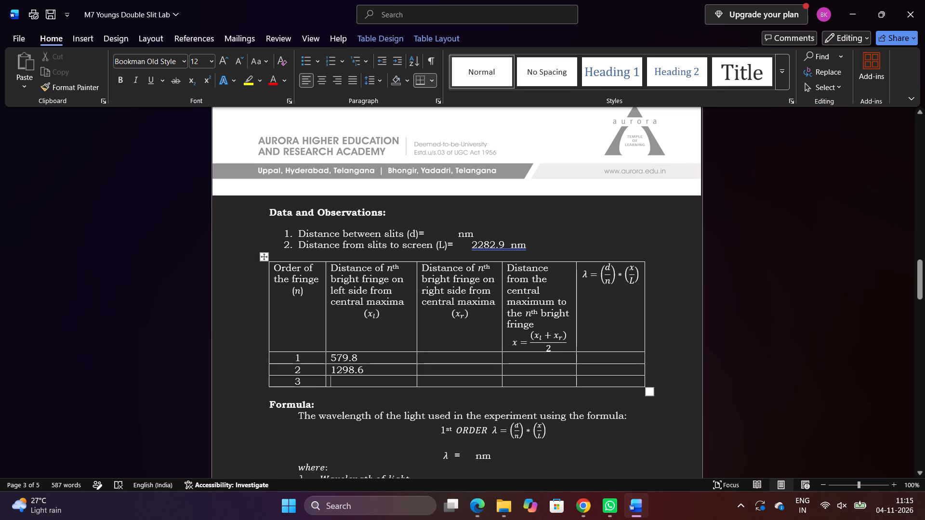
text(20)
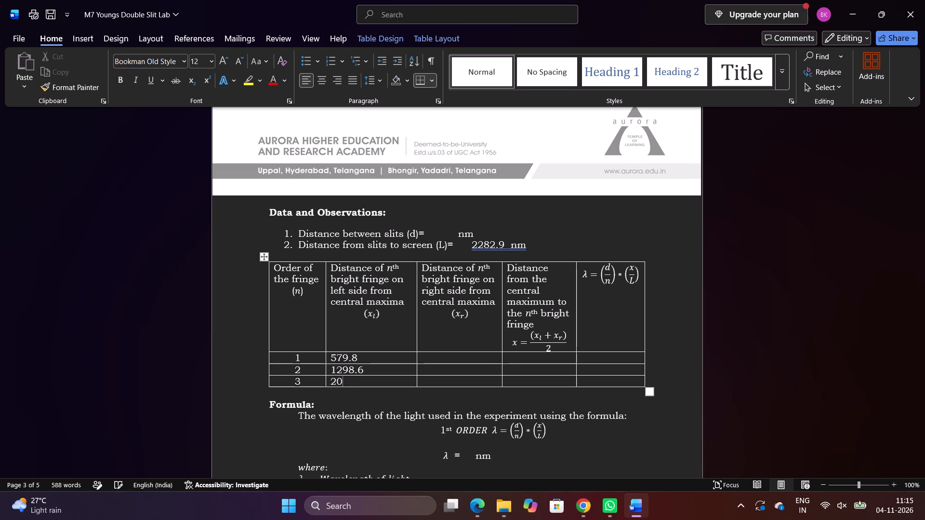
text(17.)
key(6)
Enter "66.7.", not bold, as the right-side fringe distance in the first-order row.
click(431, 360)
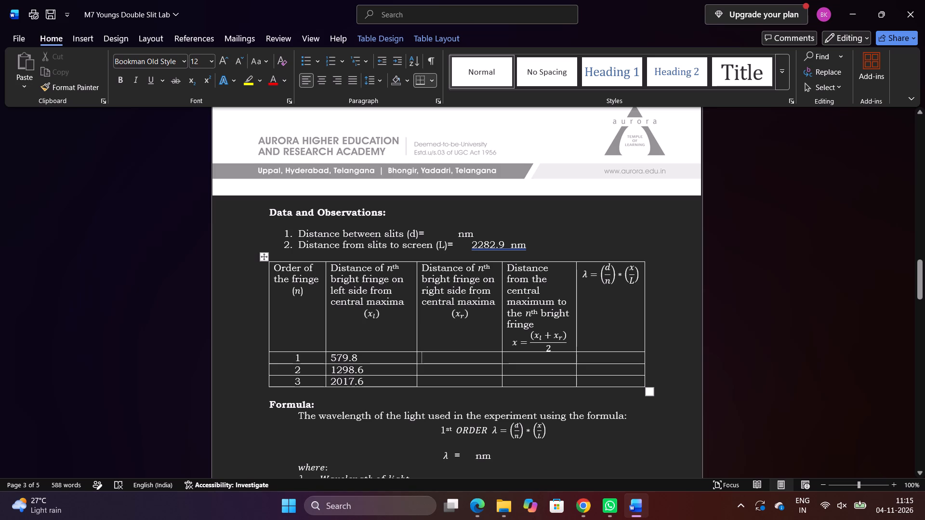
click(120, 83)
key(6)
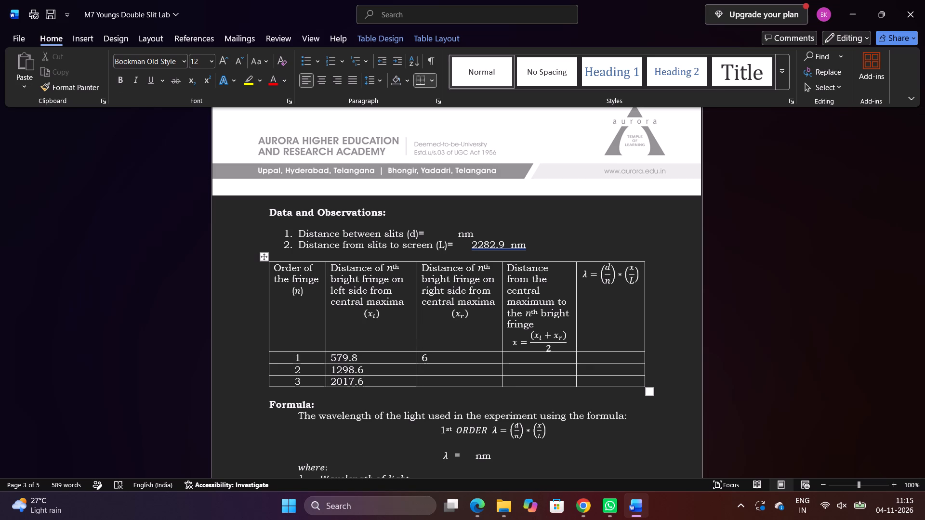
text(6.7)
key(period)
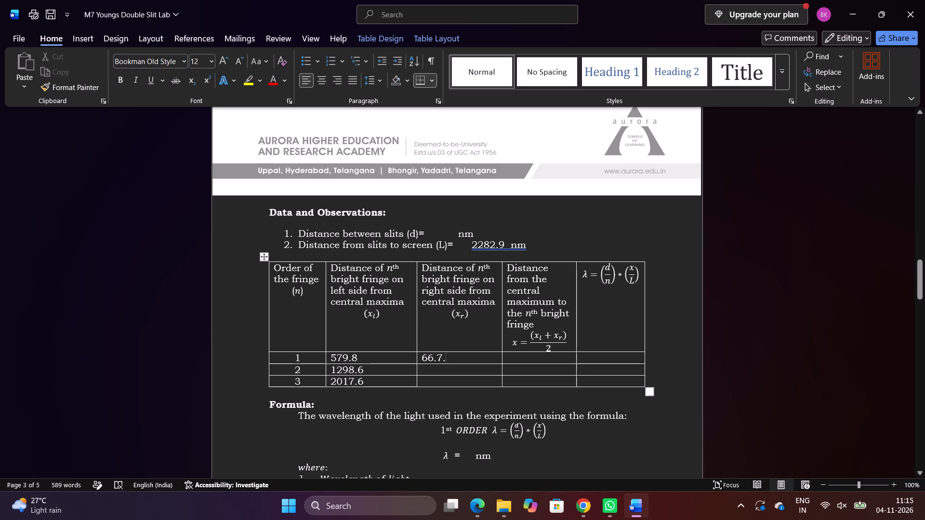
Check the slit separation in the PhET simulation and enter 2750 in the Word report as the distance between slits (d).
click(853, 11)
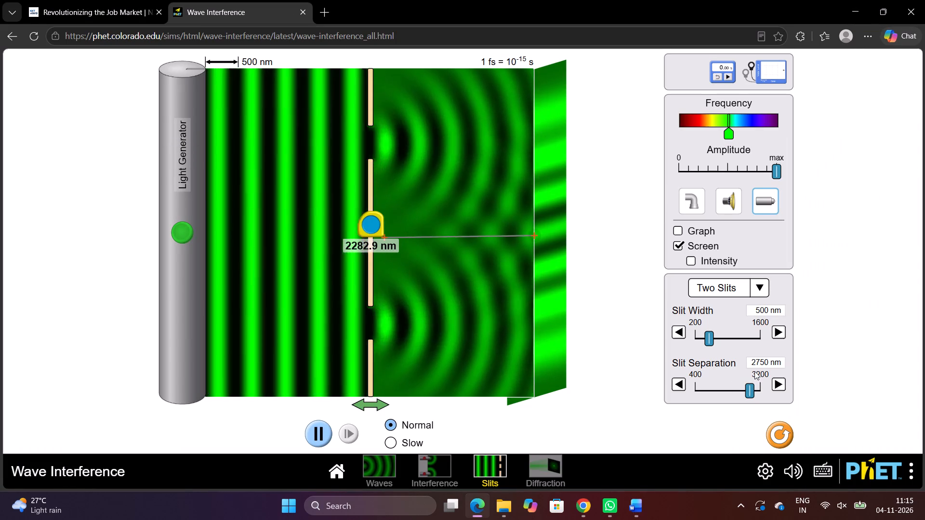
click(639, 501)
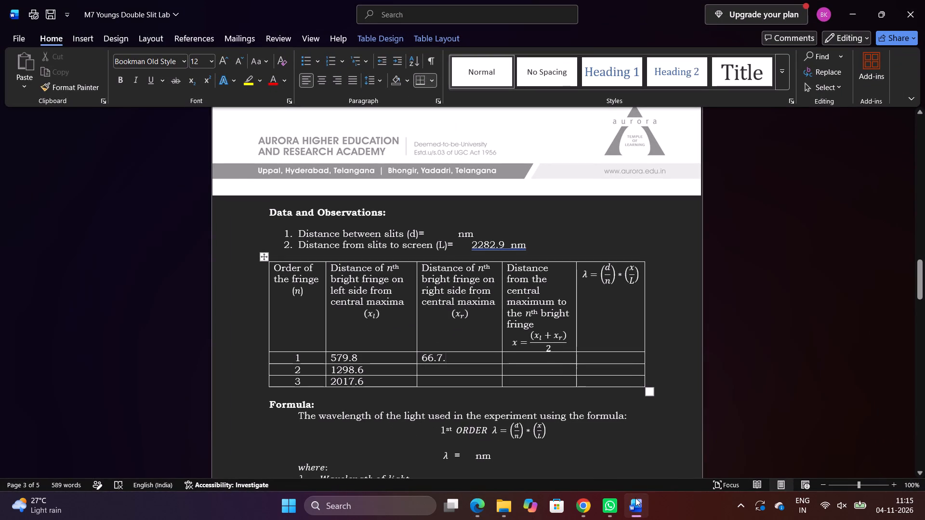
click(437, 230)
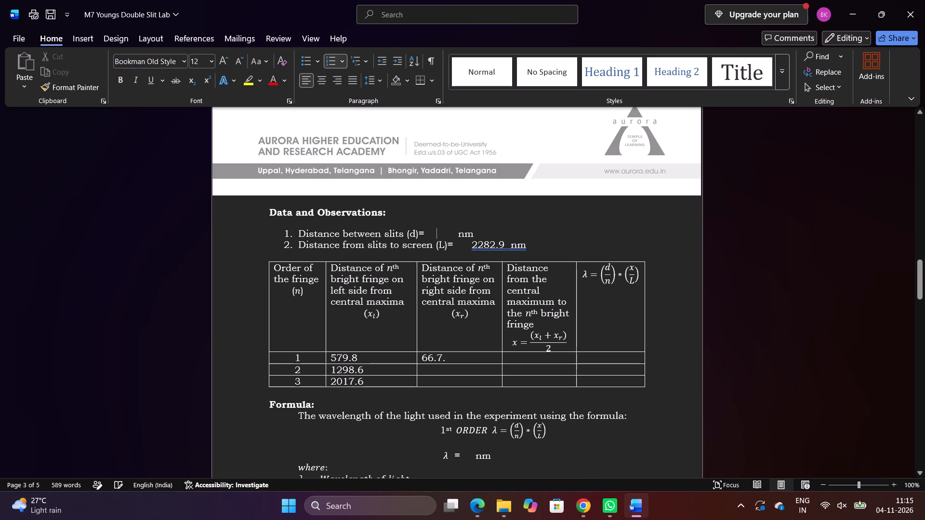
key(2)
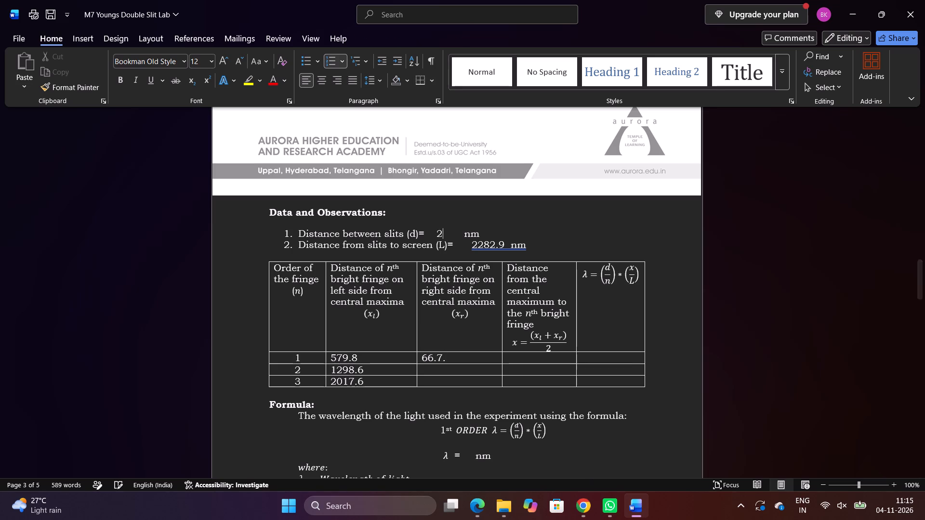
text(75.)
key(BackSpace)
key(0)
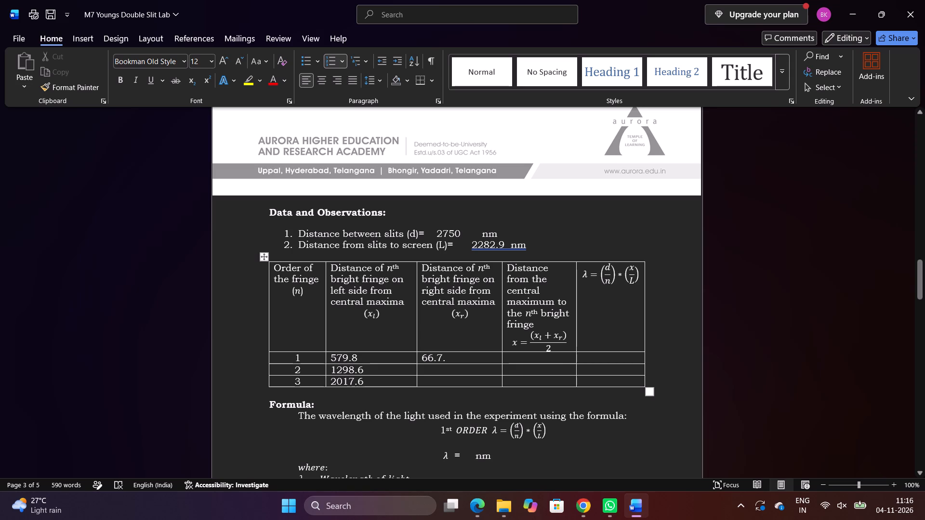
Delete the extra spaces between "(L)=" and the slits-to-screen distance value.
click(471, 243)
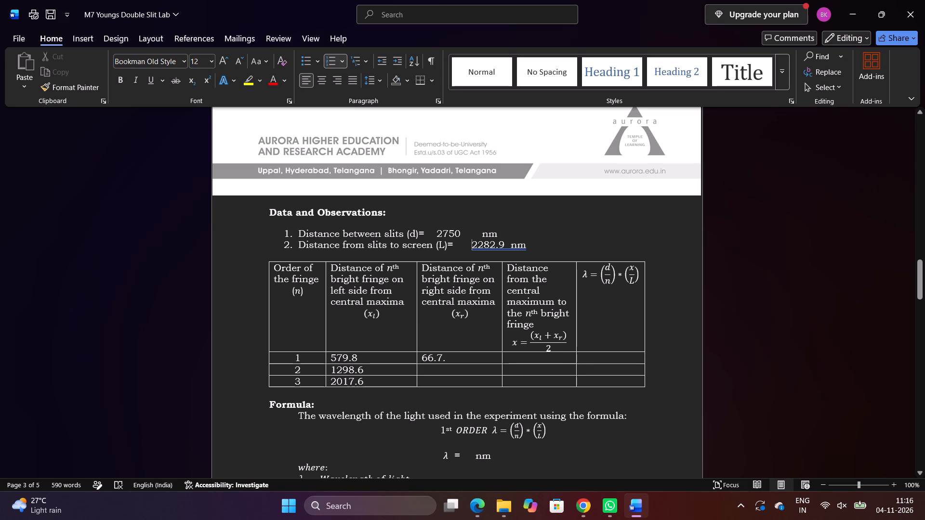
key(BackSpace)
key(BackSpace)
key(BackSpace)
key(BackSpace)
Return to the PhET simulation and measure along the screen's near edge from the central maximum down to the first bright fringe.
click(854, 11)
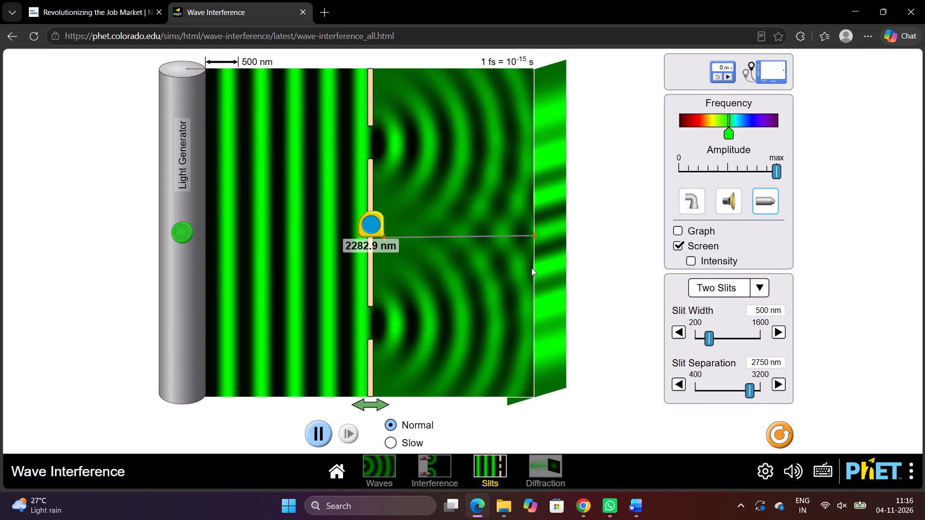
click(538, 232)
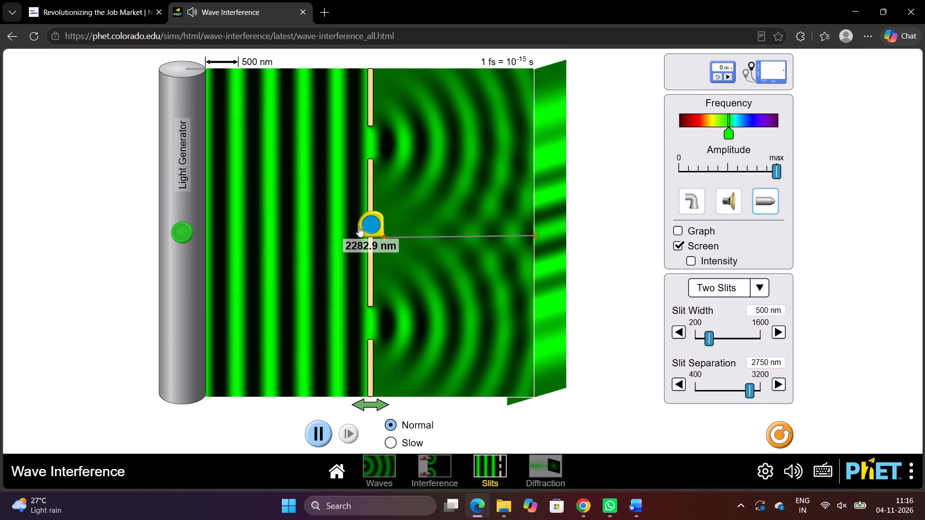
drag(361, 224, 525, 235)
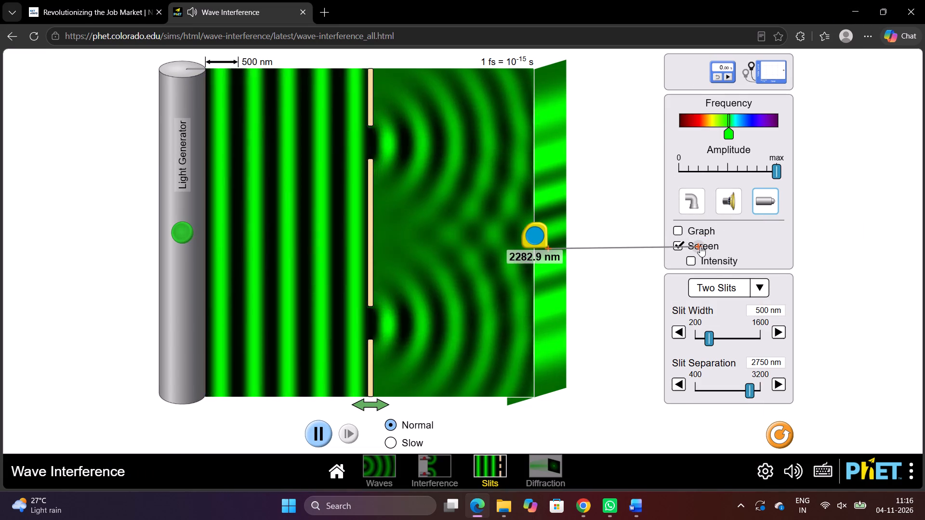
drag(700, 246, 544, 281)
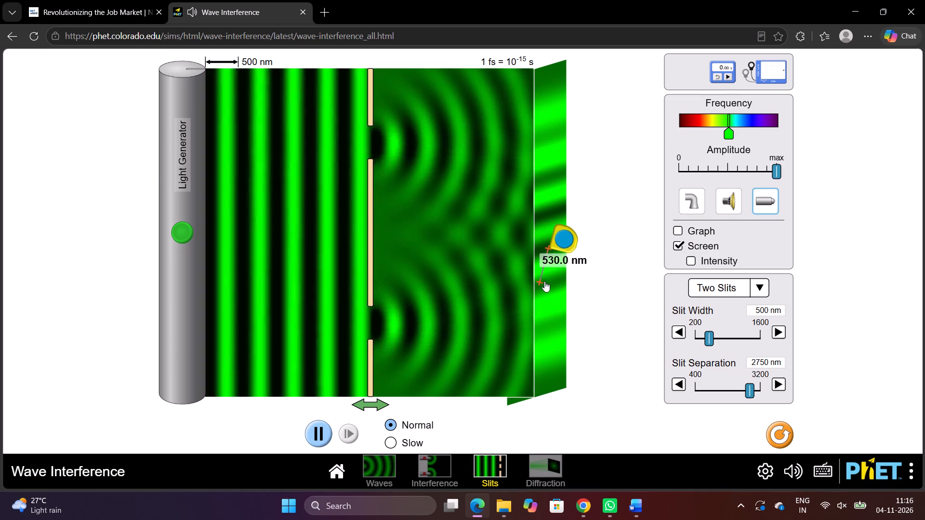
drag(544, 281, 551, 276)
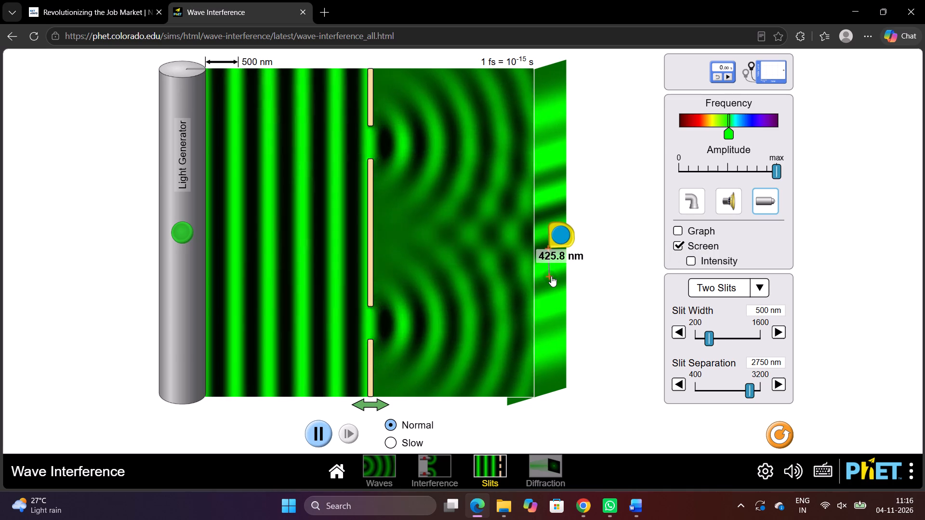
drag(551, 276, 548, 281)
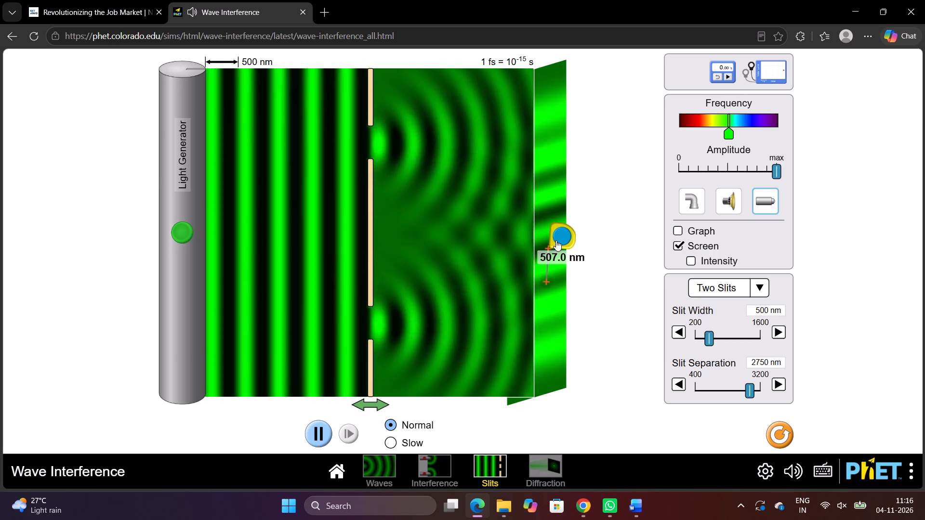
drag(556, 240, 540, 241)
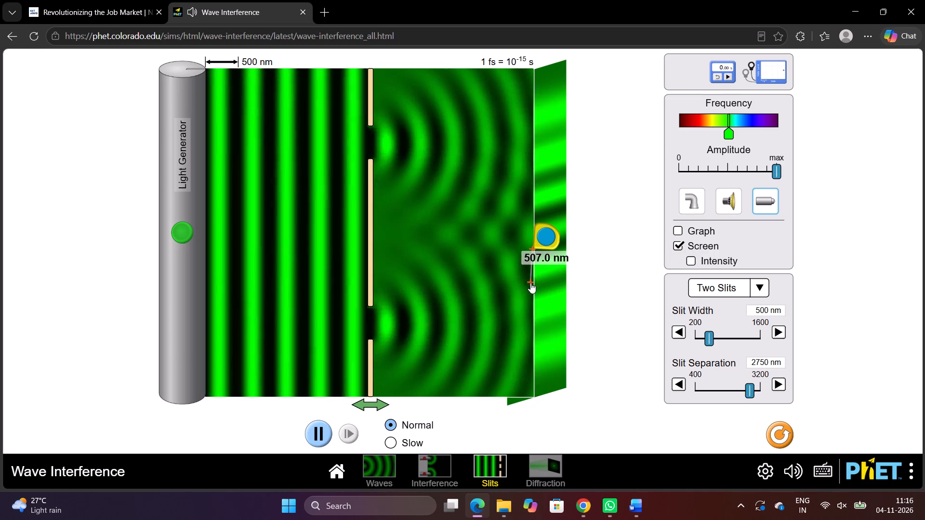
click(529, 280)
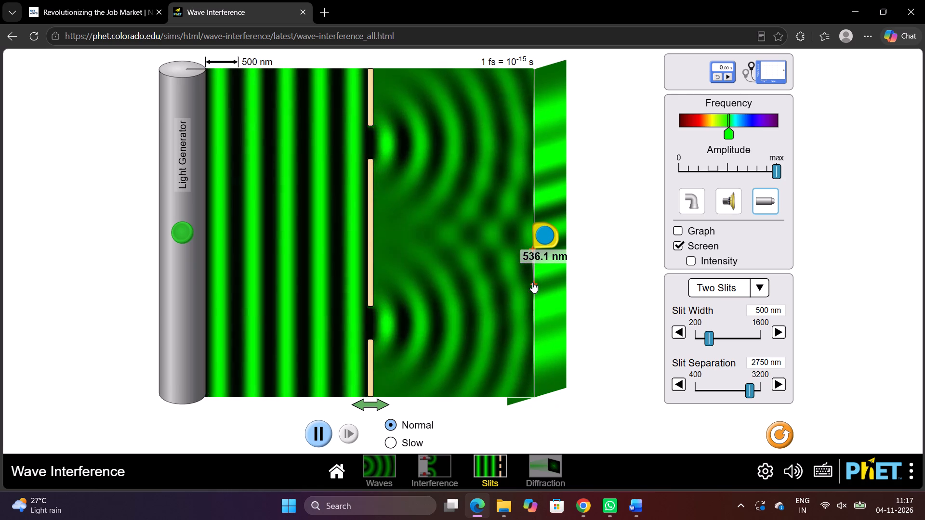
Extend the measuring tape farther down the screen's near edge to measure the distance to the second bright fringe.
drag(532, 282, 533, 319)
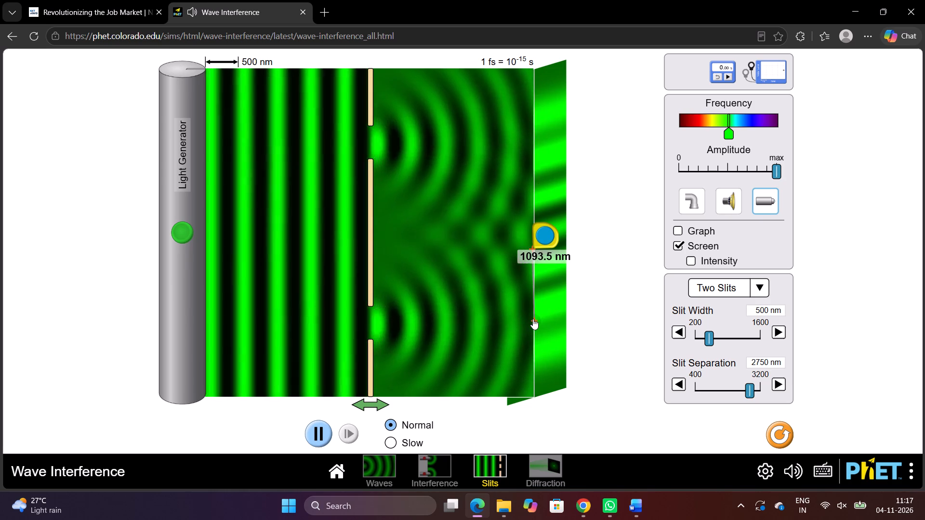
Extend the measuring tape farther down the screen's near edge to measure the distance to the third bright fringe.
drag(533, 319, 533, 324)
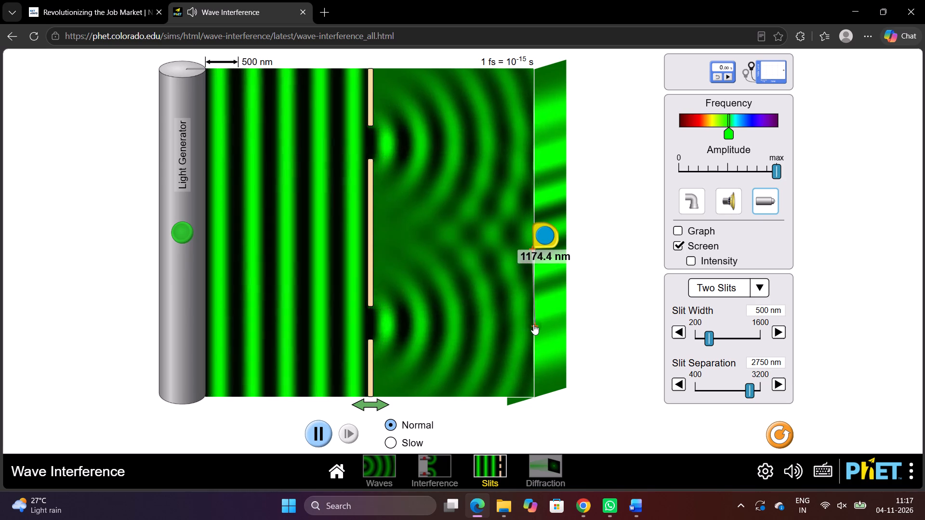
drag(533, 324, 534, 324)
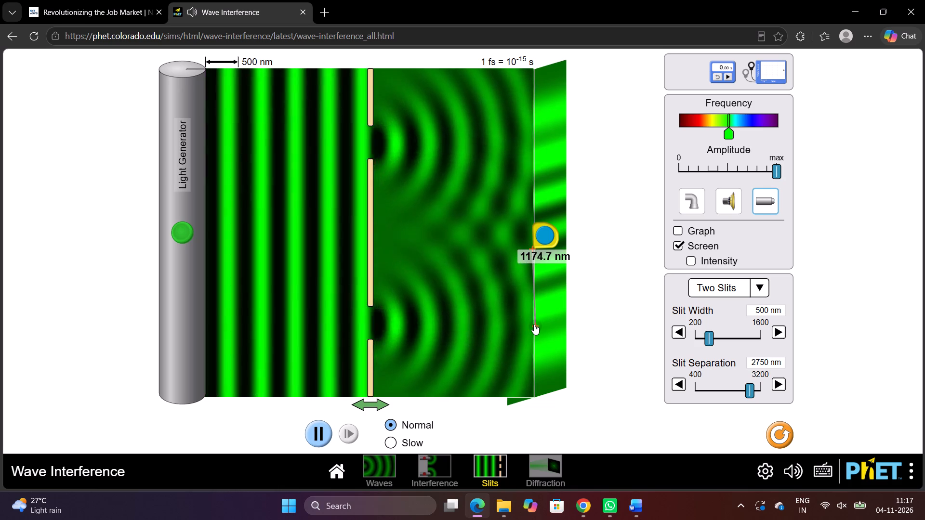
drag(534, 324, 533, 368)
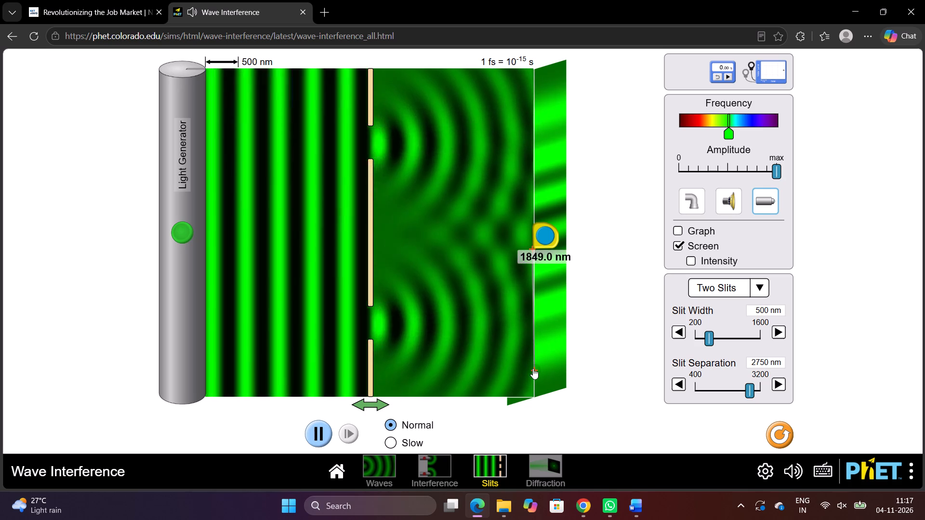
click(533, 368)
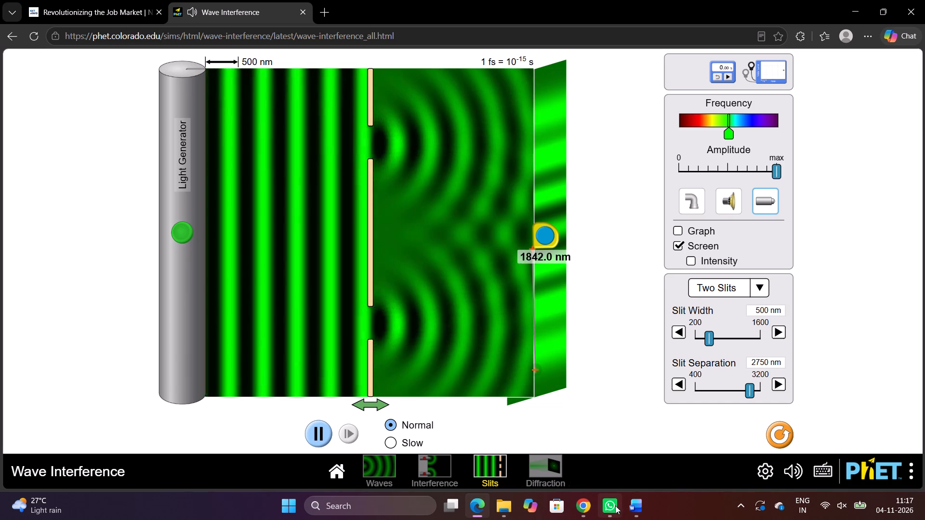
Switch to the Word report and correct the first-order right-side fringe distance to 667.7.
click(632, 503)
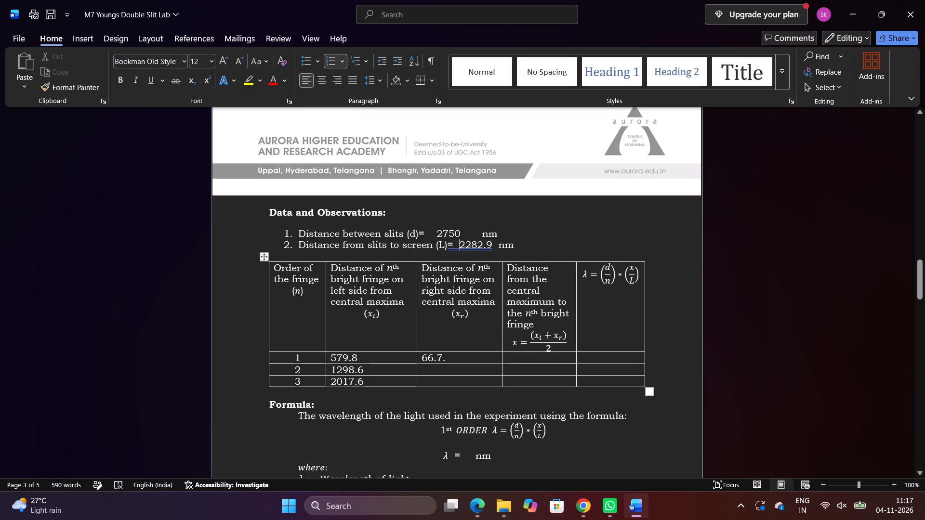
click(436, 363)
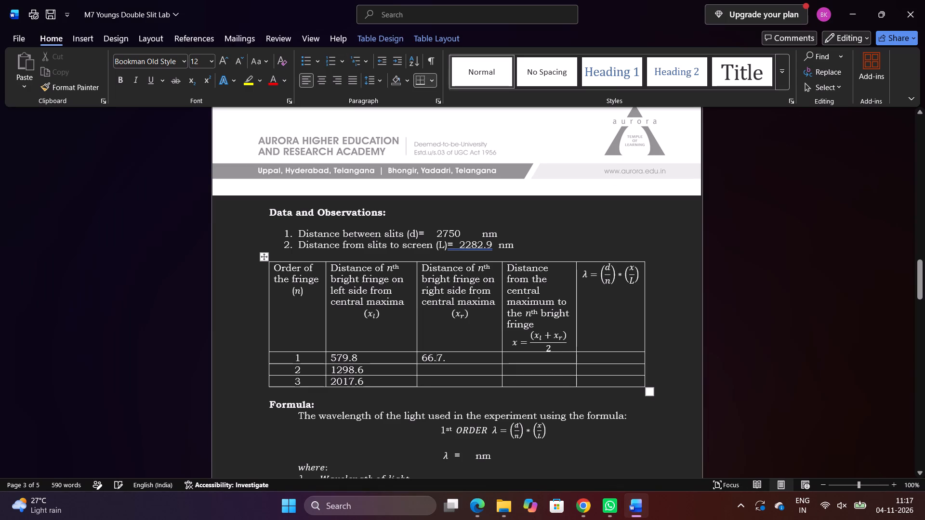
key(BackSpace)
key(Right)
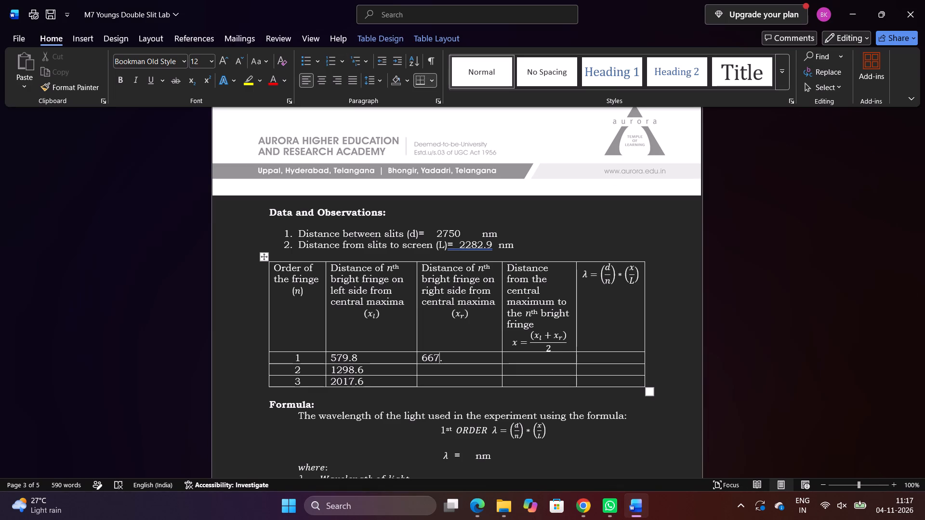
key(Right)
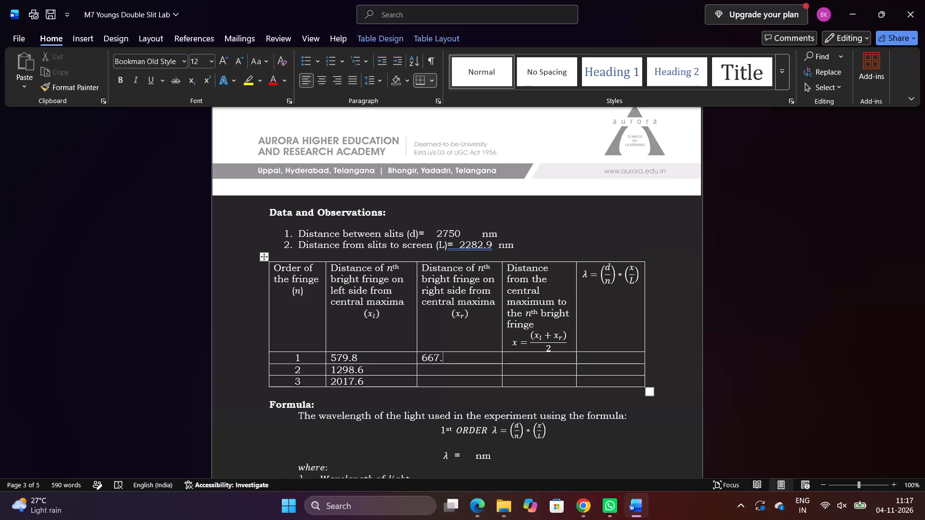
key(7)
Enter 1386.9 as the second-order right-side fringe distance and remove its bold formatting.
key(Down)
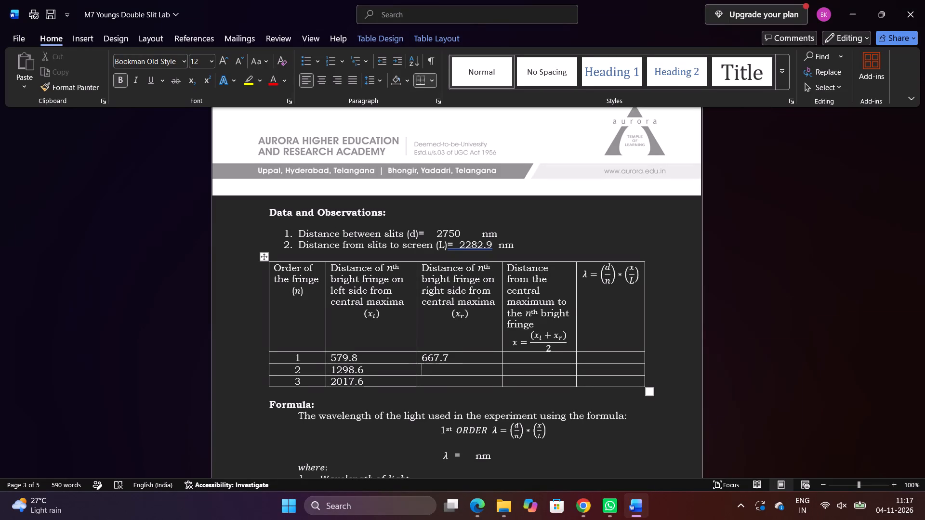
text(13)
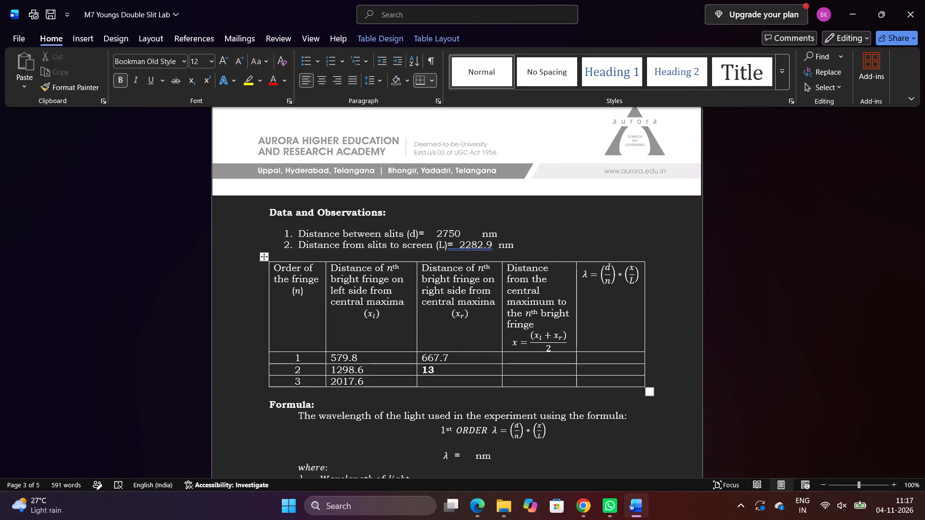
key(8)
text(6.9)
click(124, 78)
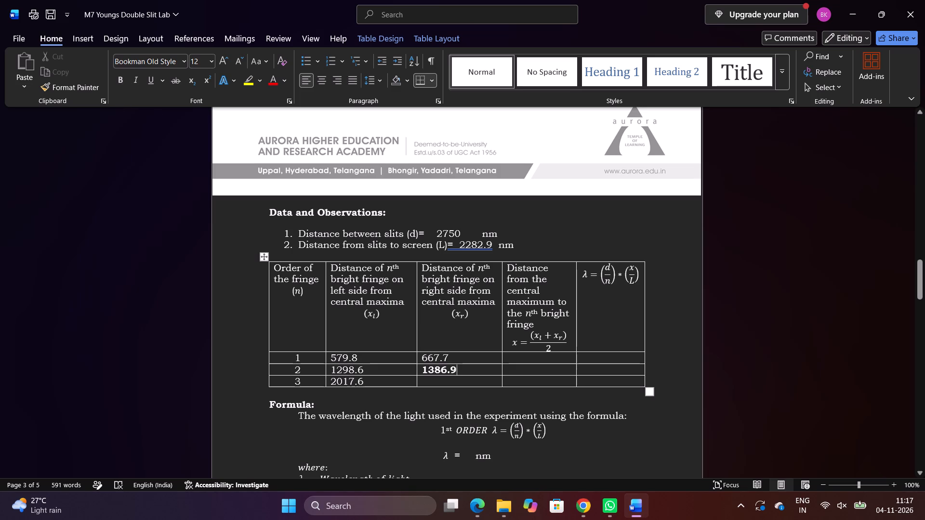
drag(457, 375, 462, 368)
drag(462, 368, 451, 369)
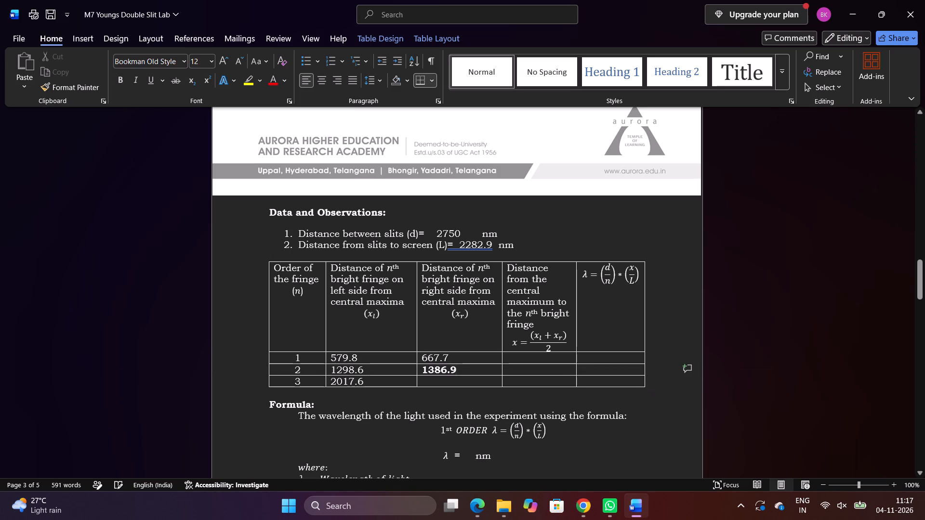
drag(451, 369, 429, 371)
click(439, 348)
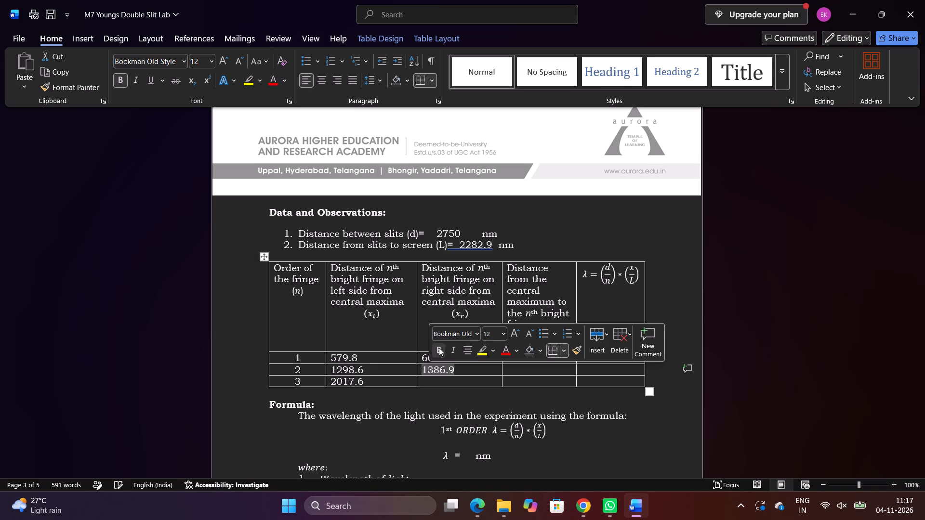
Enter 2165.3 in non-bold text as the third-order right-side fringe distance.
click(441, 382)
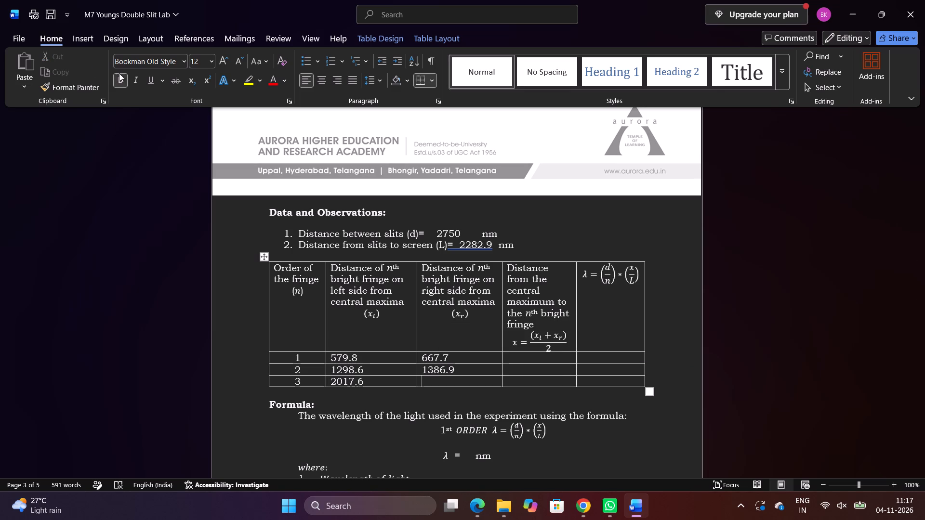
click(122, 74)
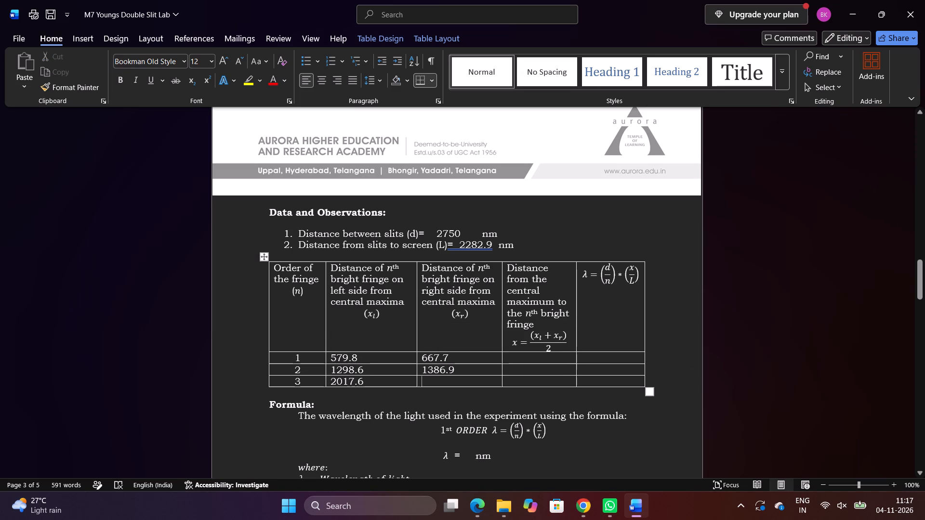
text(216)
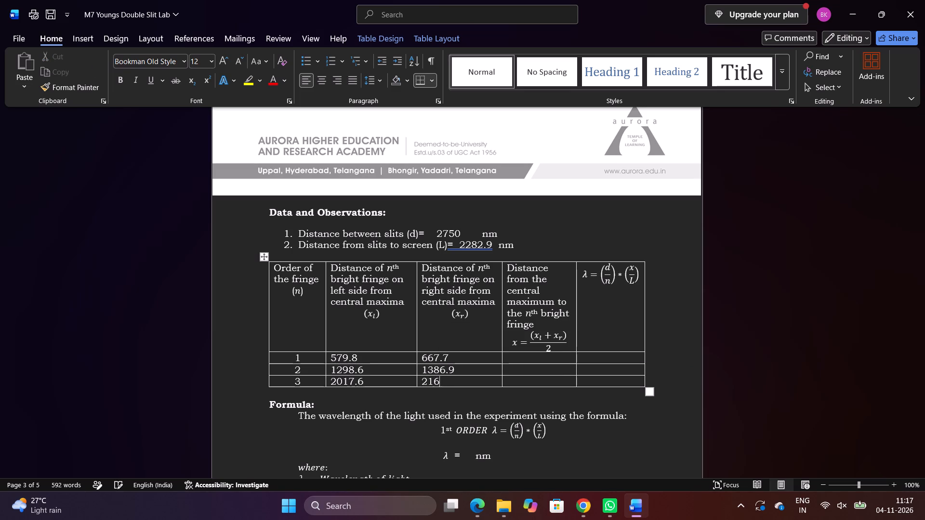
text(5.3)
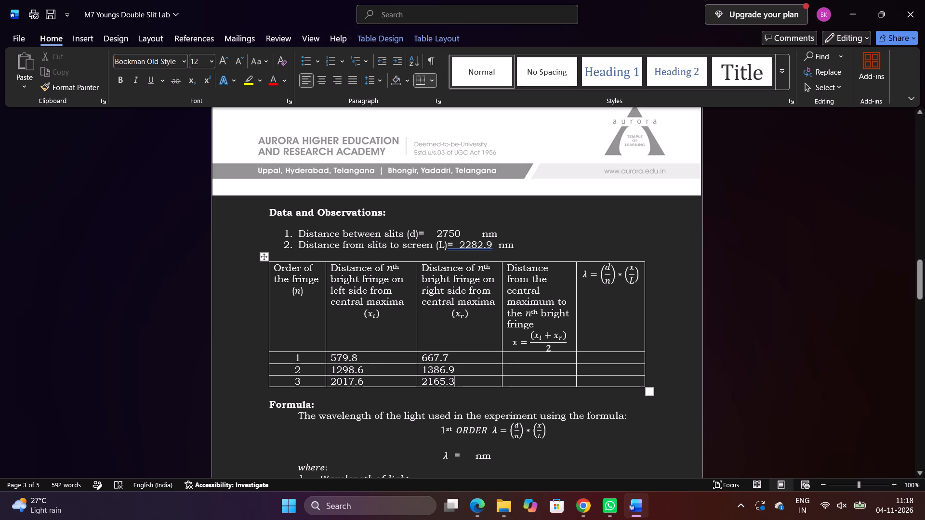
Enter 913.65 in non-bold text as the first-order distance from the central maximum (x).
click(527, 356)
click(122, 80)
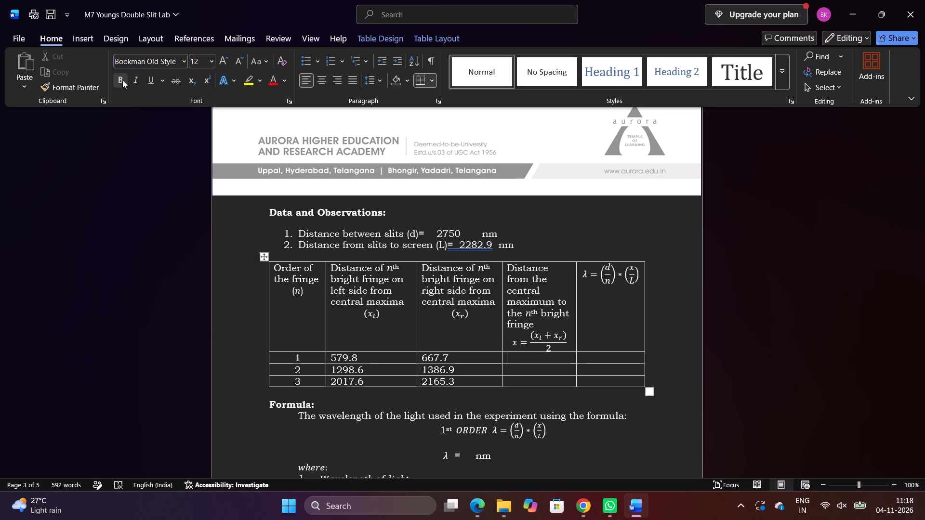
key(9)
key(1)
text(3.)
text(65)
Enter 2091.45 as the third-order distance from the central maximum (x) and remove its bold formatting.
key(Down)
key(Down)
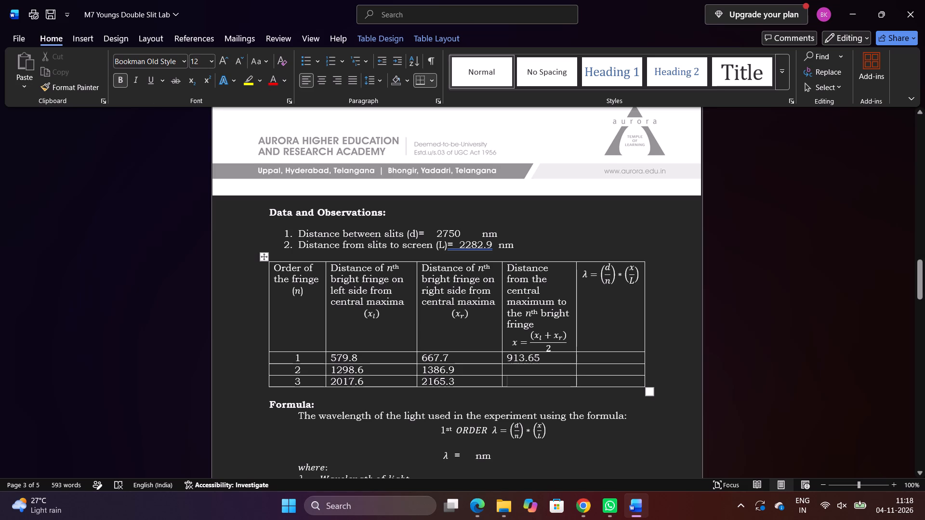
text(20)
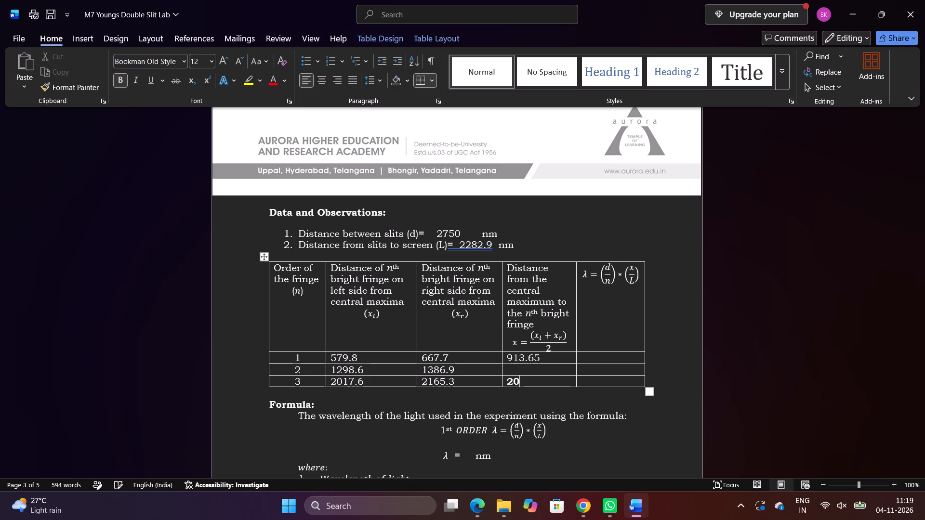
text(91.)
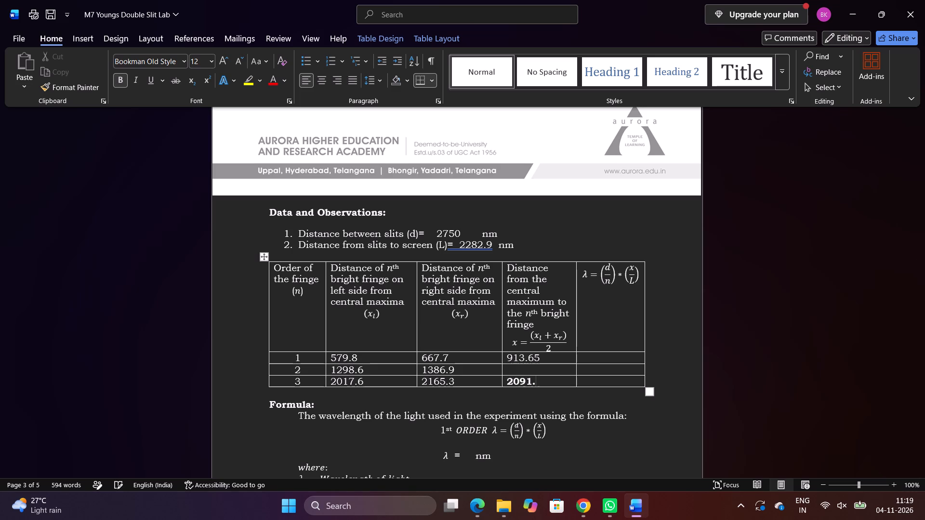
text(45)
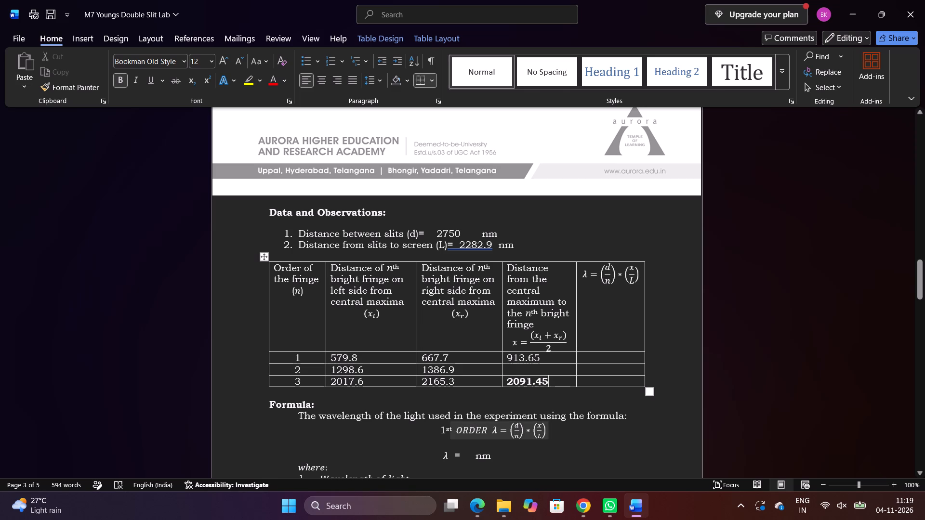
drag(555, 382, 531, 384)
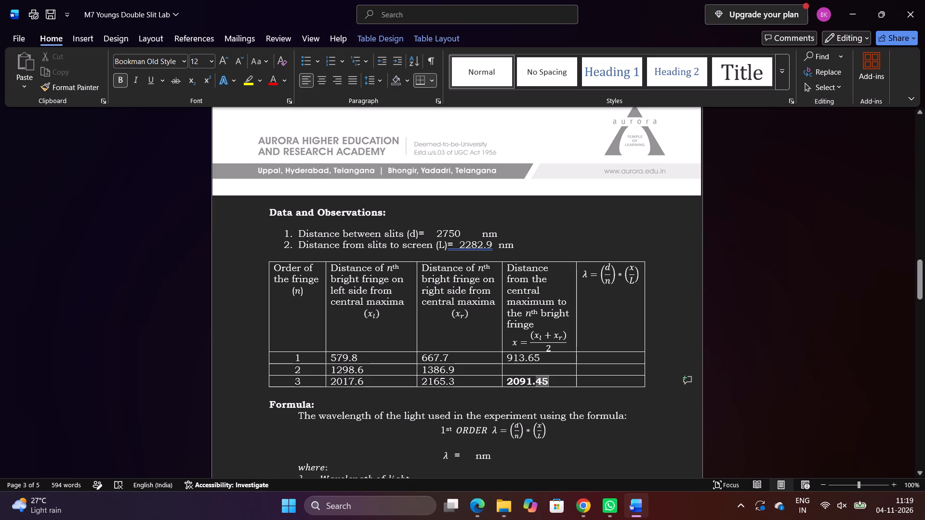
drag(531, 384, 504, 383)
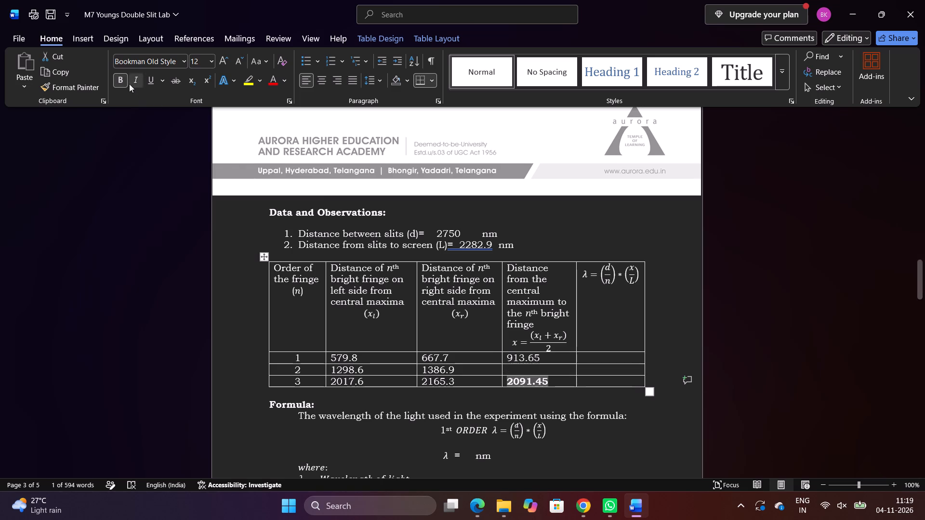
click(124, 81)
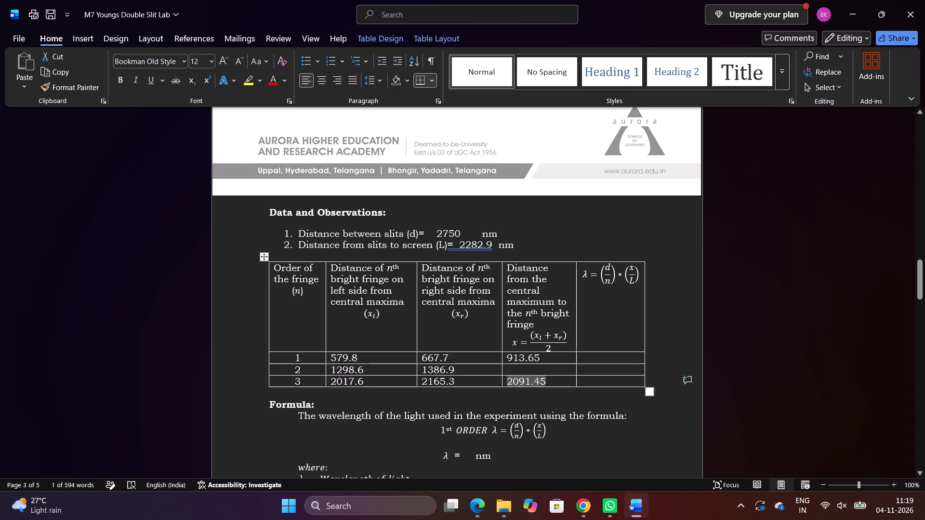
click(131, 228)
click(145, 304)
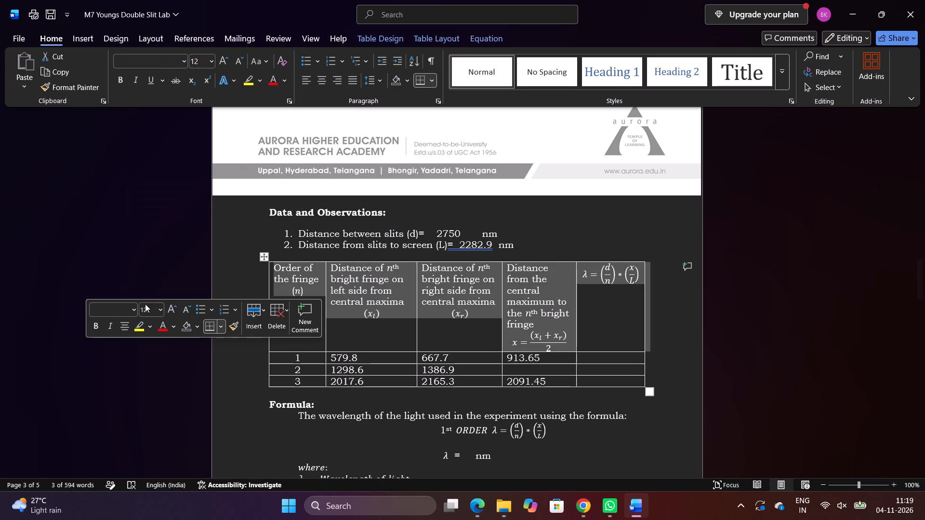
Delete the extra spaces between 2750 and "nm" in the distance between slits (d) line.
click(482, 231)
key(BackSpace)
key(BackSpace)
key(BackSpace)
key(BackSpace)
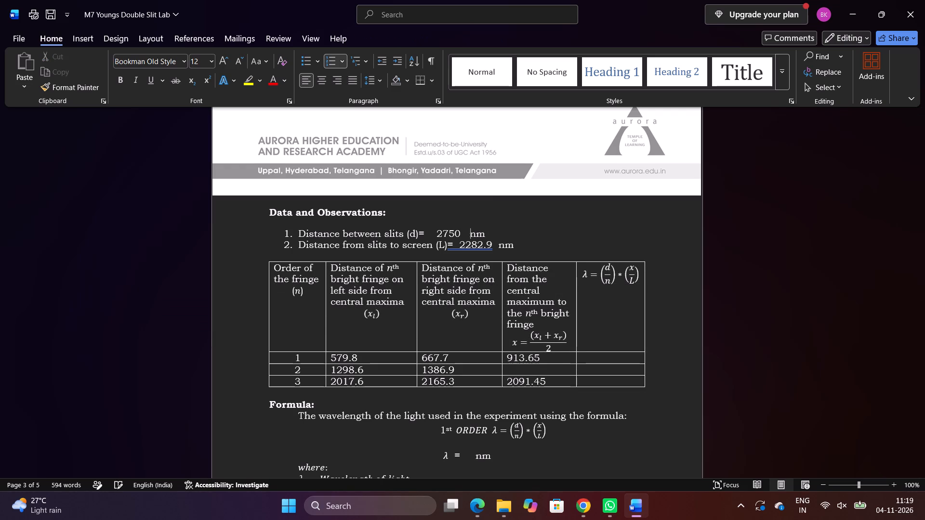
key(BackSpace)
key(BackSpace)
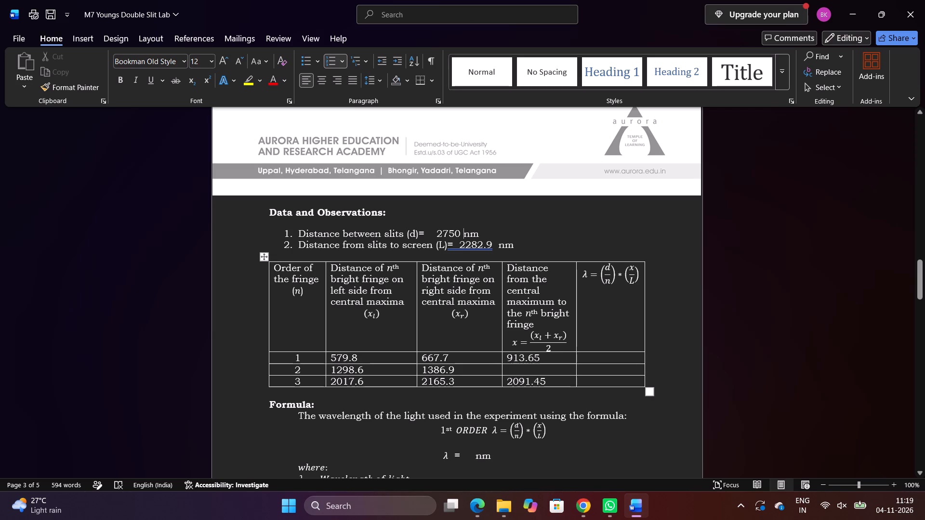
Enter 1338.75 as the second-order distance from the central maximum (x) and remove its bold formatting.
click(533, 370)
text(133)
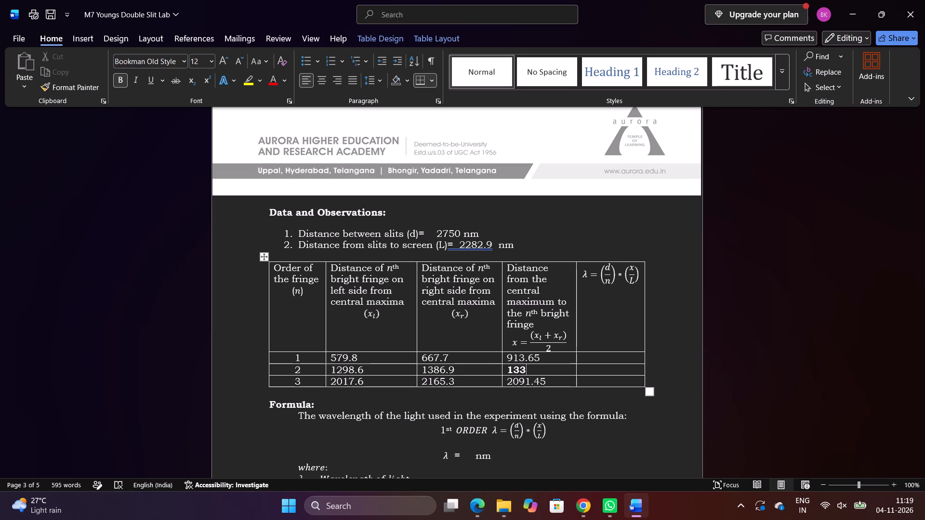
text(8.75)
drag(551, 370, 518, 371)
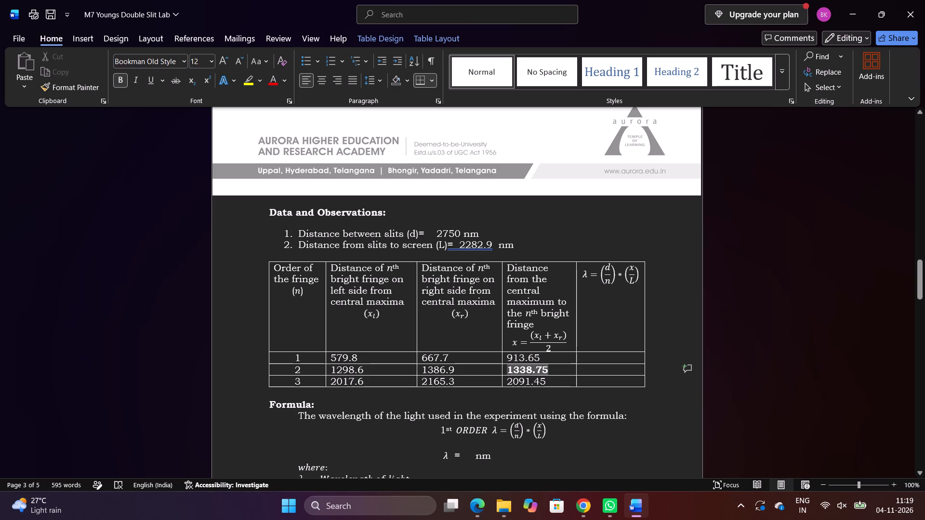
drag(518, 371, 515, 370)
click(524, 352)
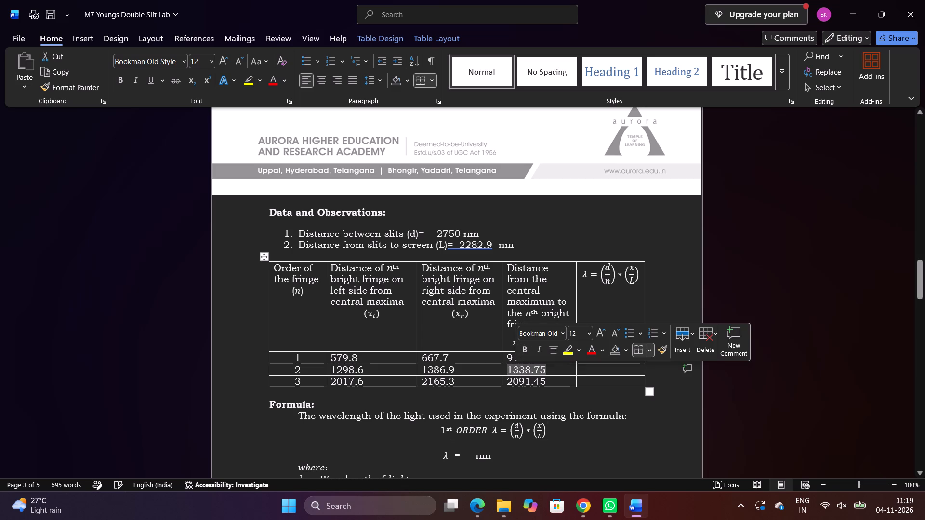
Switch to the PhET Wave Interference simulation and re-measure the distance from the central maximum to the first bright fringe below it.
scroll(507, 456, down, 1)
scroll(478, 298, up, 1)
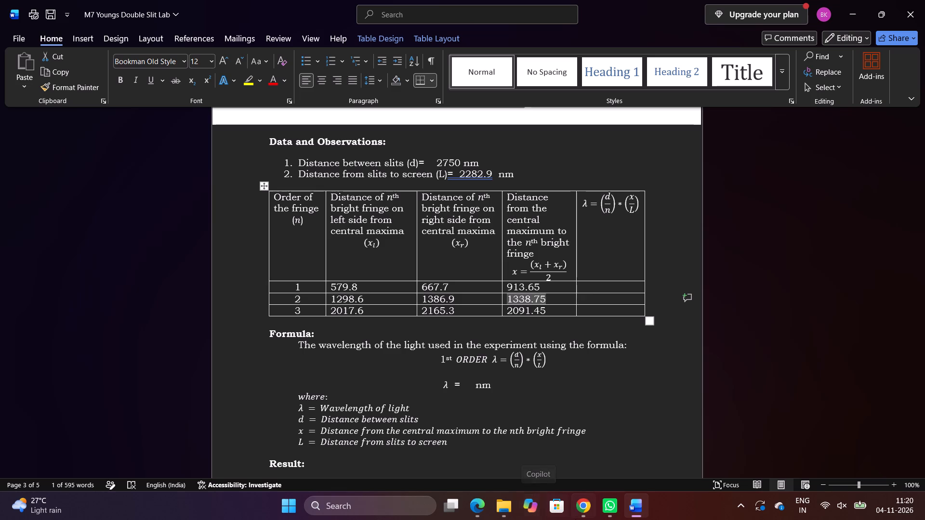
click(854, 8)
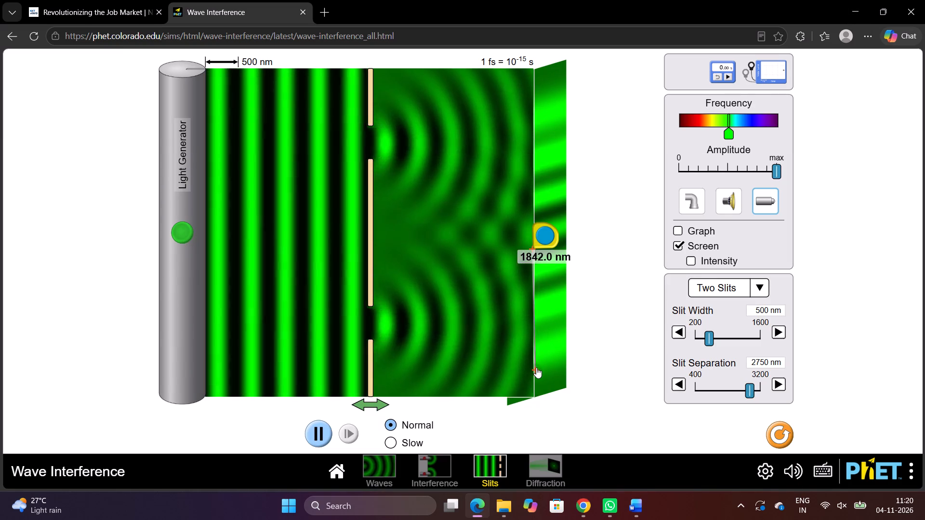
drag(536, 367, 534, 282)
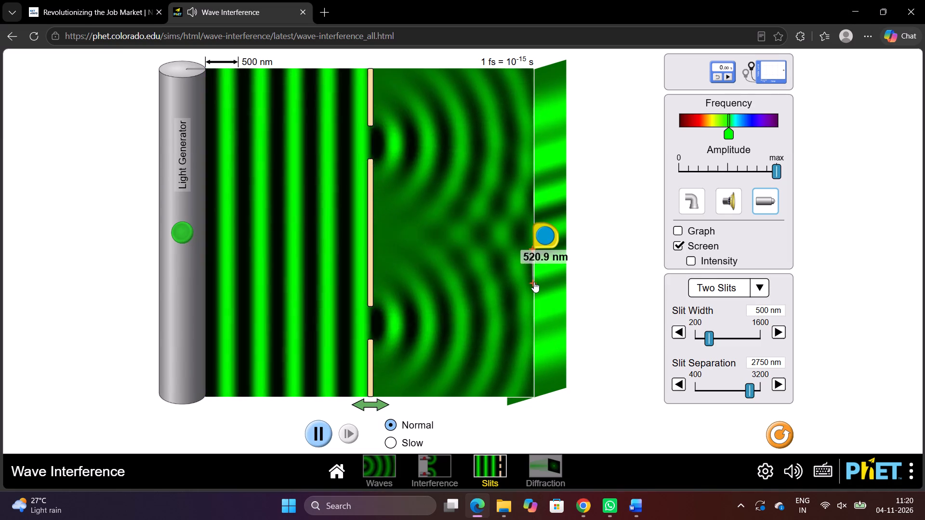
drag(534, 282, 534, 282)
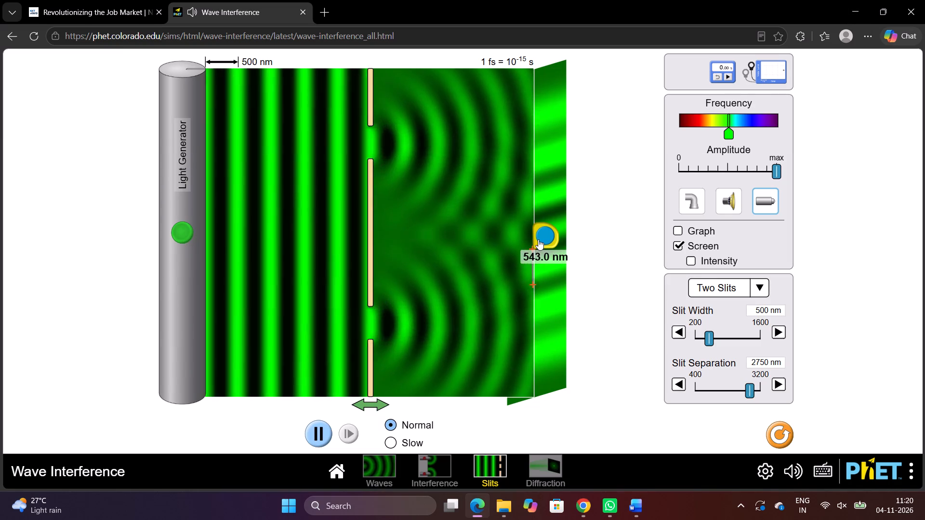
drag(538, 237, 527, 235)
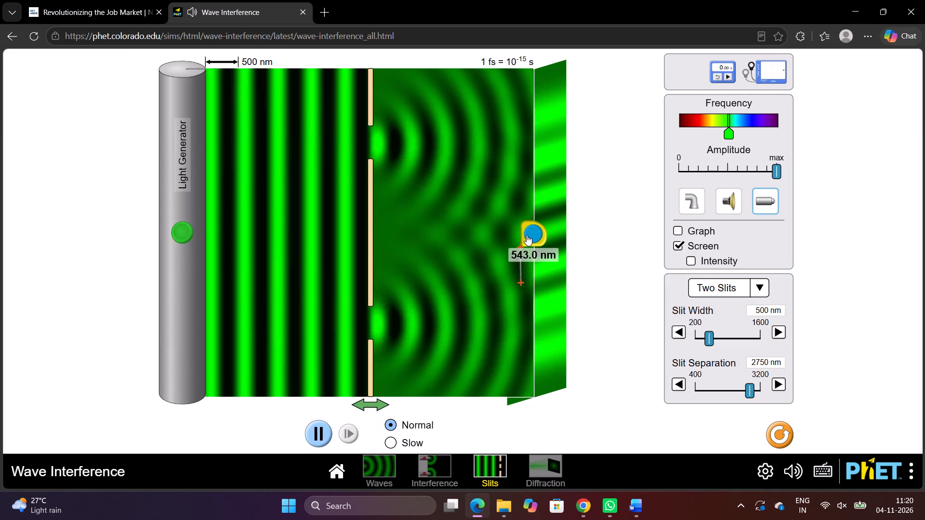
drag(527, 235, 529, 235)
drag(523, 285, 527, 285)
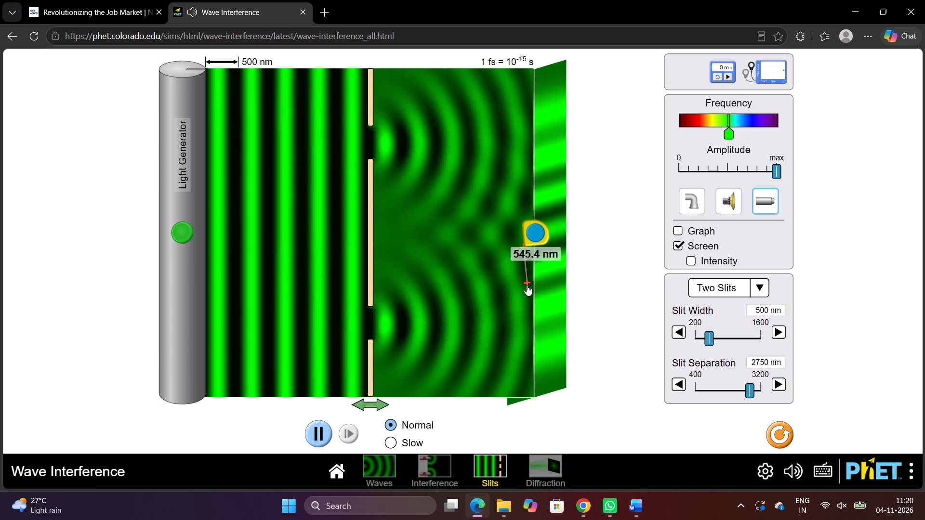
drag(527, 285, 535, 284)
drag(529, 237, 531, 239)
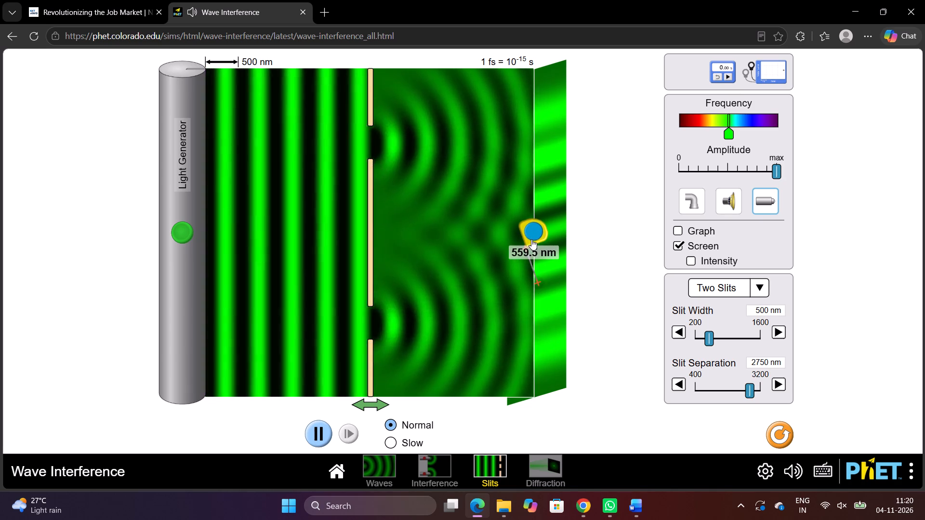
drag(531, 239, 533, 241)
drag(538, 281, 534, 282)
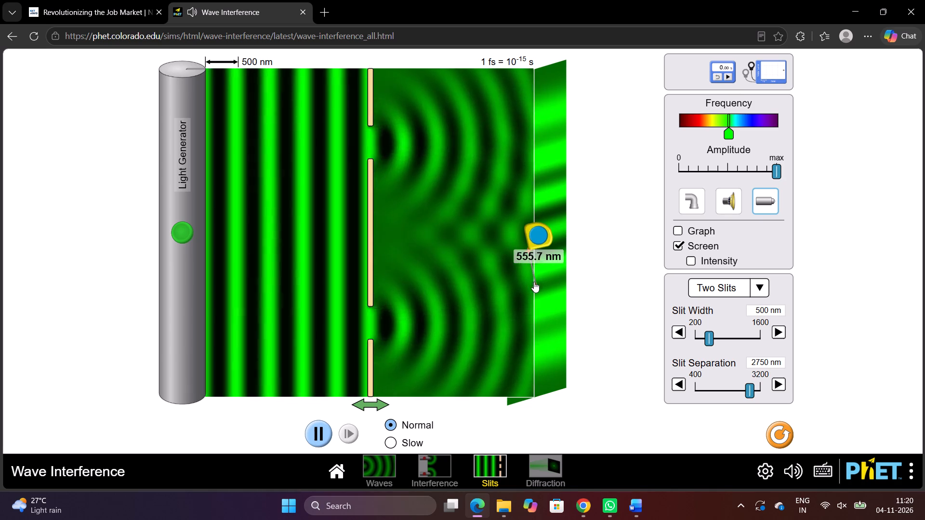
drag(534, 282, 530, 282)
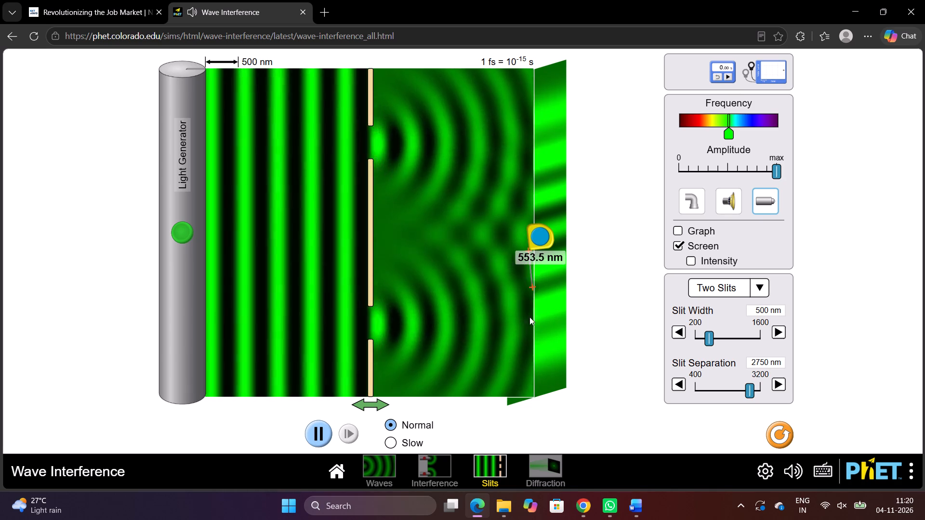
Measure the distance from the central maximum to the first bright fringe above it with the tape measure.
drag(533, 288, 533, 234)
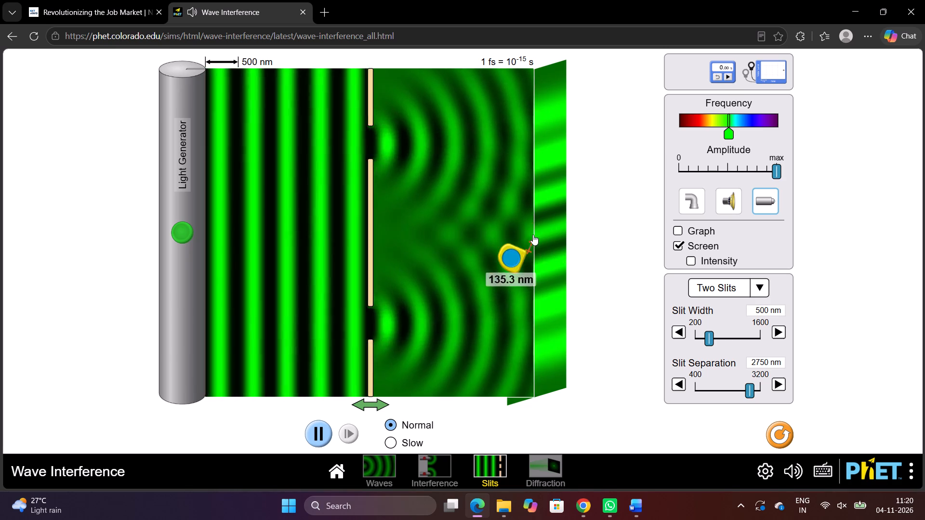
drag(533, 234, 538, 189)
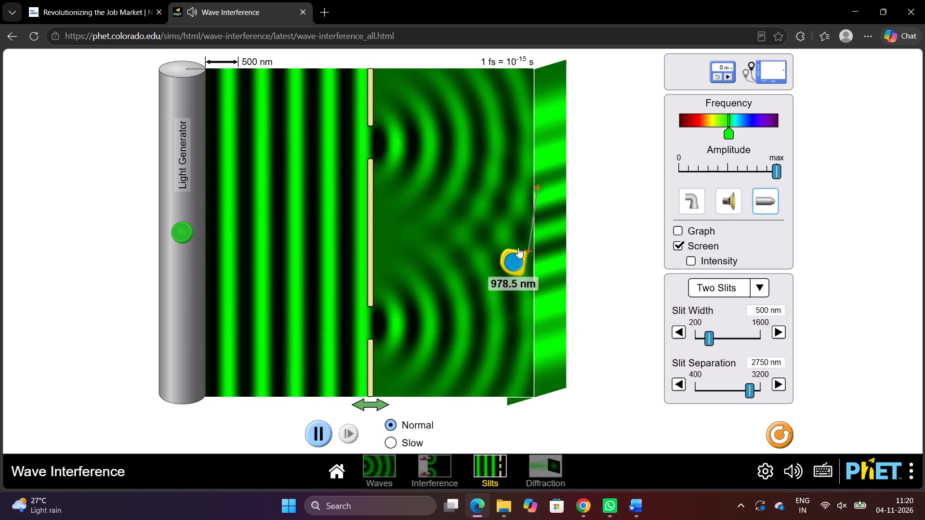
drag(515, 267, 535, 241)
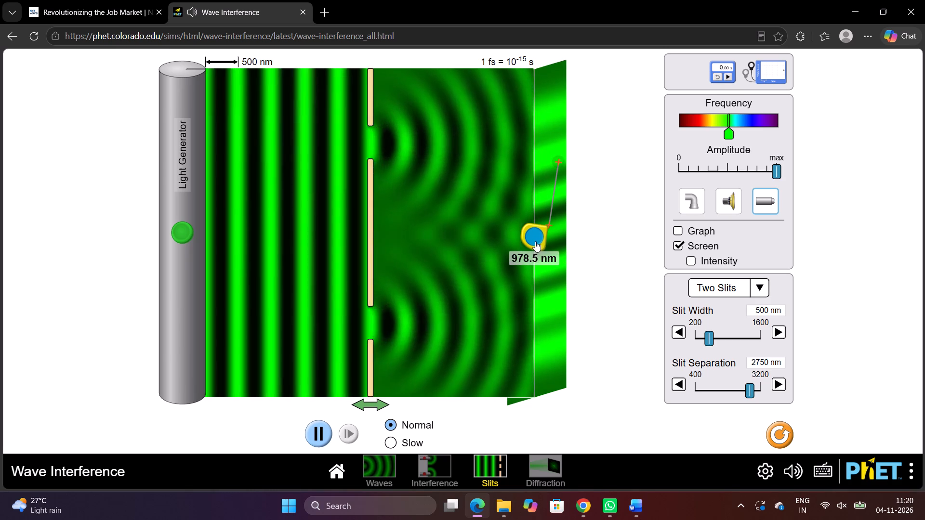
drag(557, 159, 542, 185)
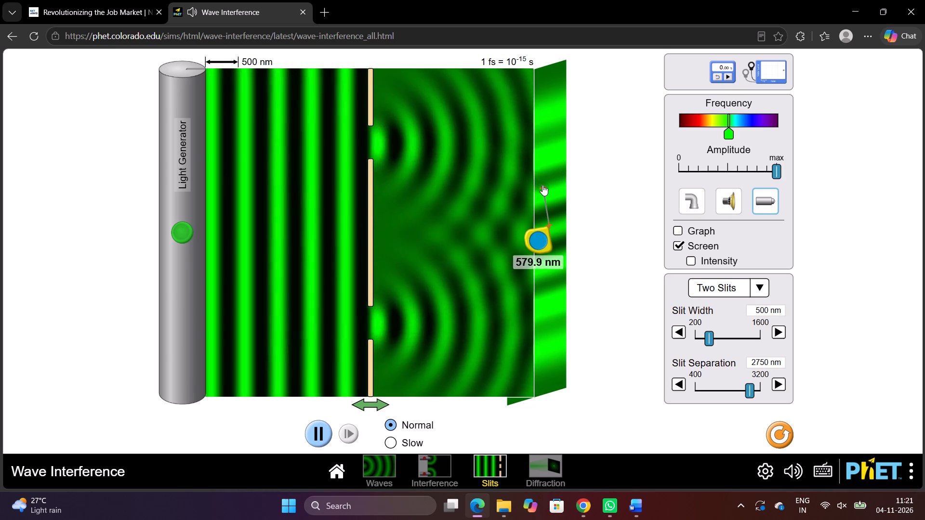
drag(542, 185, 546, 182)
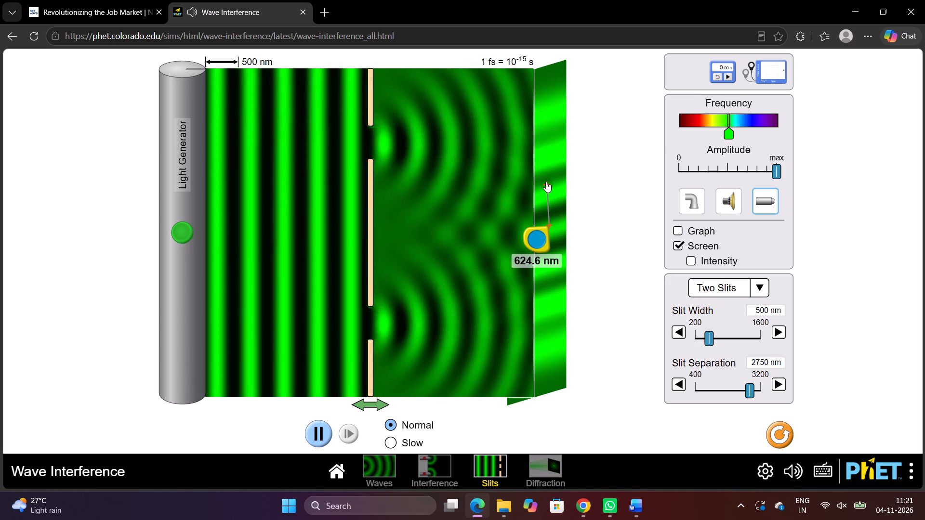
drag(546, 182, 547, 182)
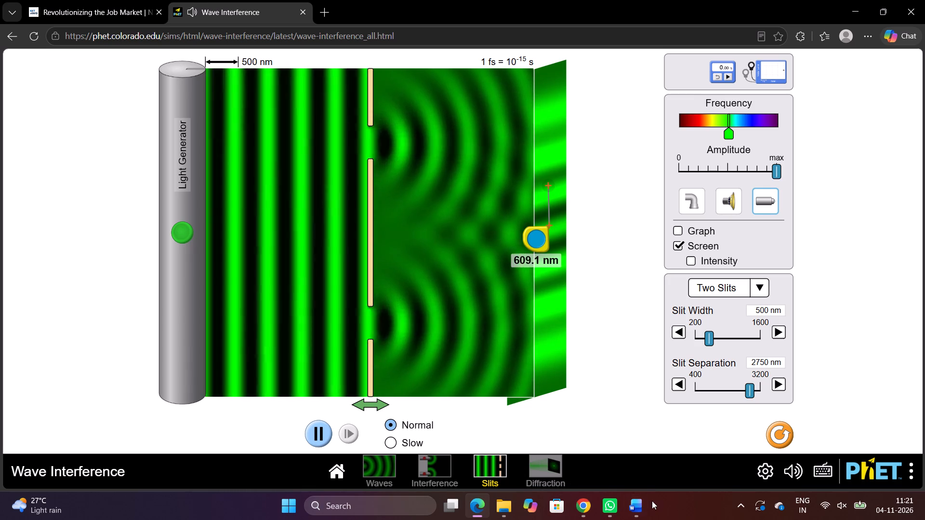
Return to the Word report and replace the first-order left-side fringe distance with 609.1.
click(635, 497)
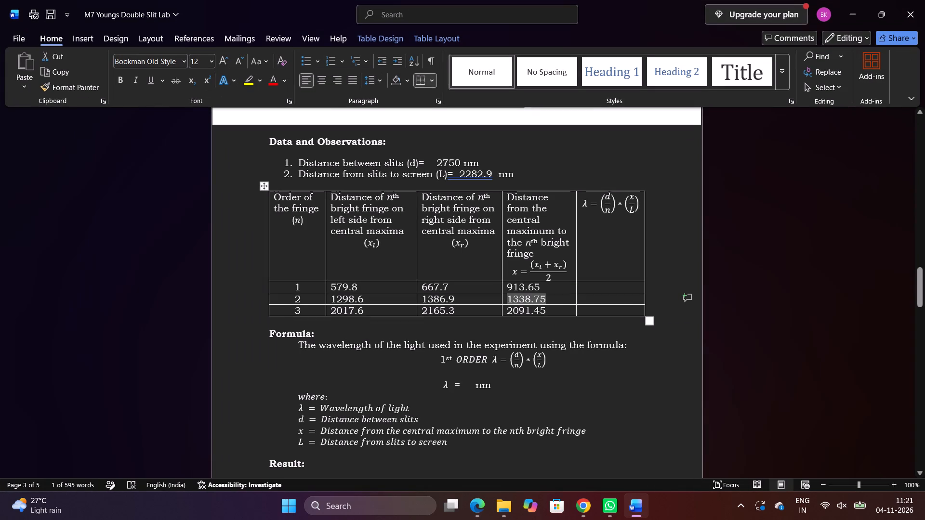
click(361, 283)
key(BackSpace)
key(BackSpace)
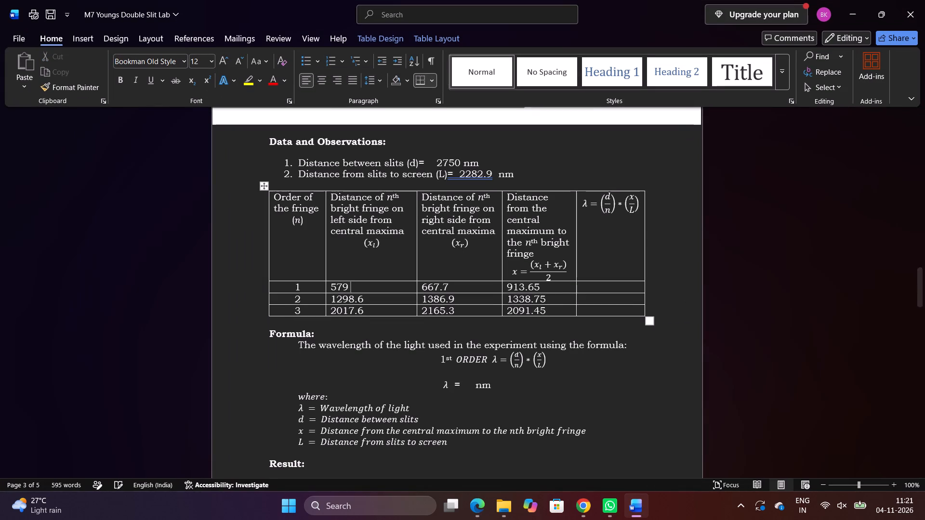
key(BackSpace)
key(BackSpace)
key(BackSpace)
key(6)
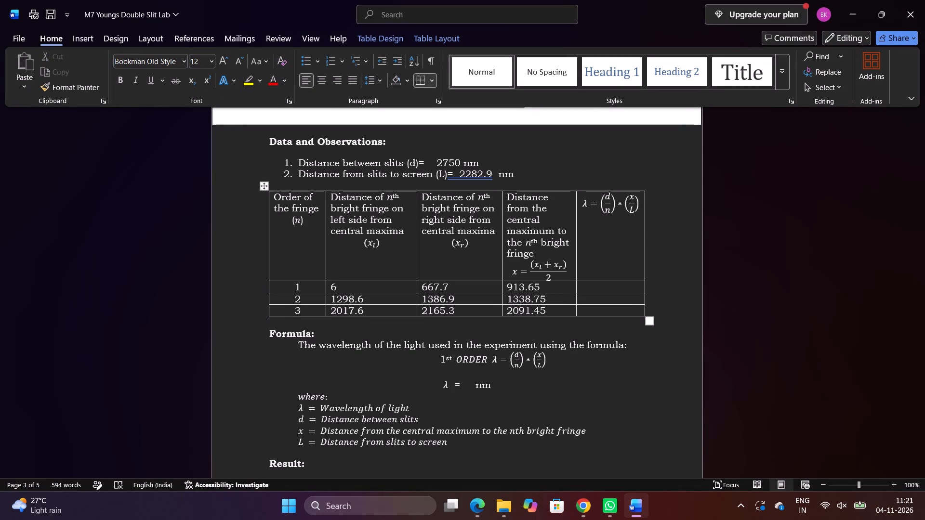
key(0)
text(9.1)
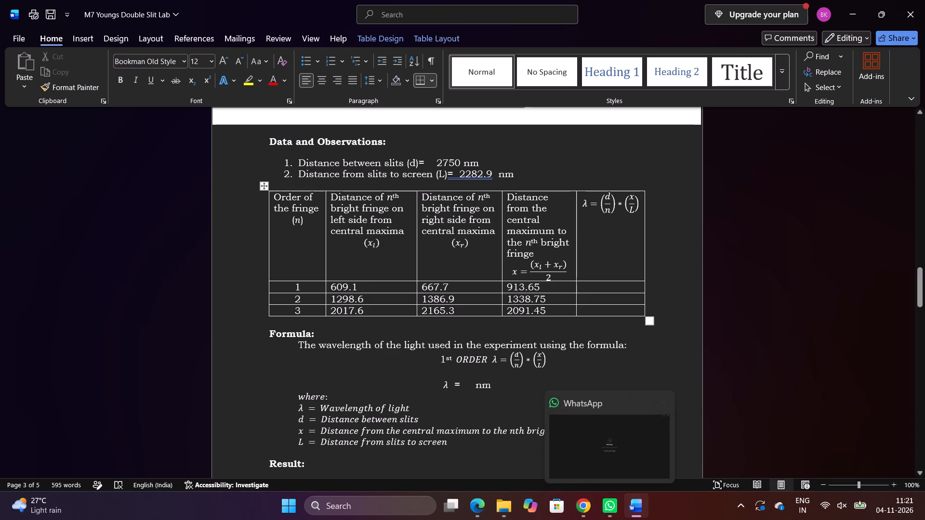
Switch to the PhET Wave Interference simulation and measure from the central maximum to the first bright fringe below it with the tape measure.
click(854, 13)
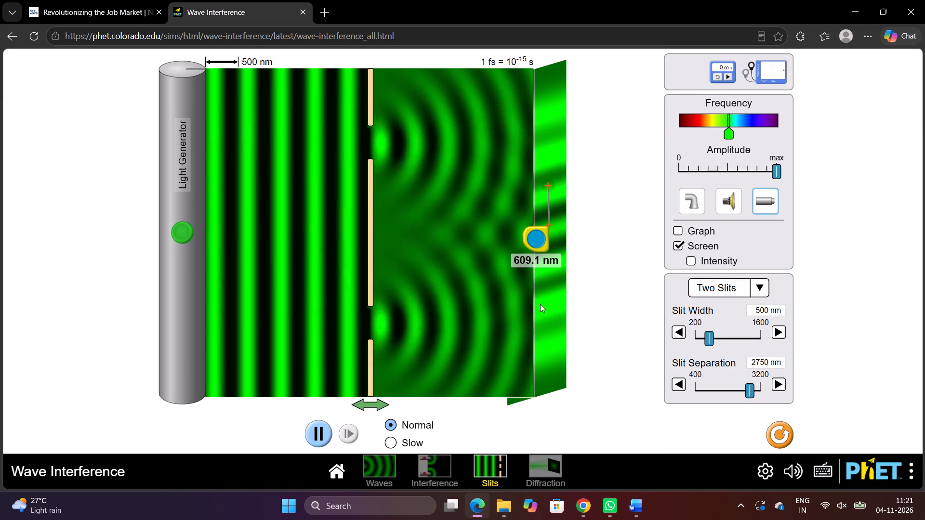
drag(548, 187, 560, 281)
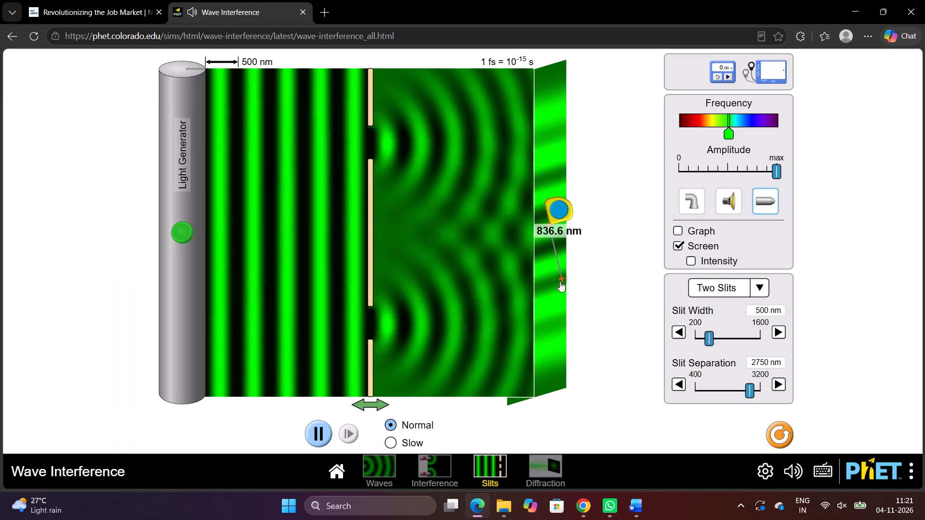
drag(560, 281, 552, 277)
drag(554, 207, 552, 224)
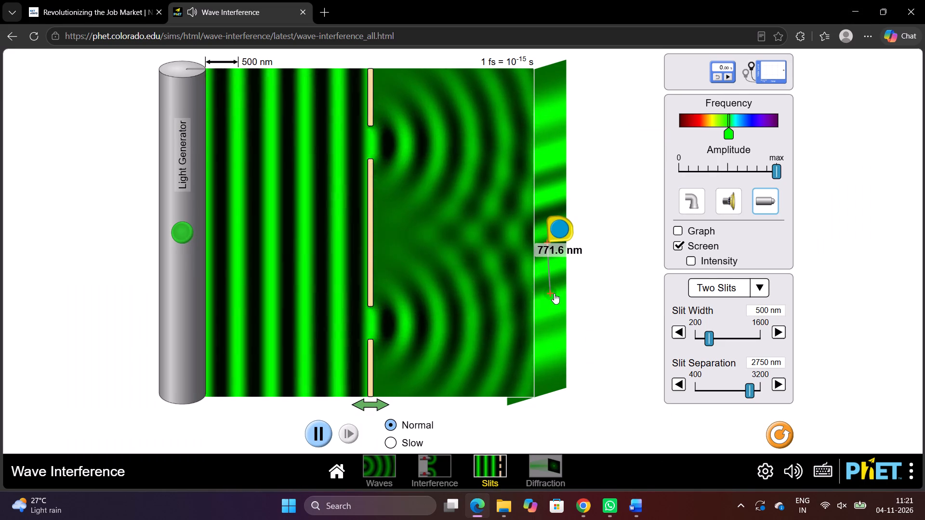
click(545, 286)
drag(549, 289, 549, 282)
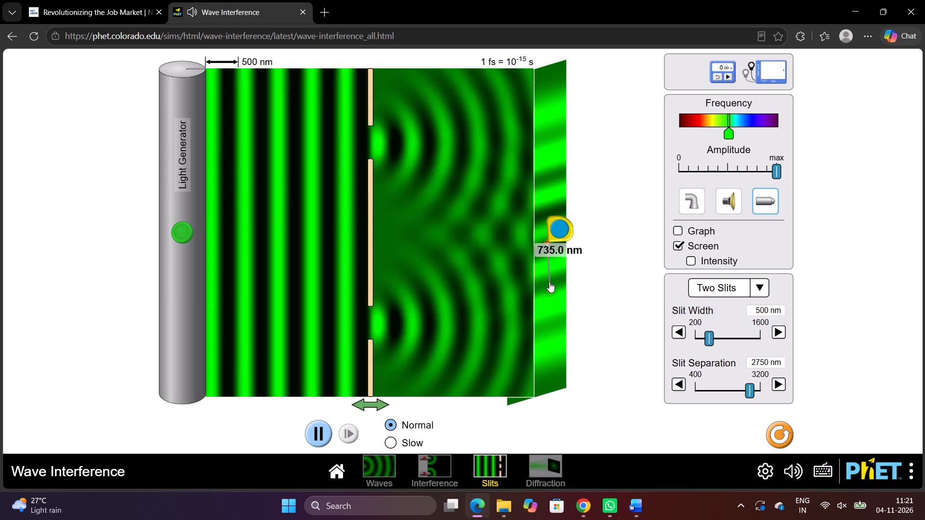
drag(549, 282, 547, 274)
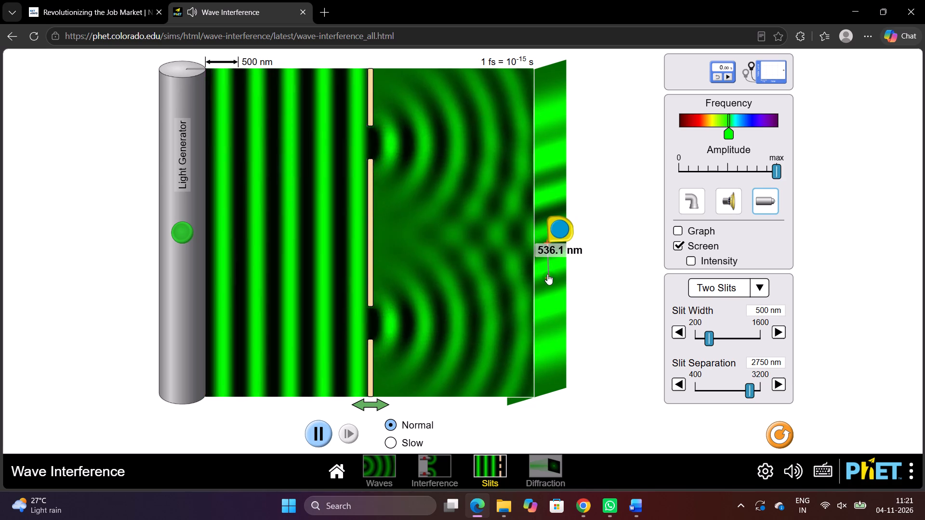
drag(547, 274, 548, 278)
drag(558, 231, 564, 230)
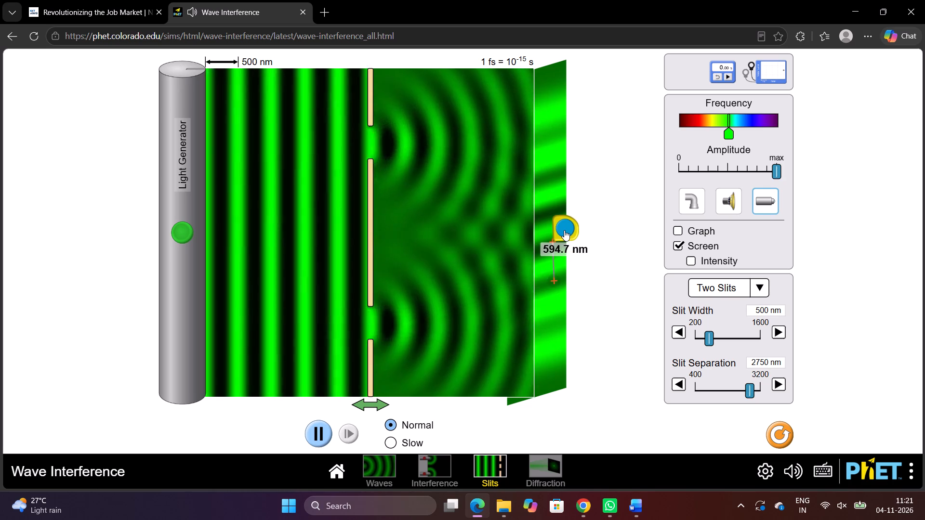
drag(564, 230, 565, 230)
click(555, 277)
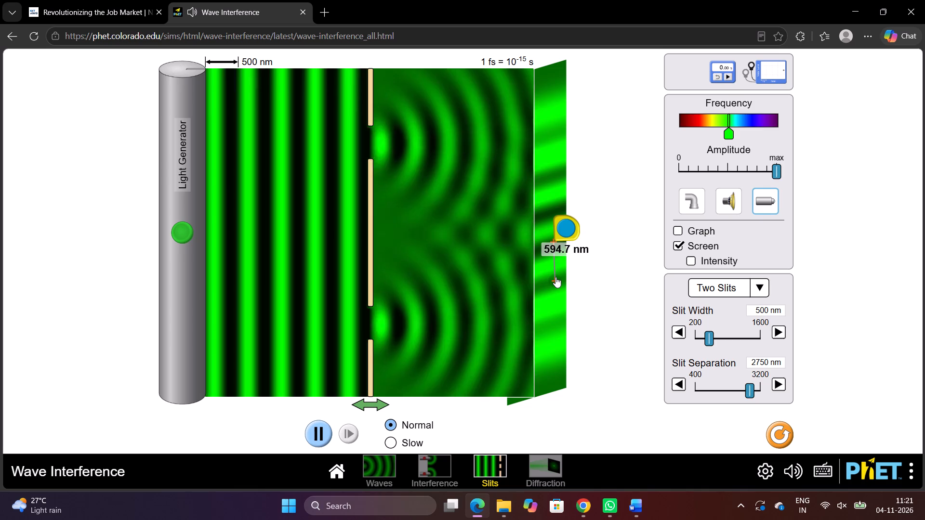
drag(565, 219, 553, 222)
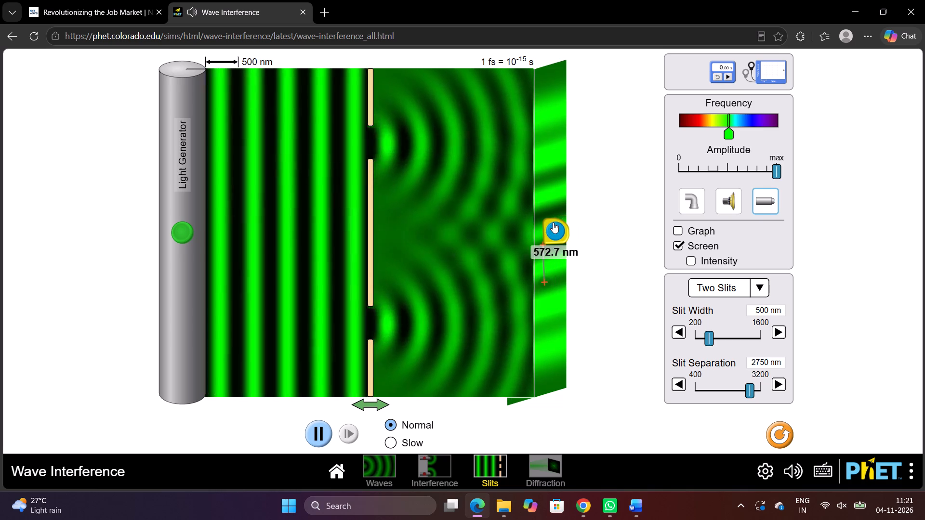
drag(553, 222, 544, 225)
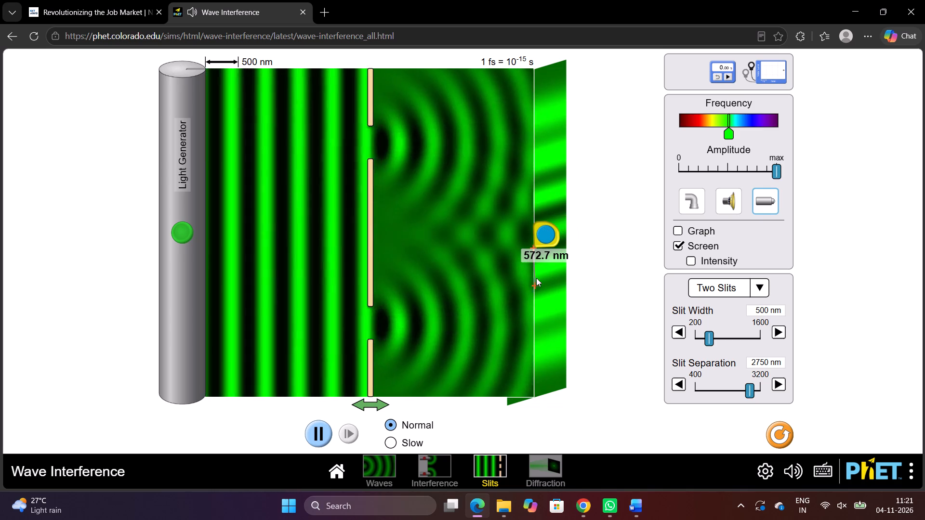
click(532, 285)
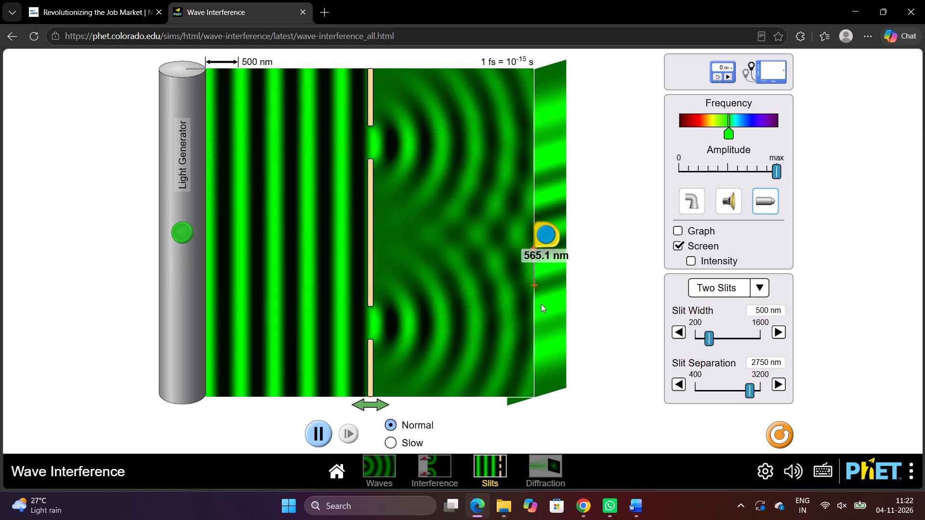
Reposition both ends of the tape measure and re-check the distance from the central maximum to the first bright fringe below it.
click(534, 287)
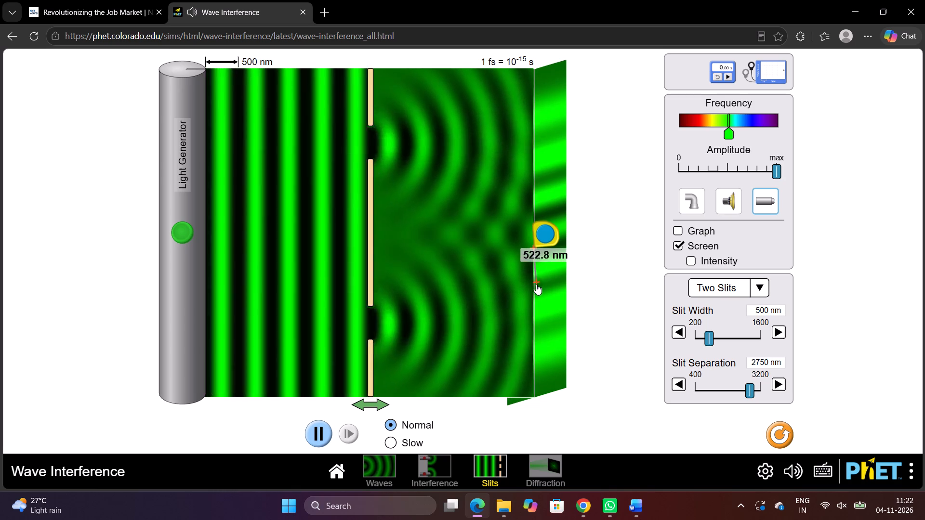
drag(542, 230, 552, 226)
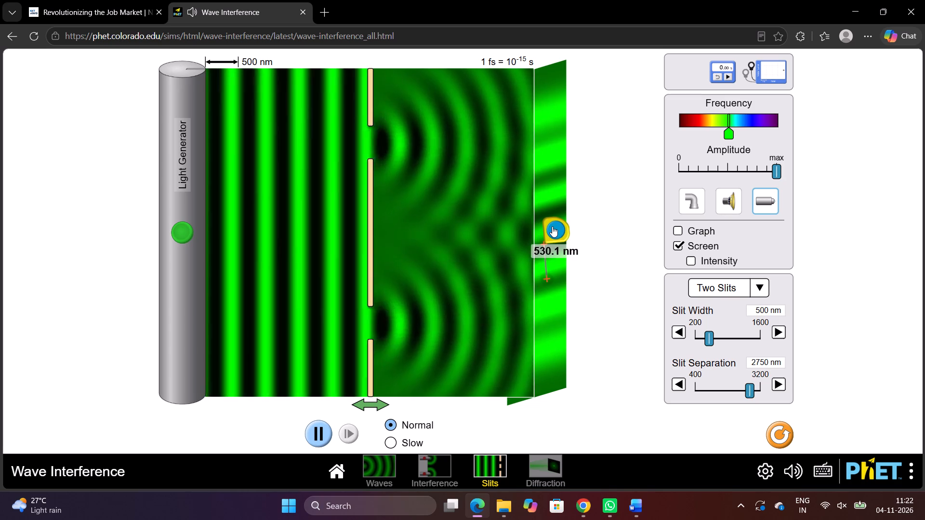
drag(544, 273, 544, 277)
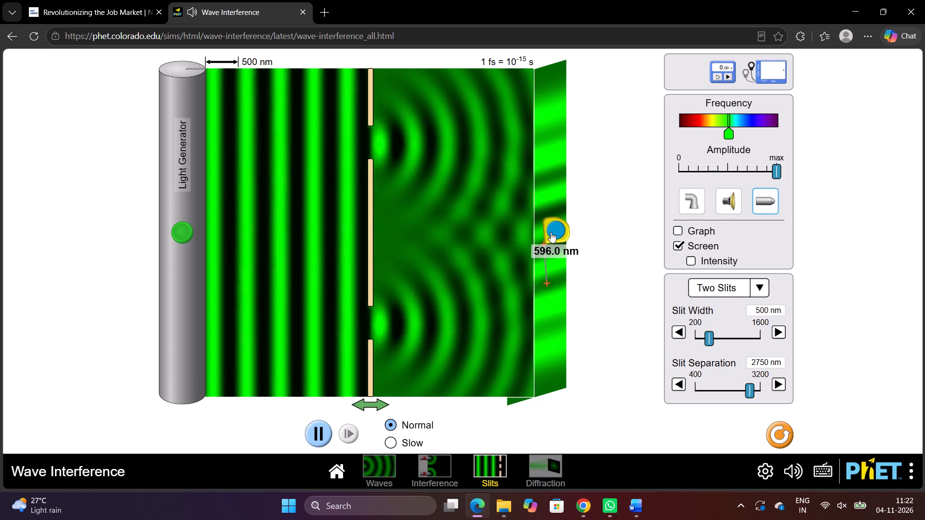
drag(551, 232, 541, 239)
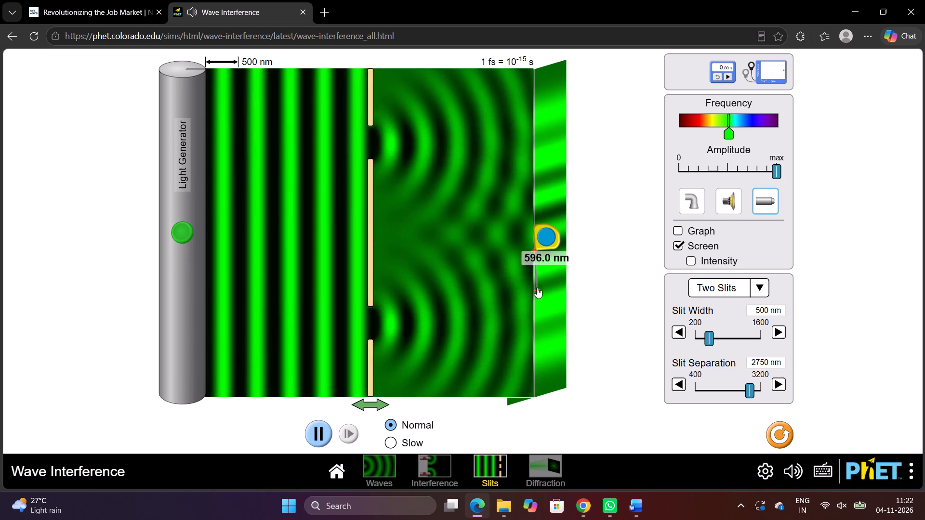
click(537, 287)
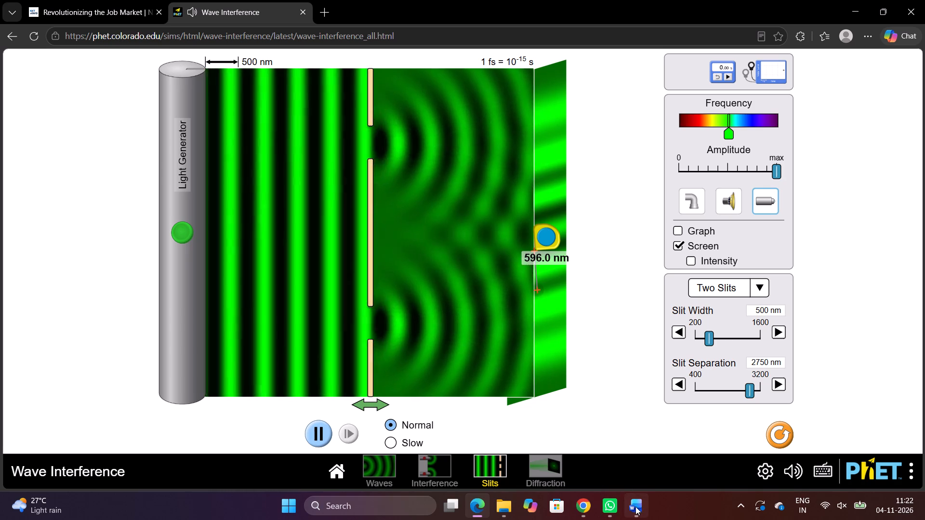
Return to the Word report and replace the first-order right-side fringe distance with 711.3.
click(635, 507)
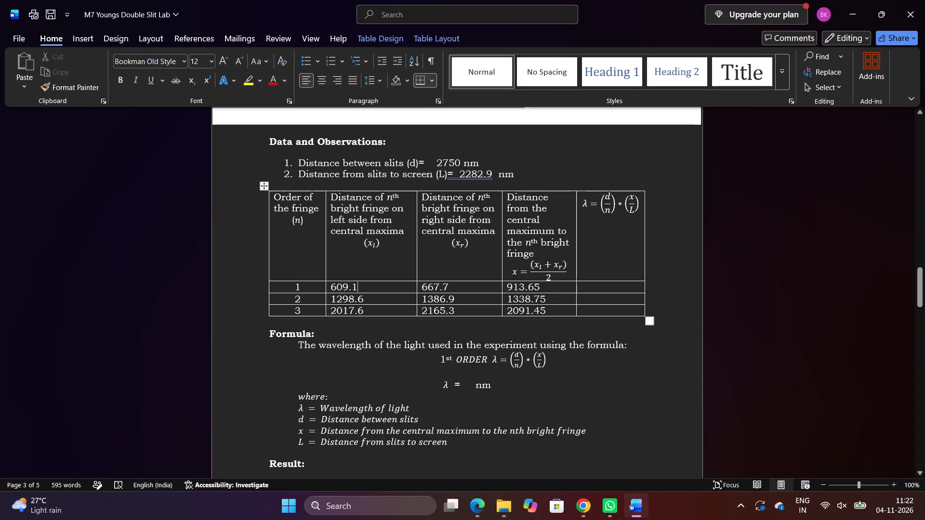
click(447, 289)
key(BackSpace)
key(BackSpace)
key(BackSpace)
key(BackSpace)
key(BackSpace)
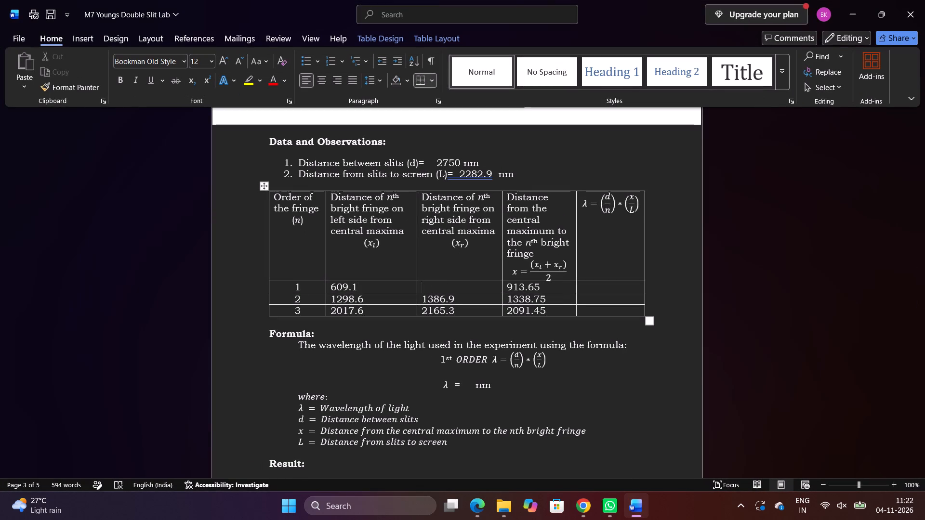
key(7)
text(11.3)
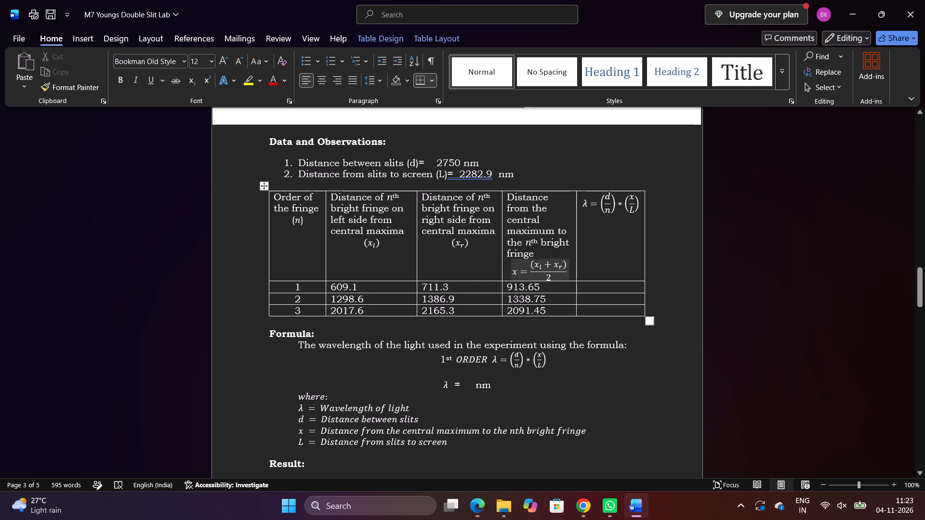
Replace the first-order distance from the central maximum (x) with 660.2.
drag(544, 283, 502, 286)
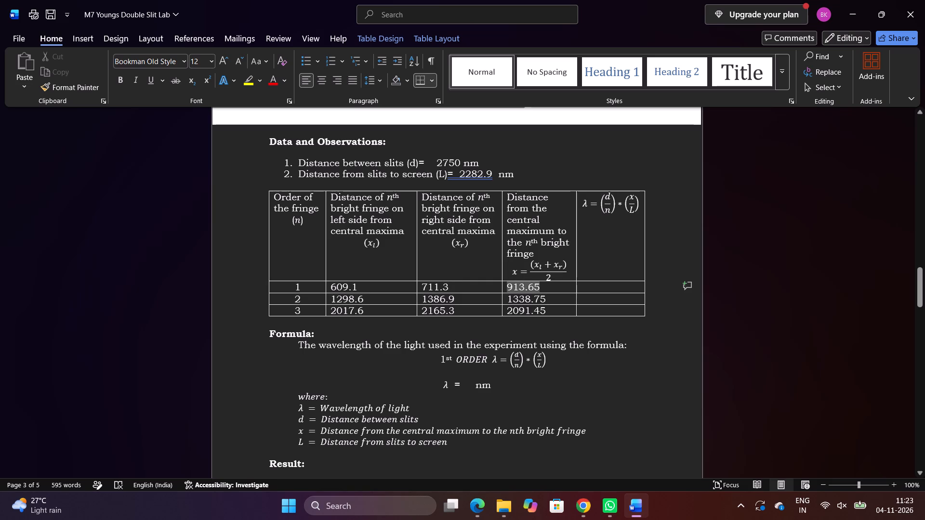
drag(502, 286, 508, 288)
key(BackSpace)
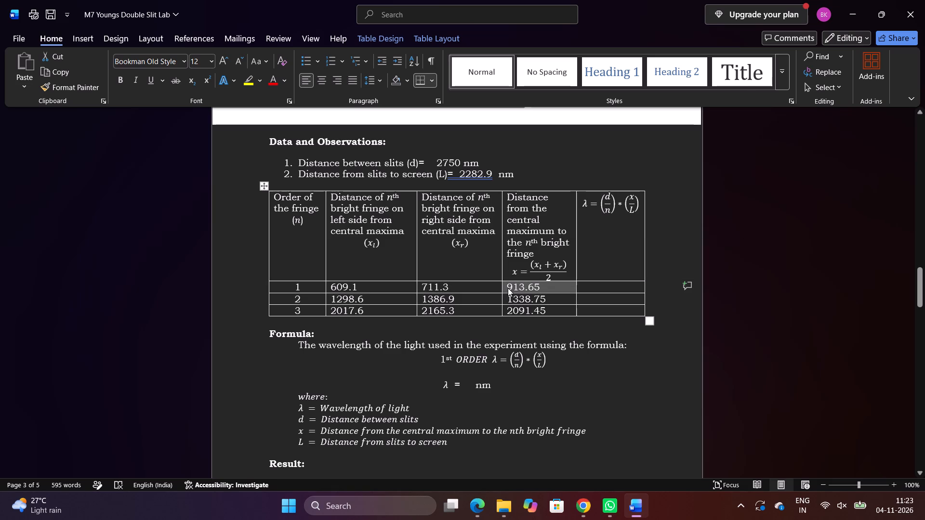
click(505, 192)
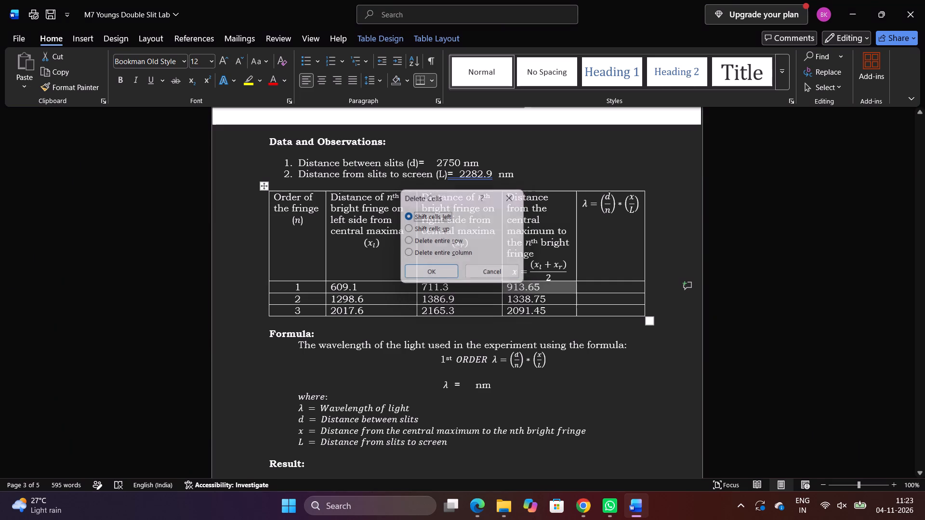
click(541, 286)
key(BackSpace)
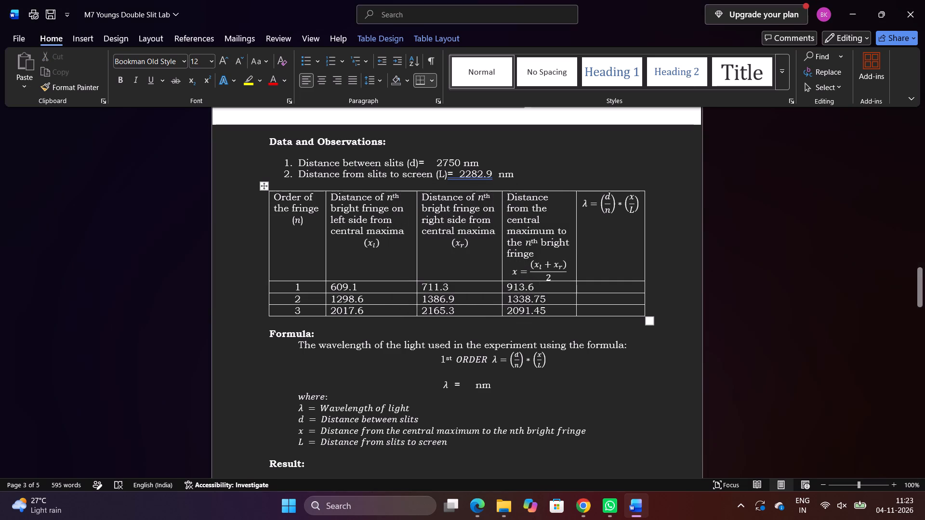
key(BackSpace)
key(BackSpace)
key(BackSpace)
key(BackSpace)
key(BackSpace)
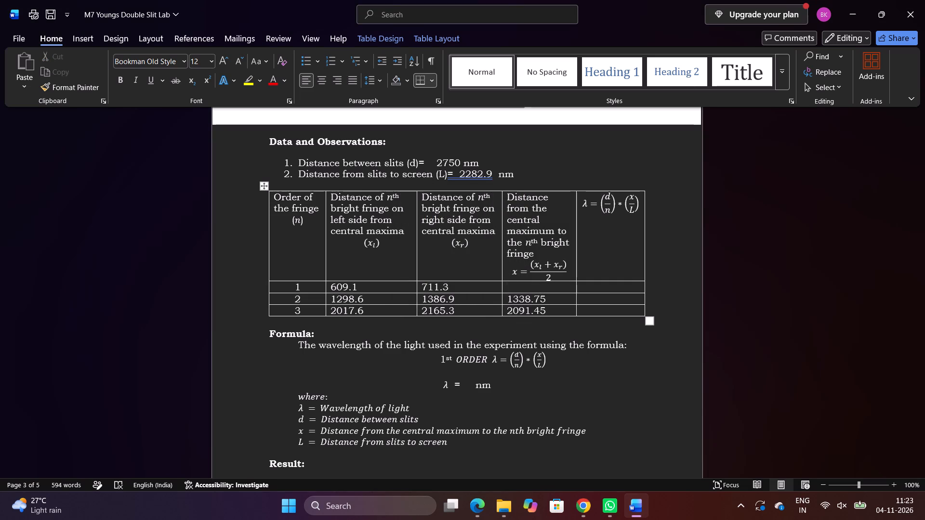
text(660)
text(.2)
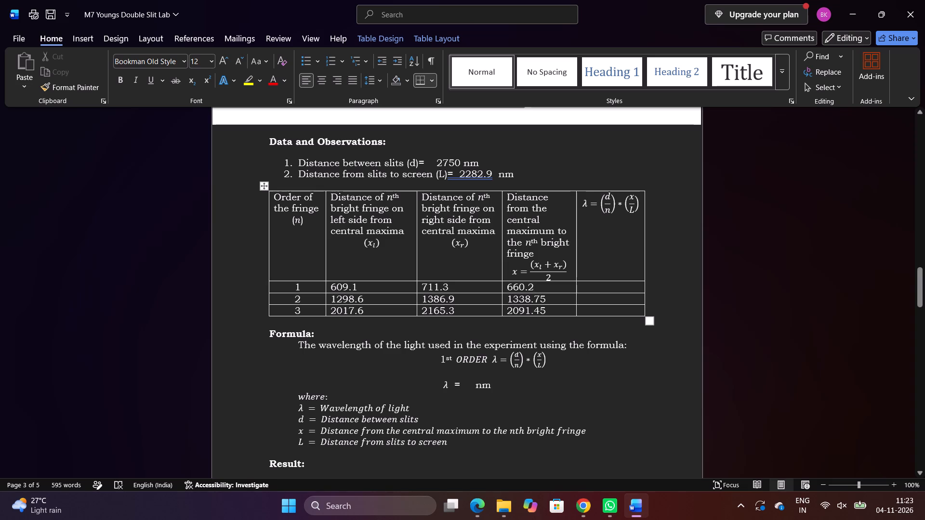
Fill in the first-order wavelength calculation under the formula as (2750/1)*(660.2/2282.9), before the nm unit.
click(475, 380)
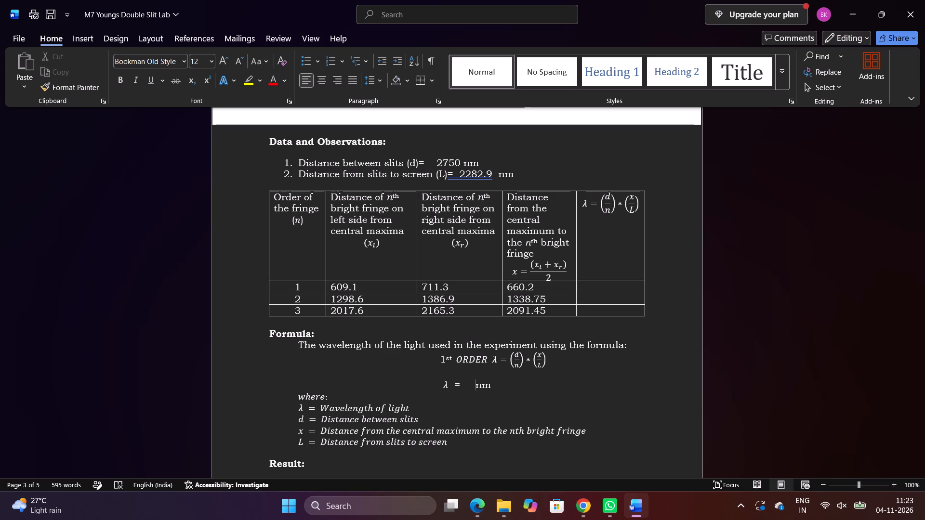
key(shift+parenleft)
key(2)
text(750)
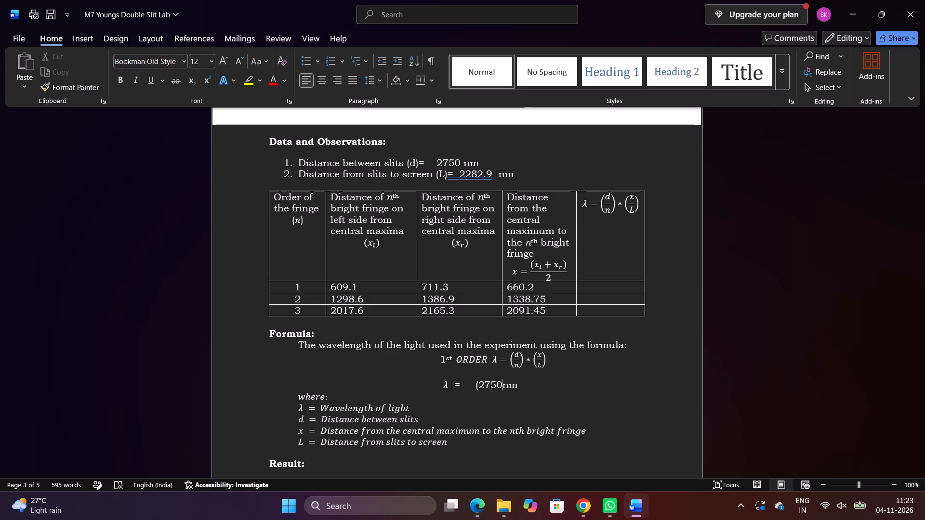
key(slash)
key(1)
key(shift+parenright)
key(shift+asterisk)
key(shift+parenleft)
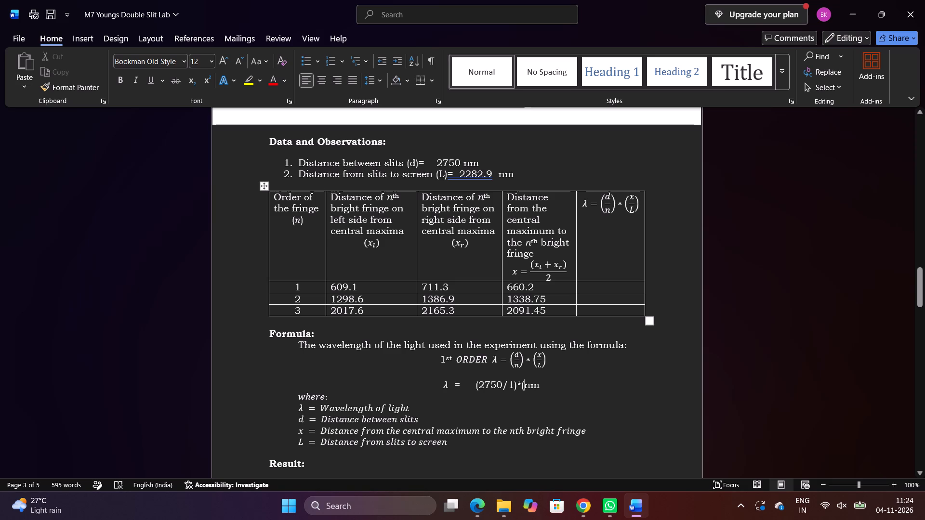
text(66)
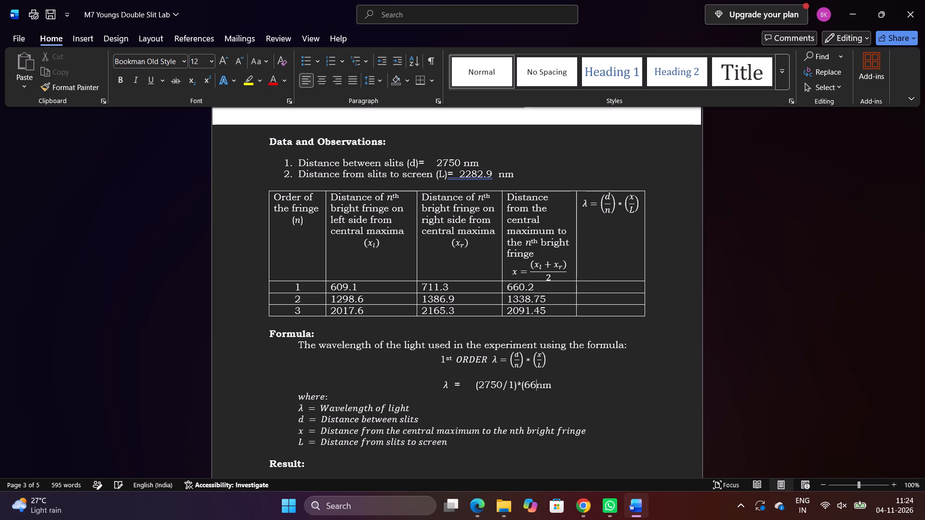
text(0.2)
key(slash)
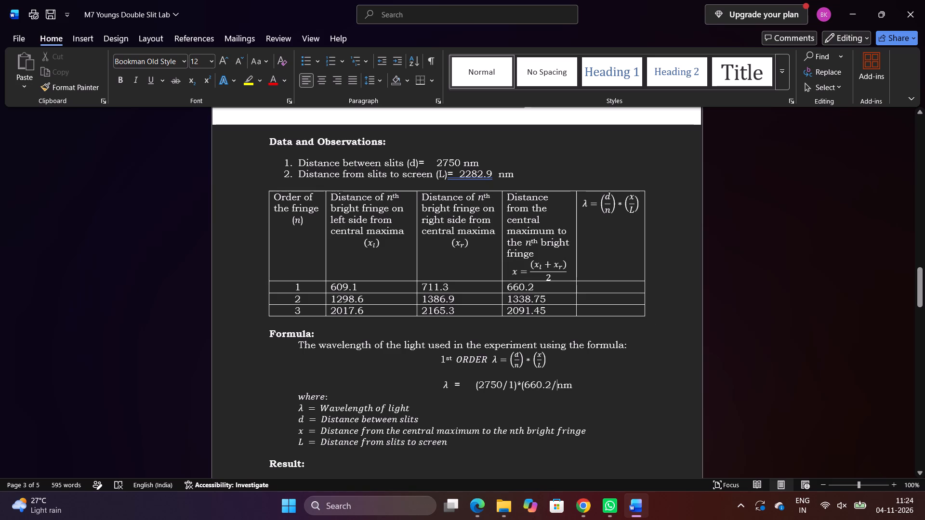
text(22)
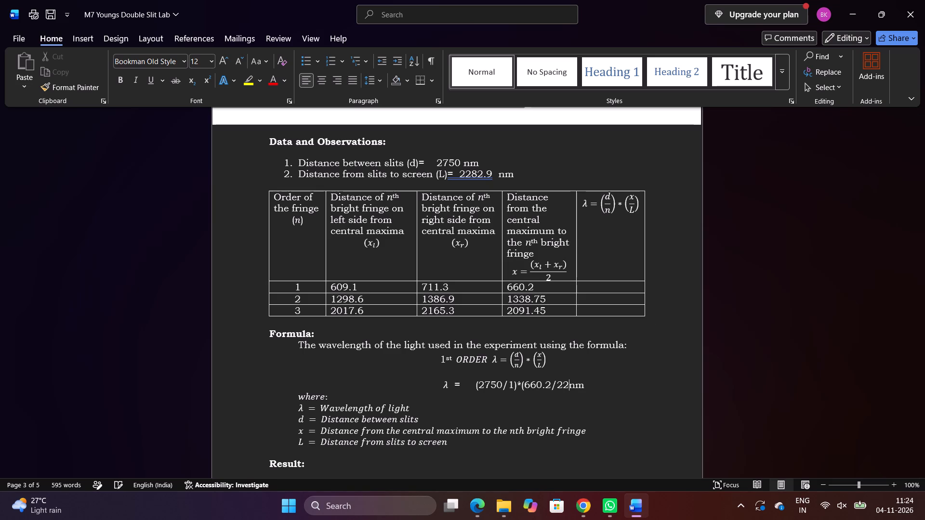
text(82.)
key(9)
key(shift+parenright)
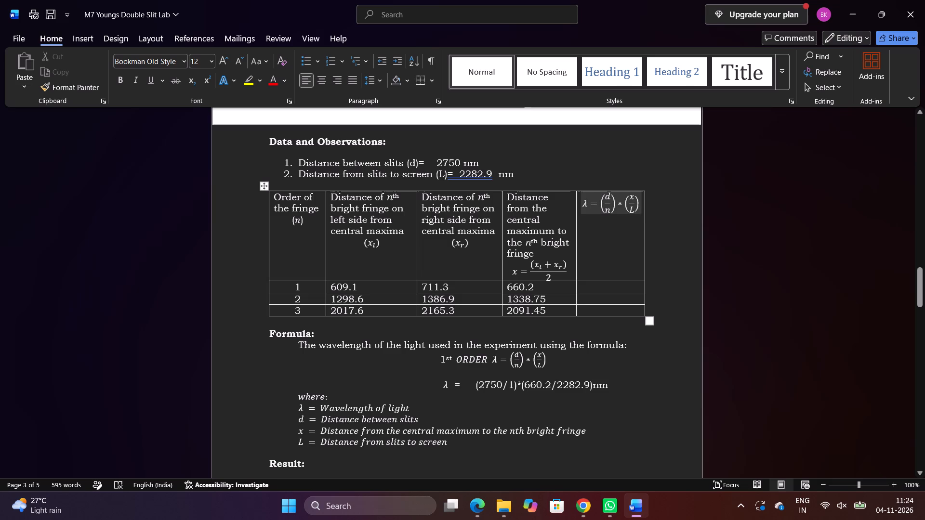
Add a line below the substituted first-order wavelength expression and start it with an equals sign.
right_click(457, 390)
click(613, 382)
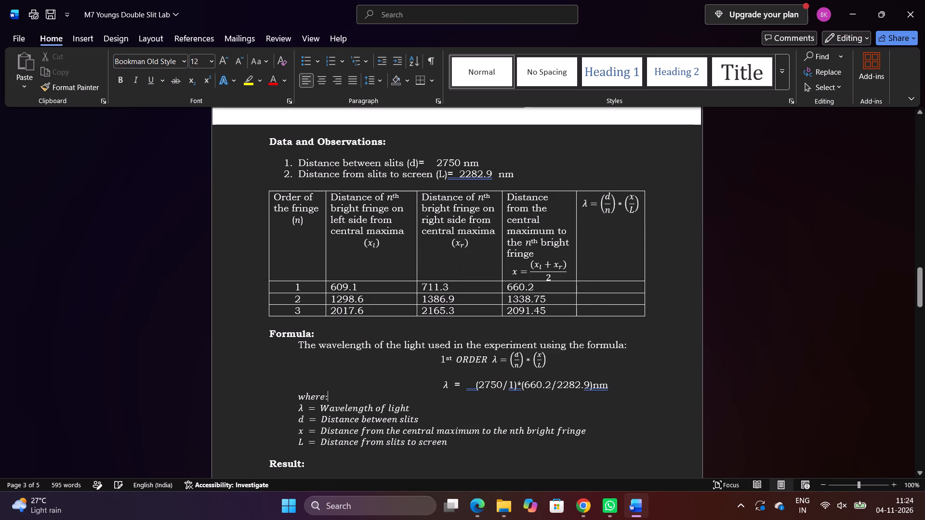
click(613, 382)
key(Return)
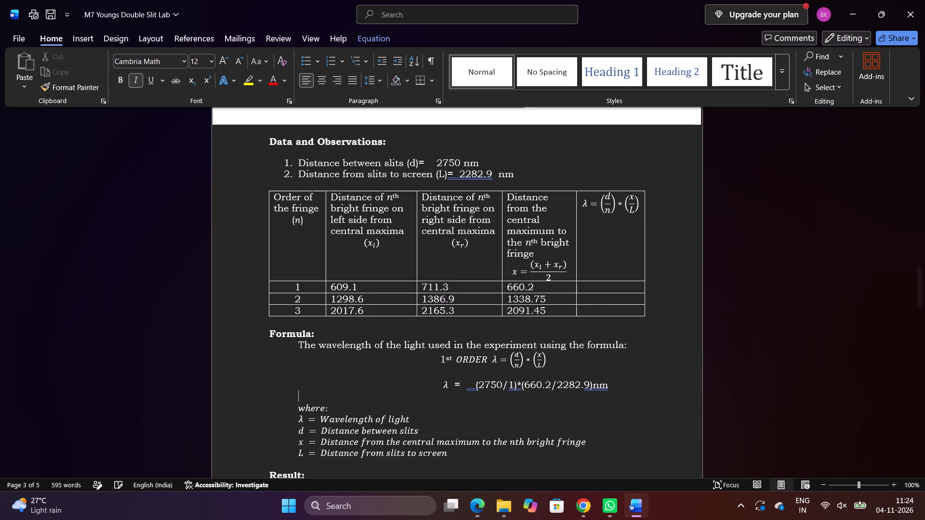
key(space)
key(space)
key(space)
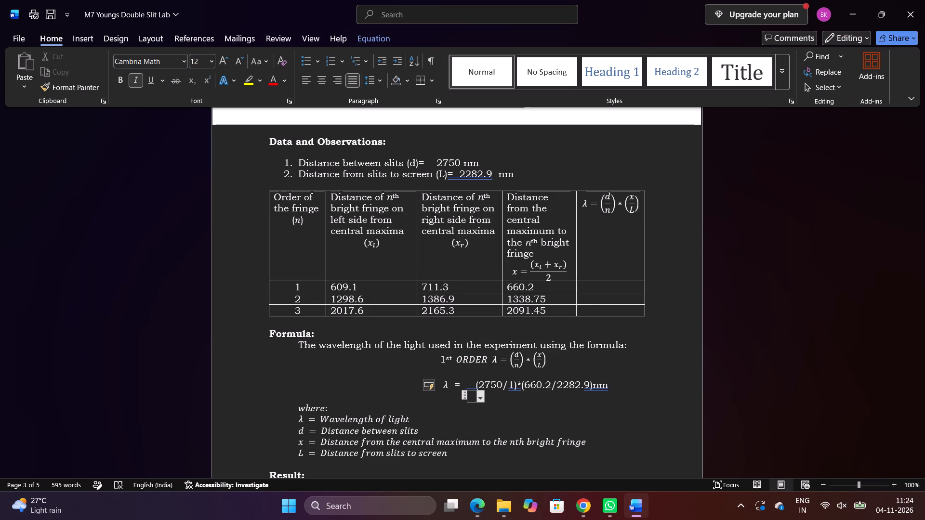
key(BackSpace)
key(BackSpace)
key(BackSpace)
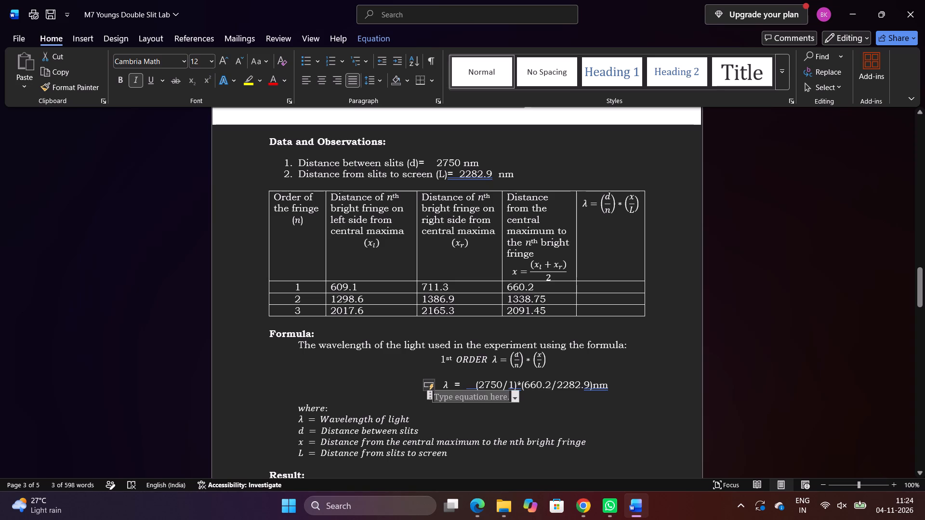
key(equal)
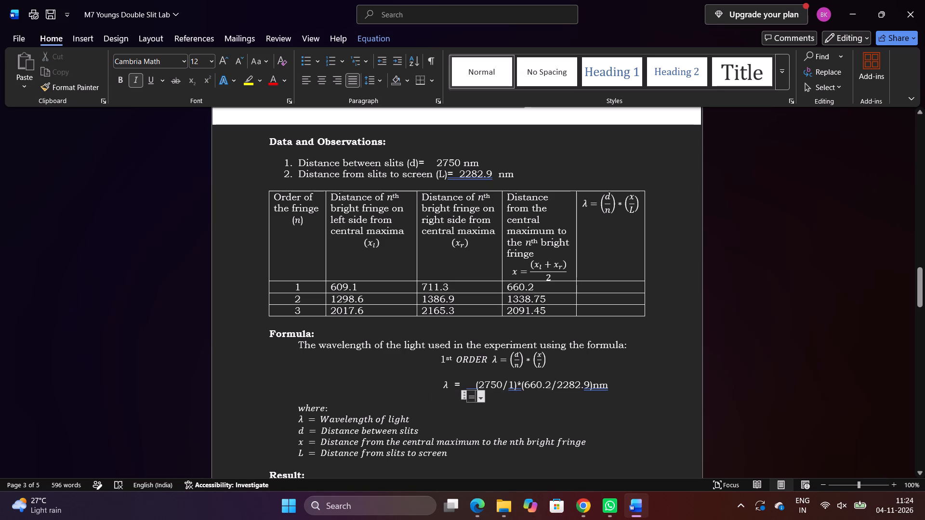
click(468, 398)
key(BackSpace)
click(496, 406)
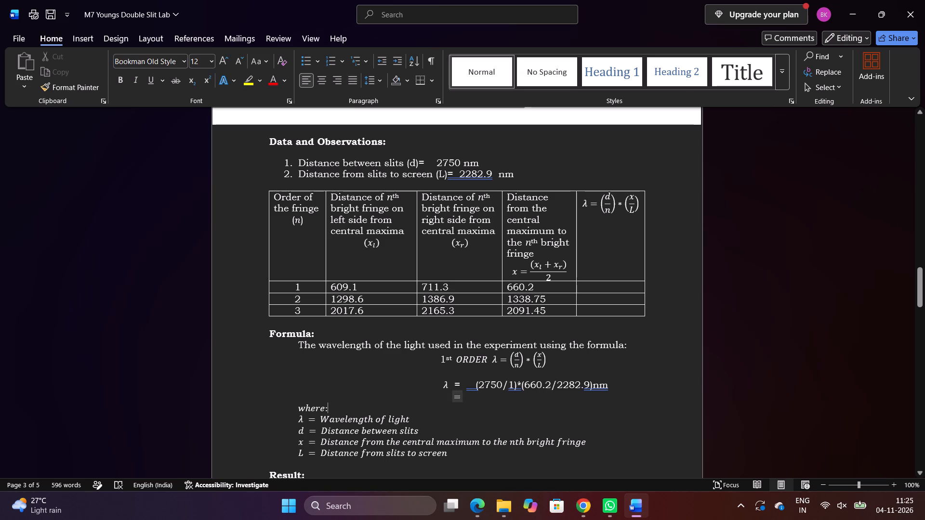
Insert a run of spaces after the equals sign on the line below the first-order wavelength expression.
click(459, 395)
key(space)
key(space)
key(space)
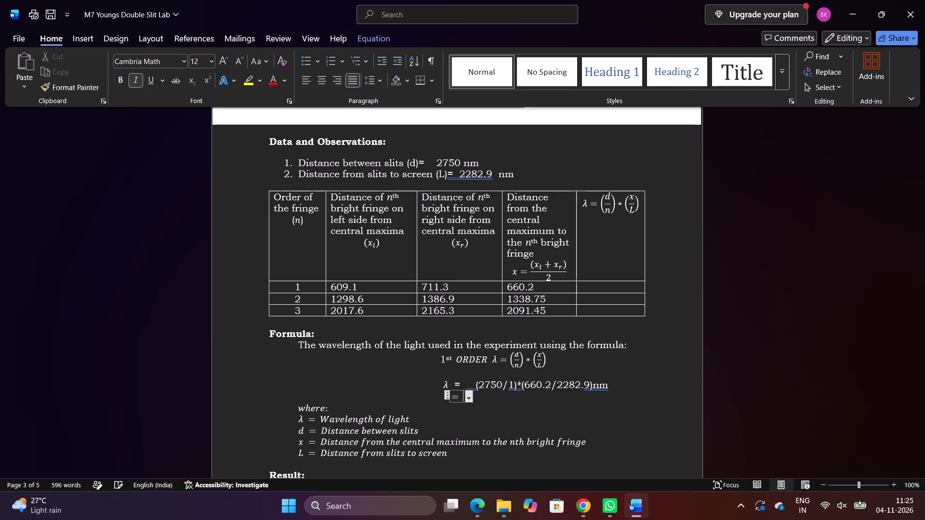
key(space)
key(space)
key(space)
key(space)
key(space)
key(space)
key(space)
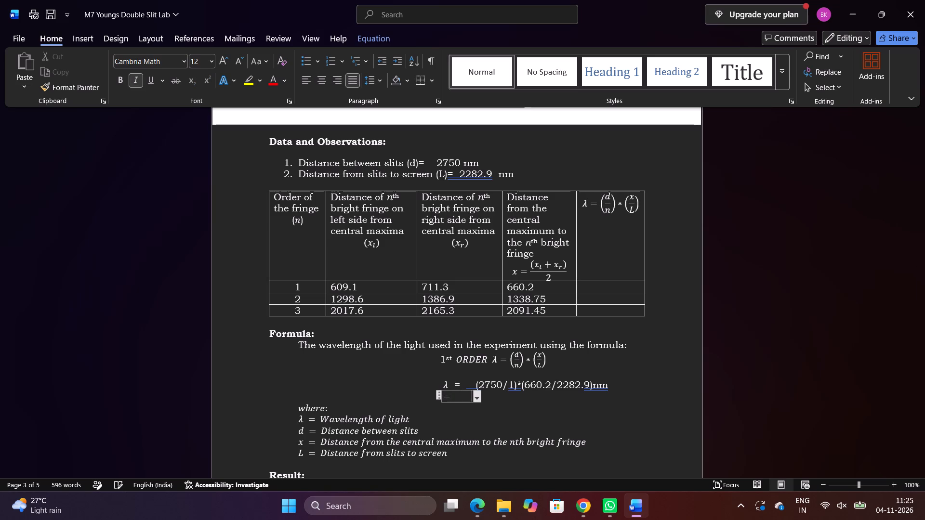
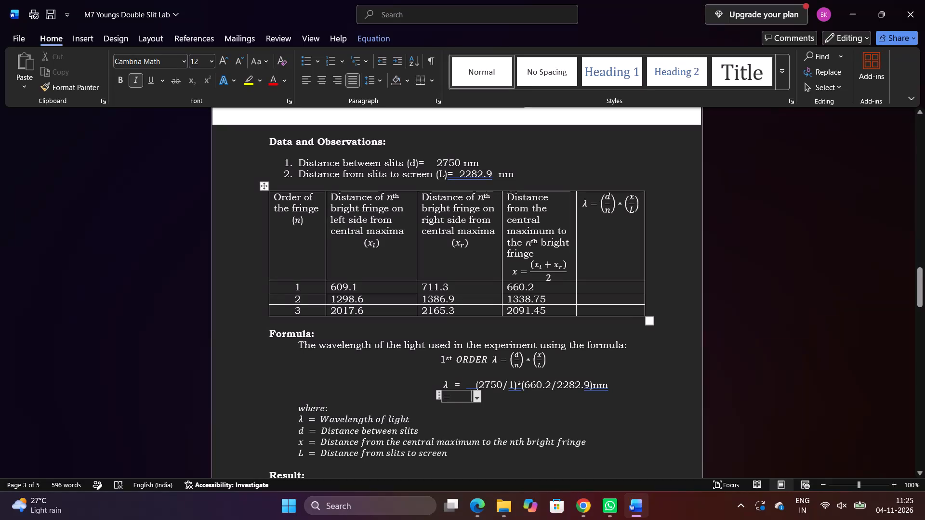
Enter 795.2 in the wavelength column for the first-order fringe and remove its bold formatting.
click(593, 288)
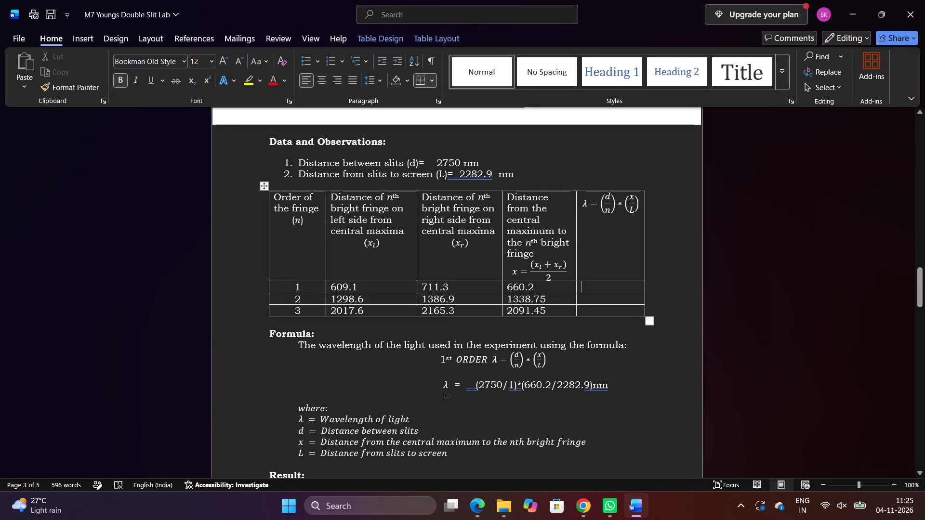
key(7)
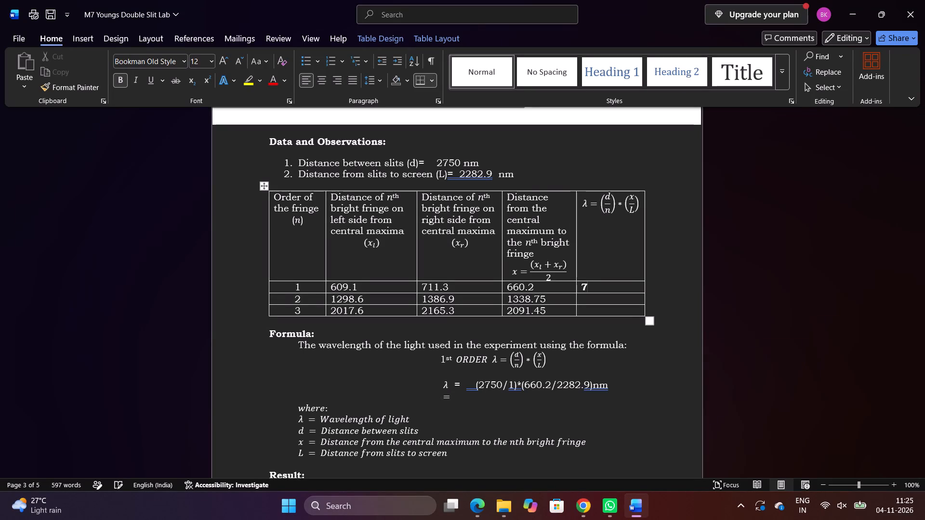
text(95.)
key(2)
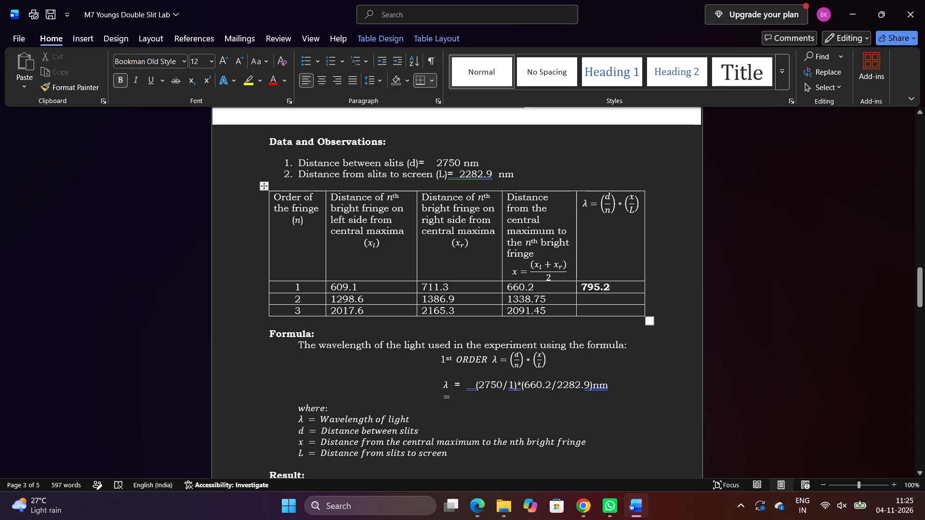
drag(614, 292, 582, 289)
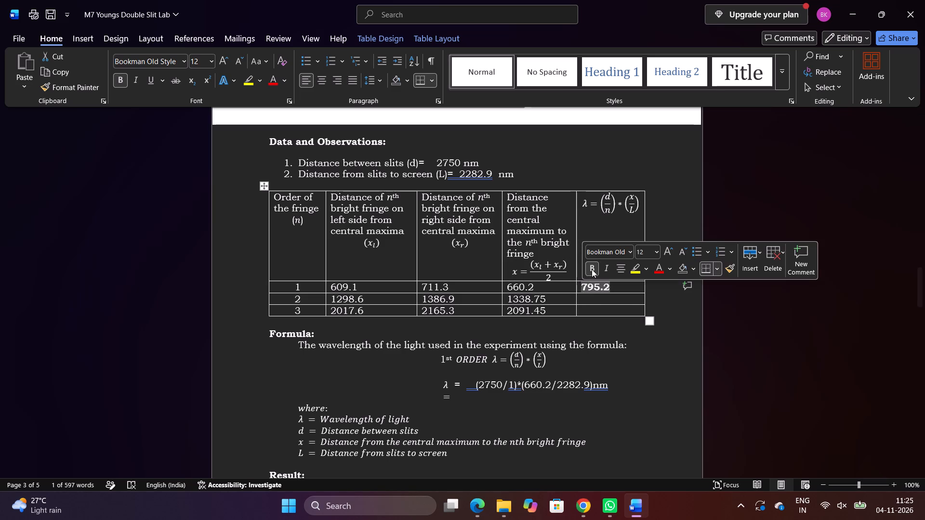
click(592, 269)
click(596, 302)
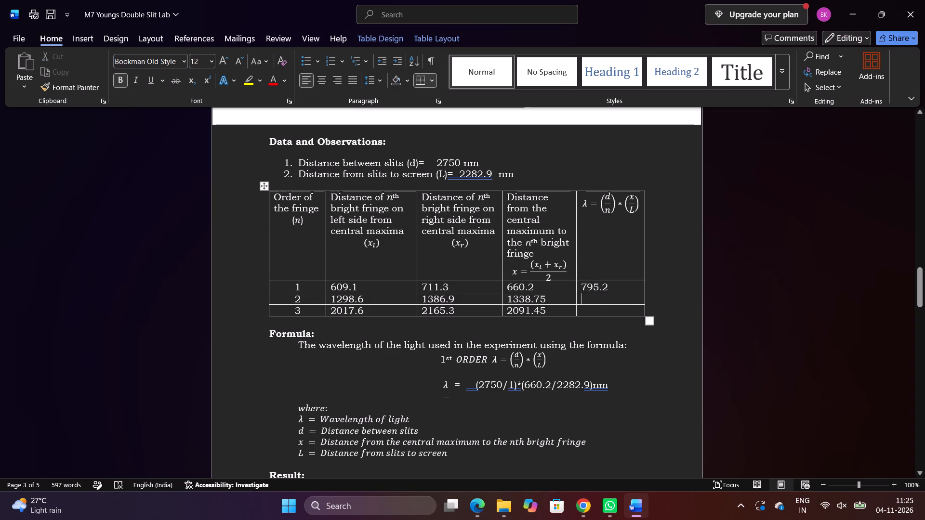
Enter 795.2 after the equals sign on the line below the first-order wavelength expression.
click(458, 399)
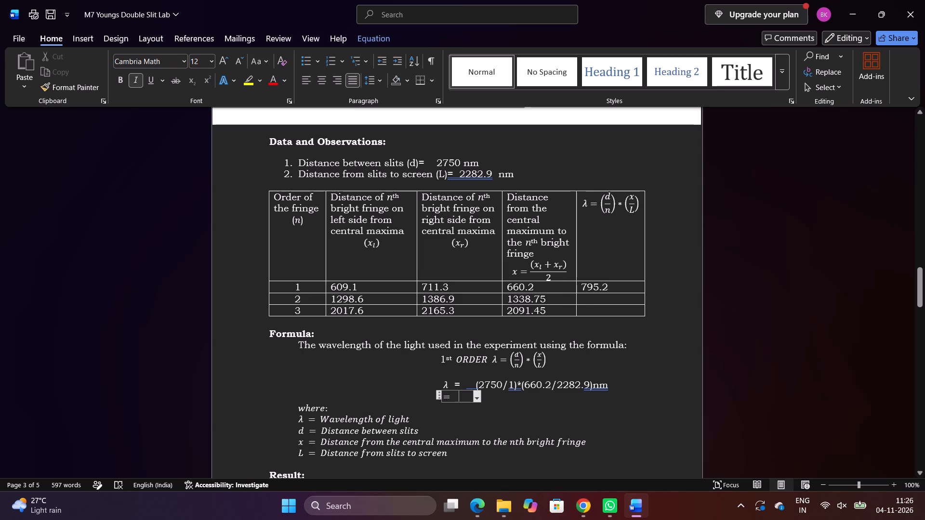
key(7)
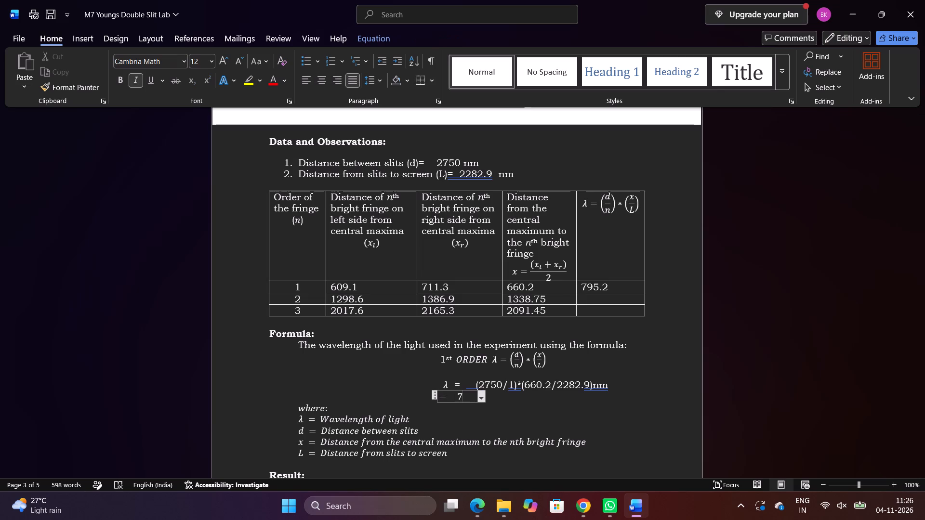
text(95)
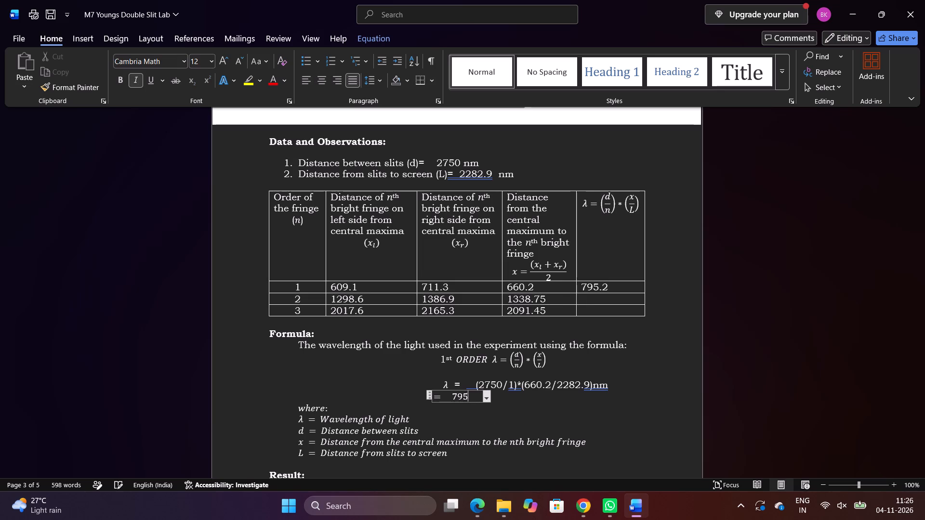
text(.2)
click(472, 420)
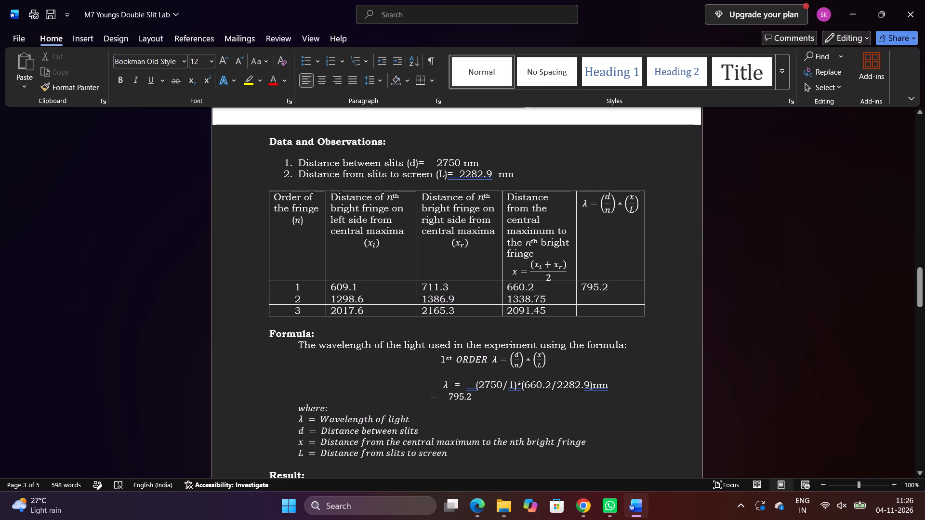
Add a blank line above the first-order result and indent it with spaces to line up under the wavelength expression.
click(427, 395)
key(space)
key(space)
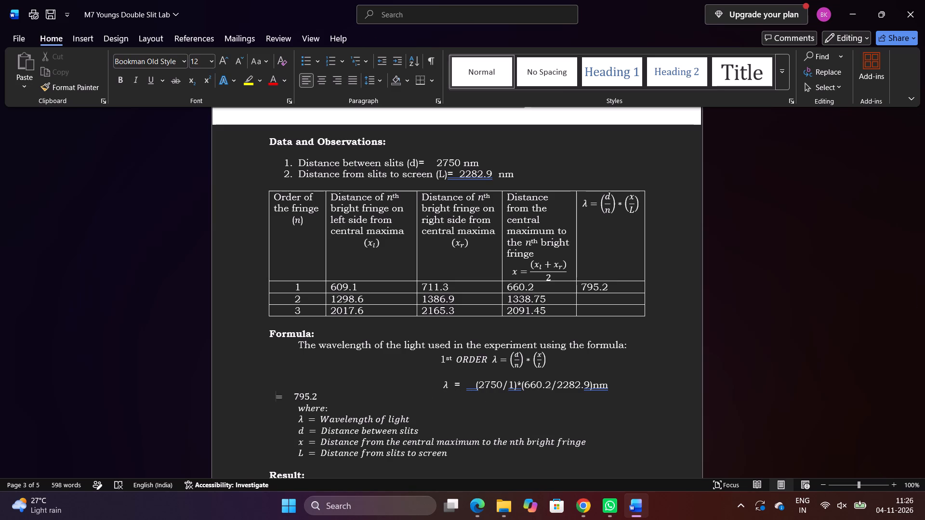
key(space)
key(space)
key(space)
key(space)
key(Return)
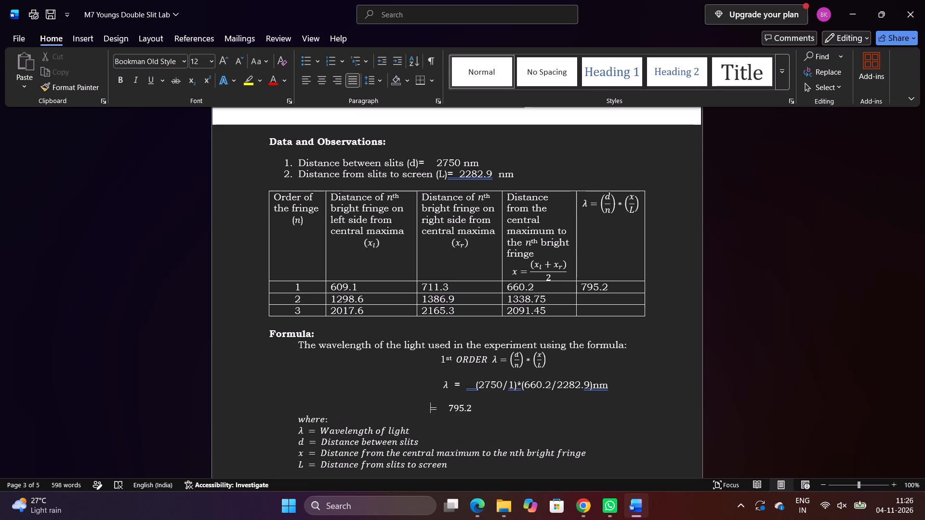
key(space)
key(space)
key(space)
key(space)
key(space)
key(space)
key(space)
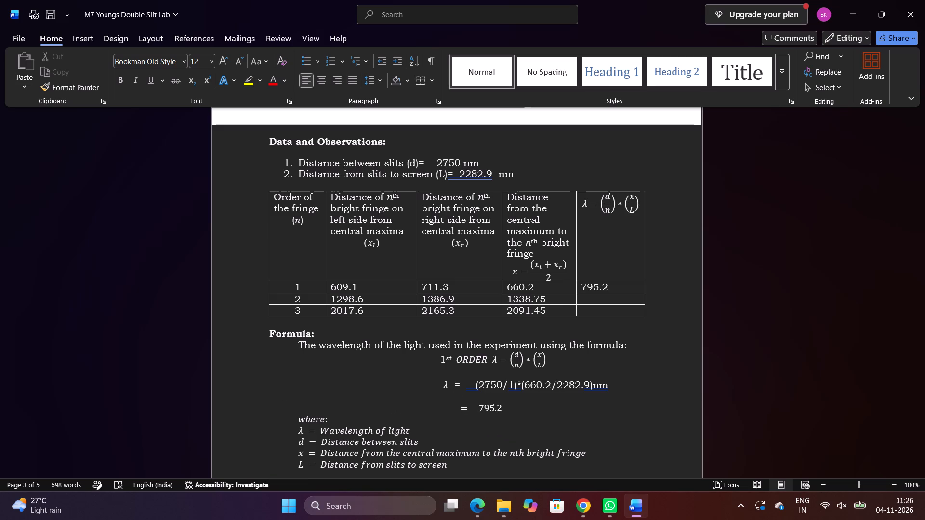
key(BackSpace)
Add the unit nm in lowercase after the 795.2 result.
click(504, 405)
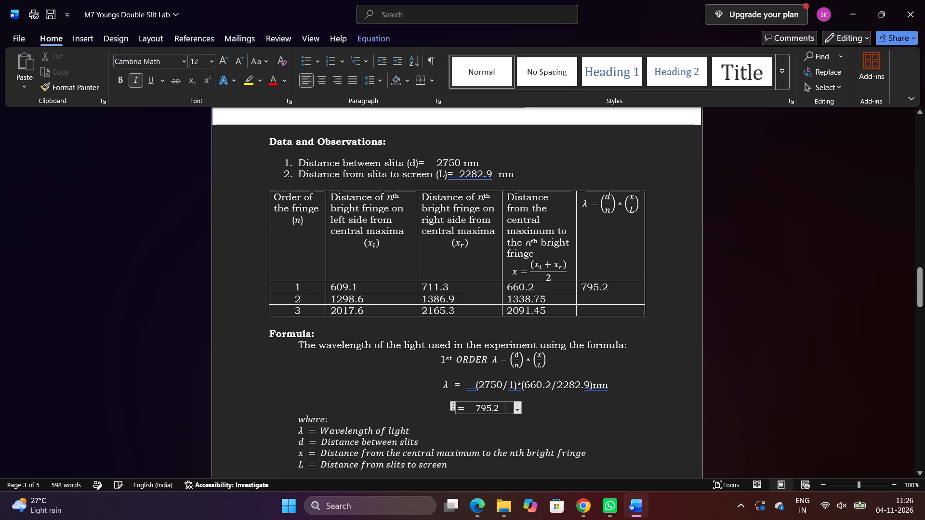
text(NM)
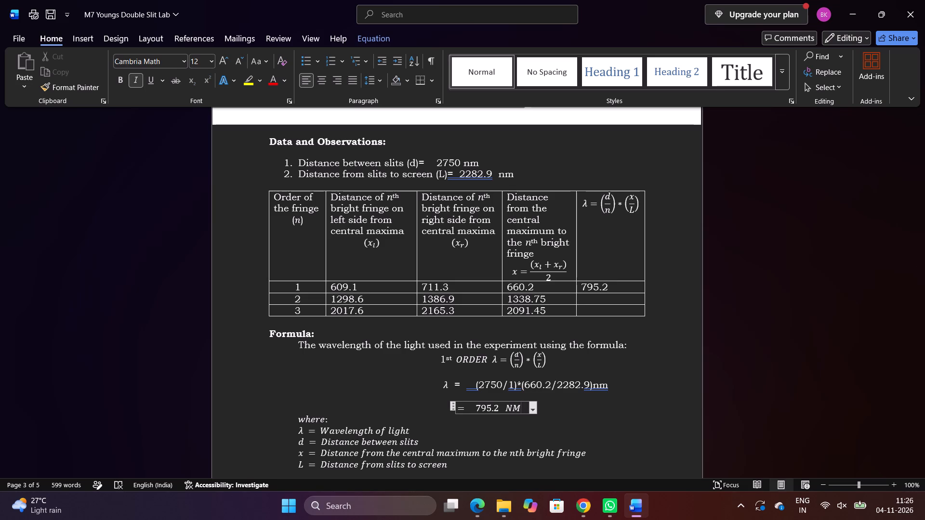
key(BackSpace)
key(BackSpace)
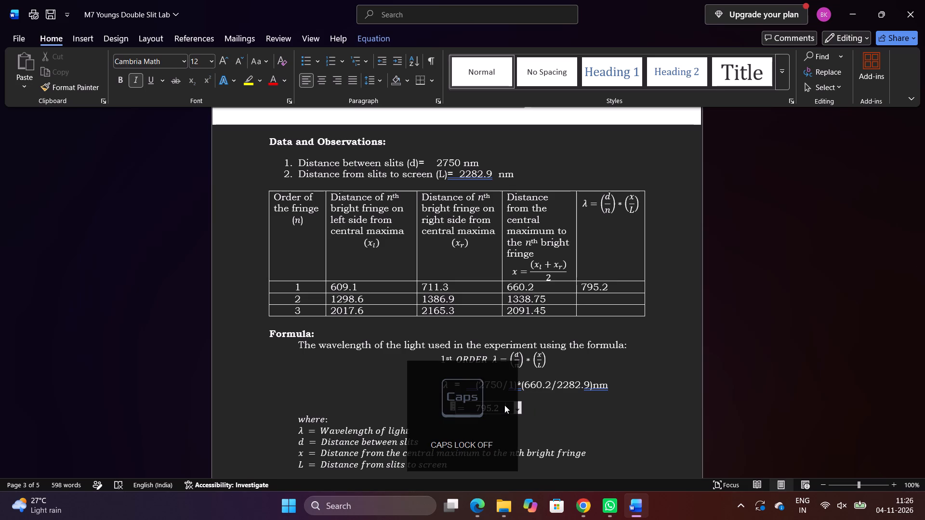
text(nm)
click(559, 412)
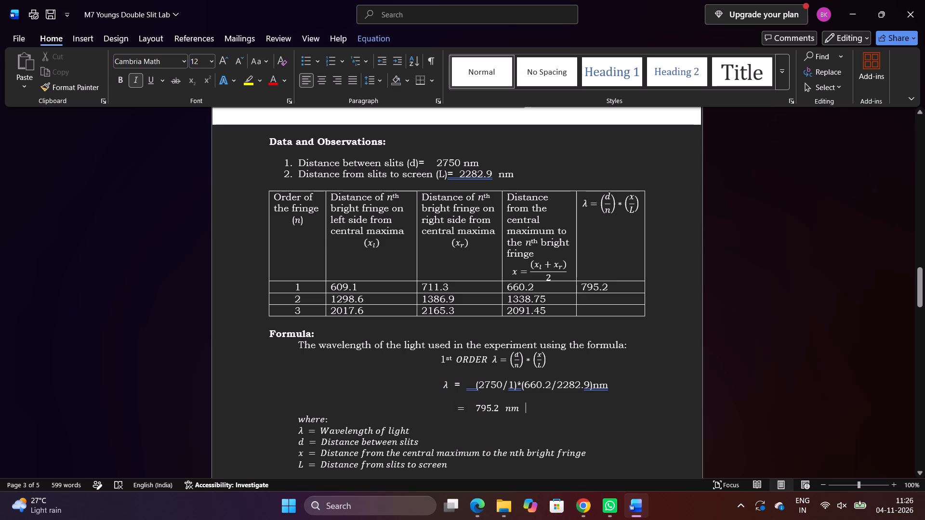
Add blank lines below the first-order result and start a space-indented label reading 2nd above the where list.
key(Return)
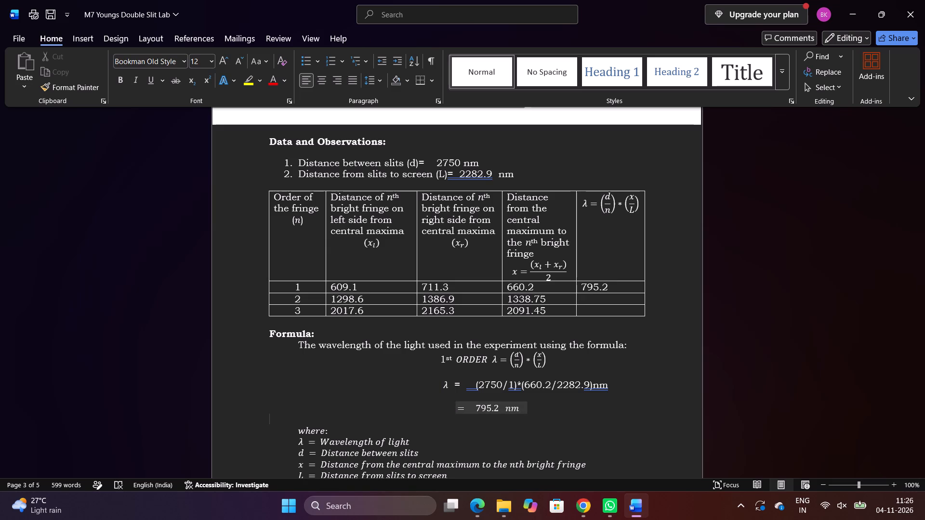
key(Return)
key(space)
key(space)
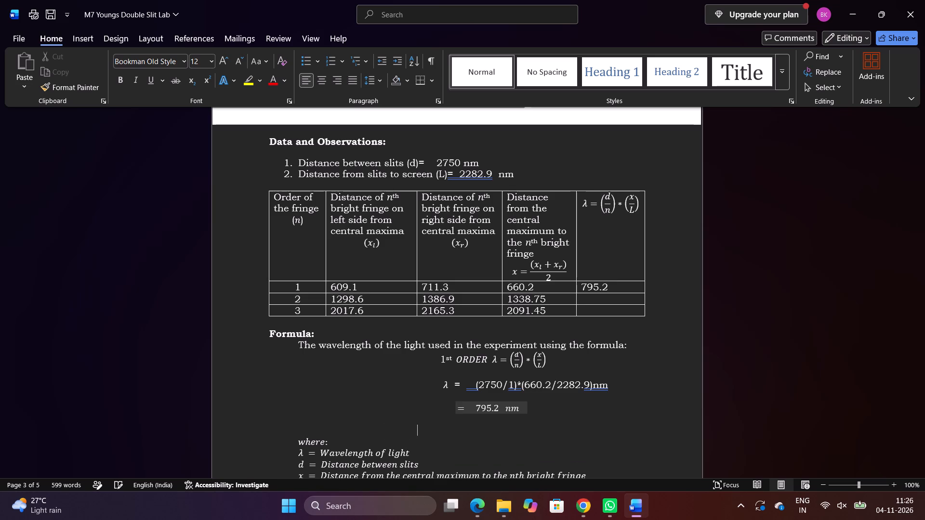
key(space)
key(space)
key(space)
key(space)
key(space)
key(space)
key(space)
key(space)
key(space)
key(space)
key(space)
key(space)
key(space)
key(space)
key(space)
key(space)
key(Return)
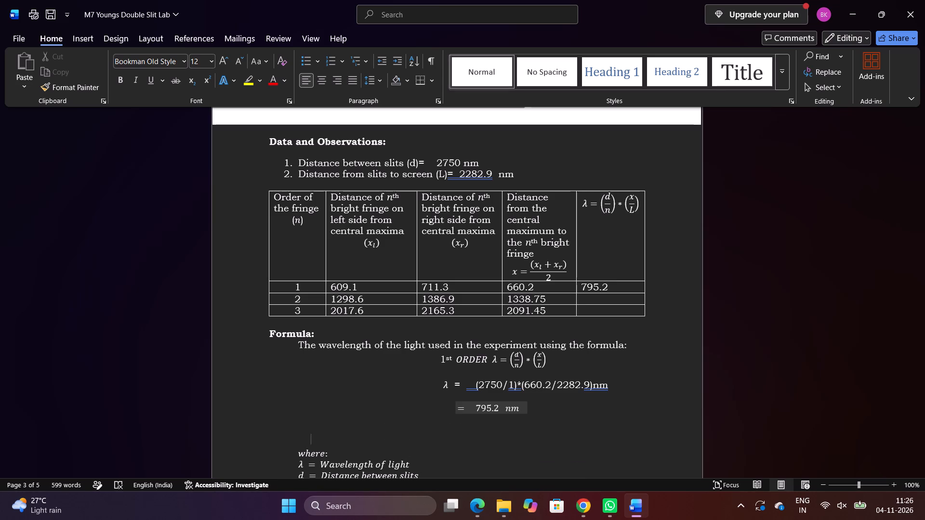
key(space)
key(space)
key(space)
key(space)
key(space)
key(space)
key(space)
key(space)
key(space)
key(space)
key(space)
key(space)
key(space)
key(space)
key(space)
key(space)
key(space)
key(space)
key(space)
key(space)
key(2)
text(nd)
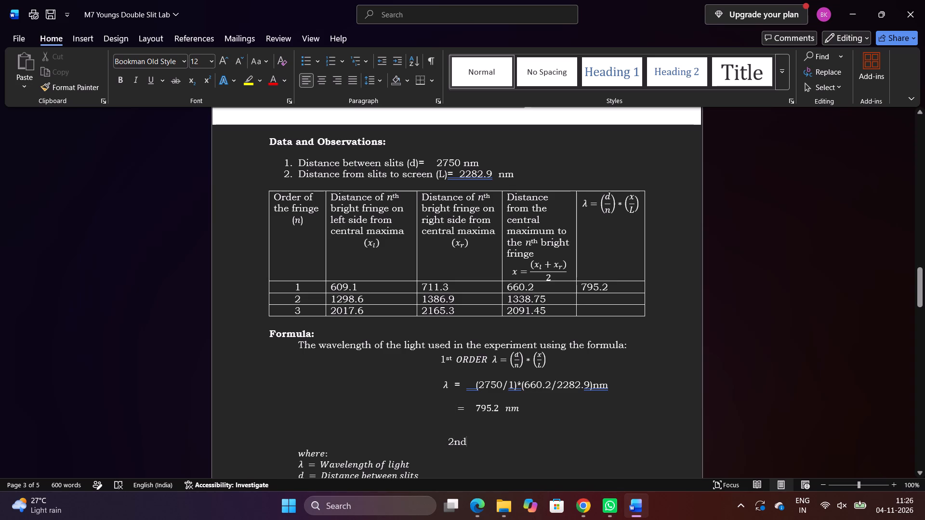
Format the nd of the 2nd label as superscript.
drag(469, 440, 456, 442)
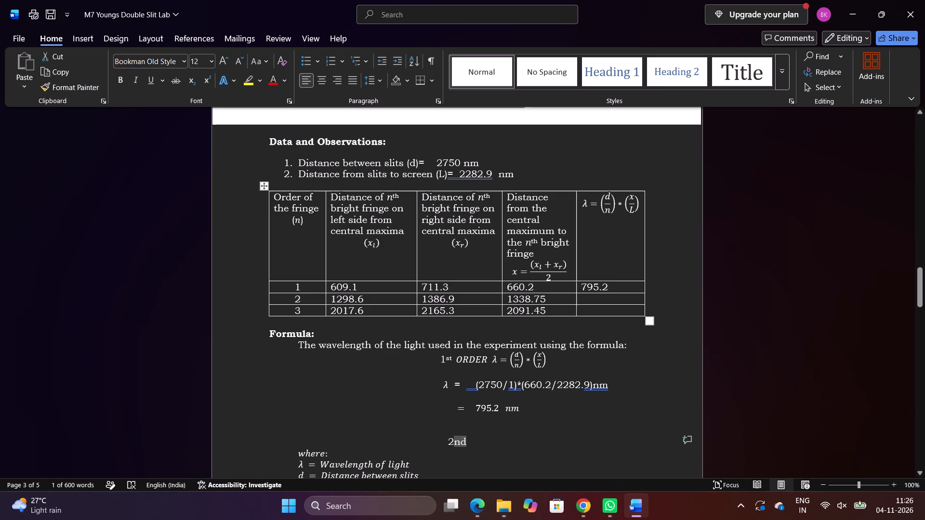
click(207, 82)
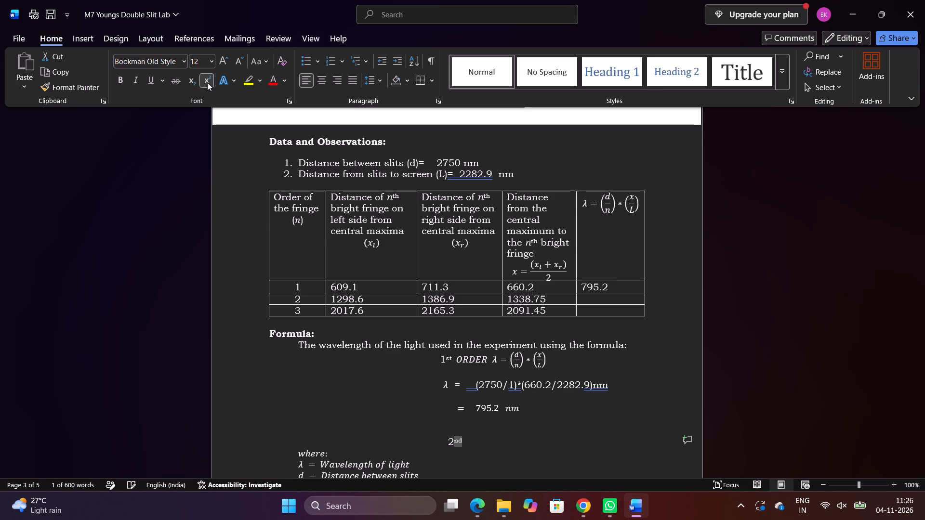
click(471, 441)
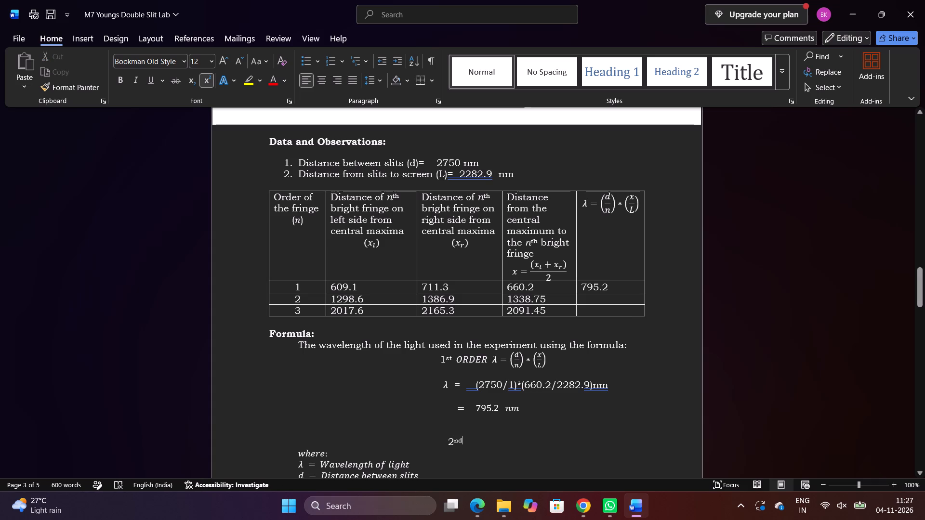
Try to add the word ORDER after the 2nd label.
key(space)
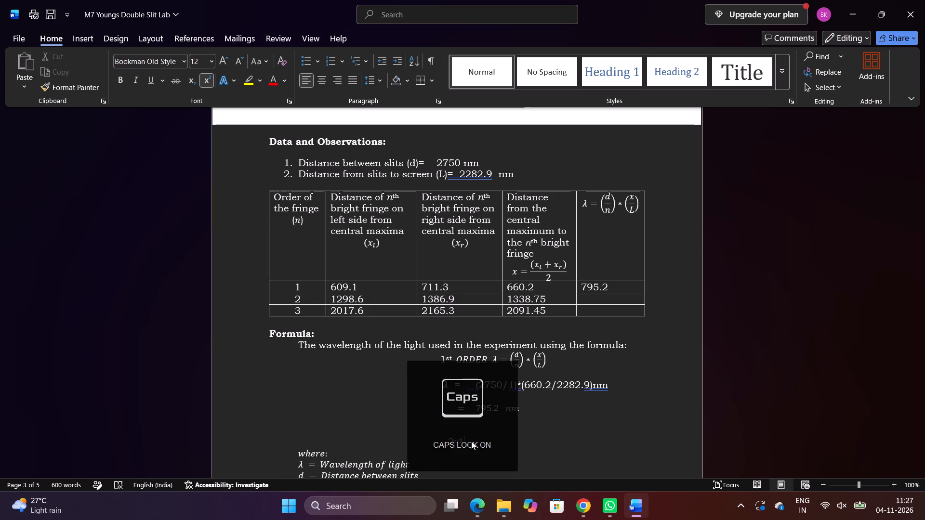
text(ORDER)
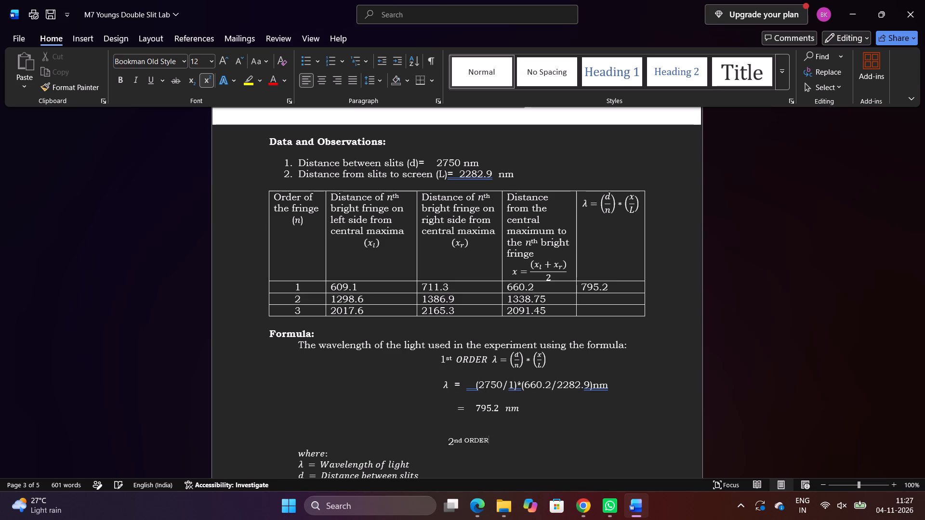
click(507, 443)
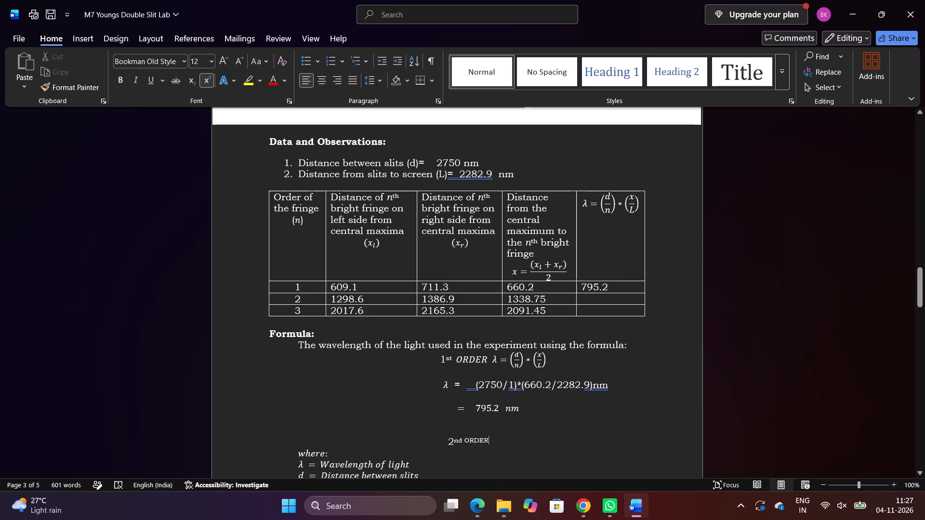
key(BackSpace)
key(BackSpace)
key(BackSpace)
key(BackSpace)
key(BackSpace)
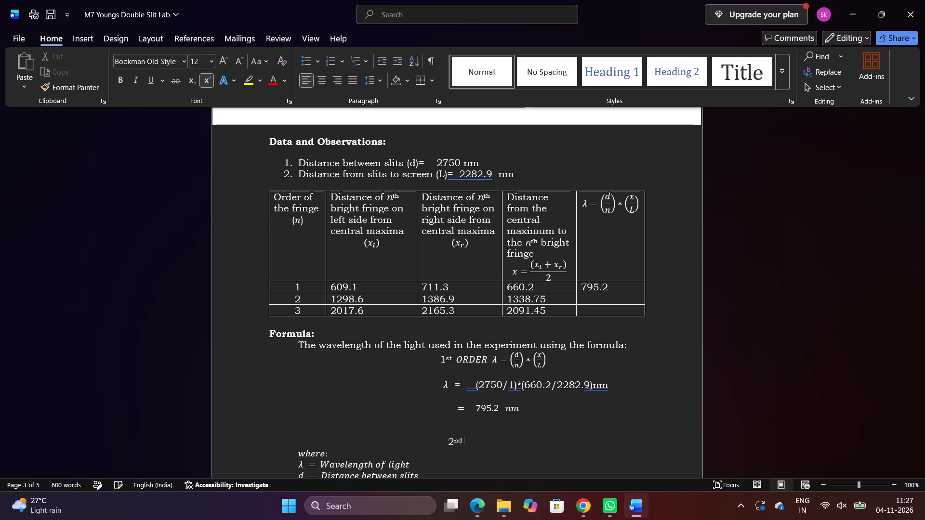
Add the word ORDER after the 2nd label and format it as normal text instead of superscript.
double_click(479, 455)
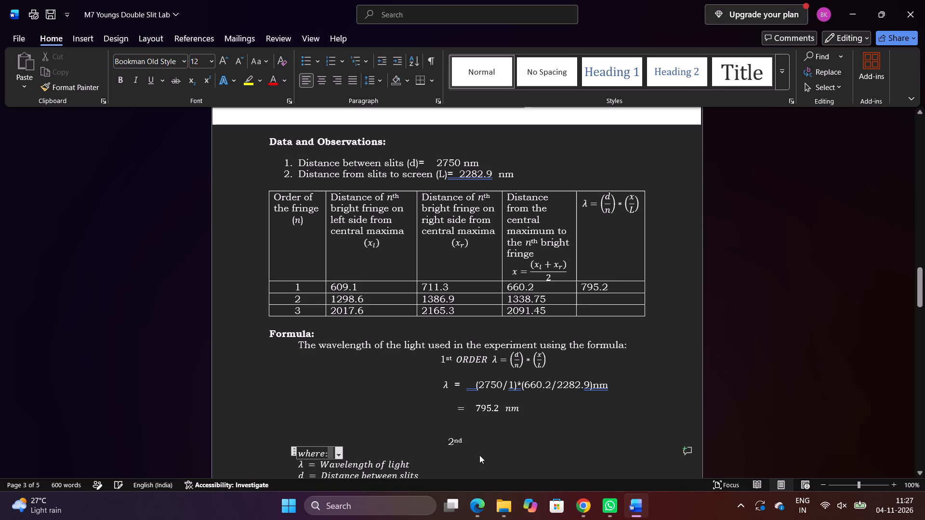
click(464, 437)
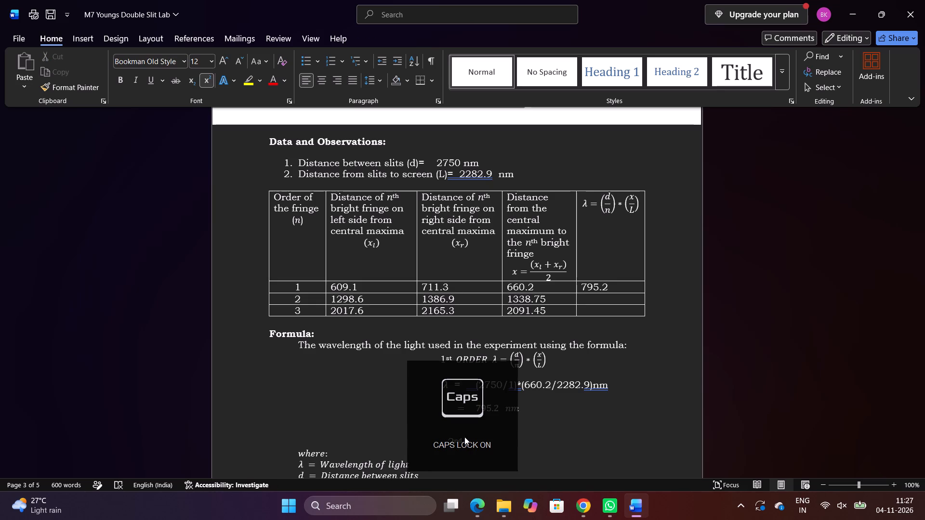
key(o)
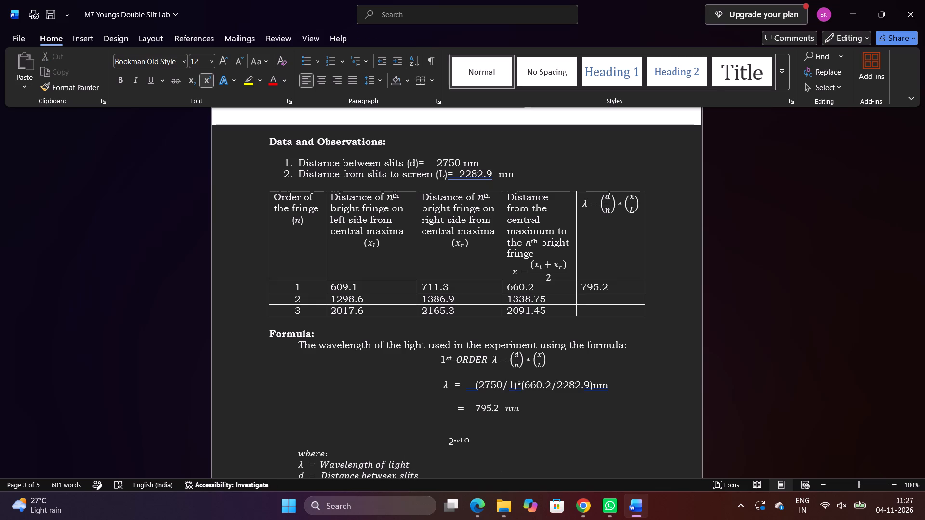
key(BackSpace)
text(ORDER)
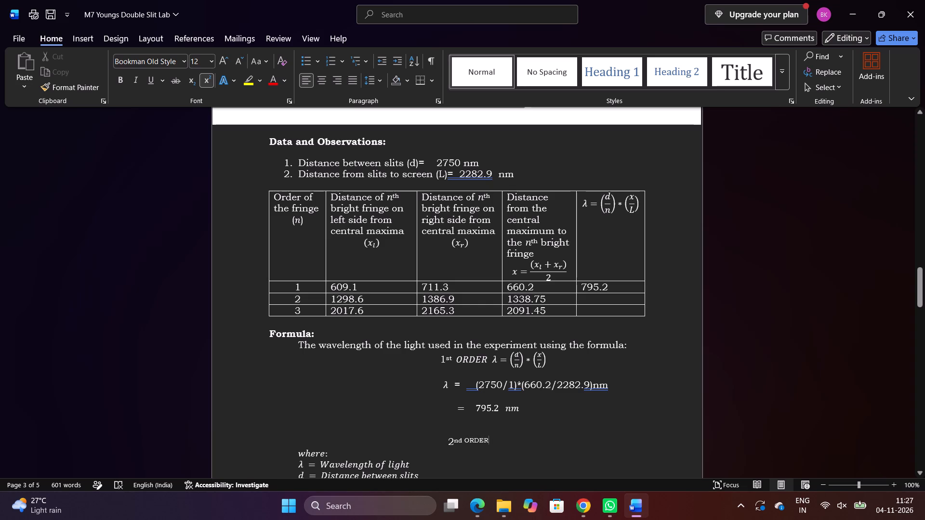
drag(487, 440, 463, 438)
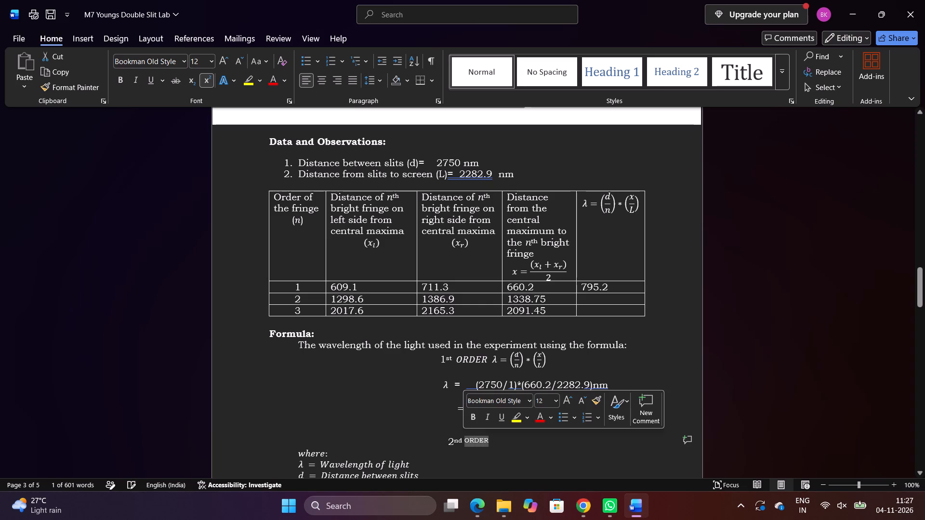
click(209, 83)
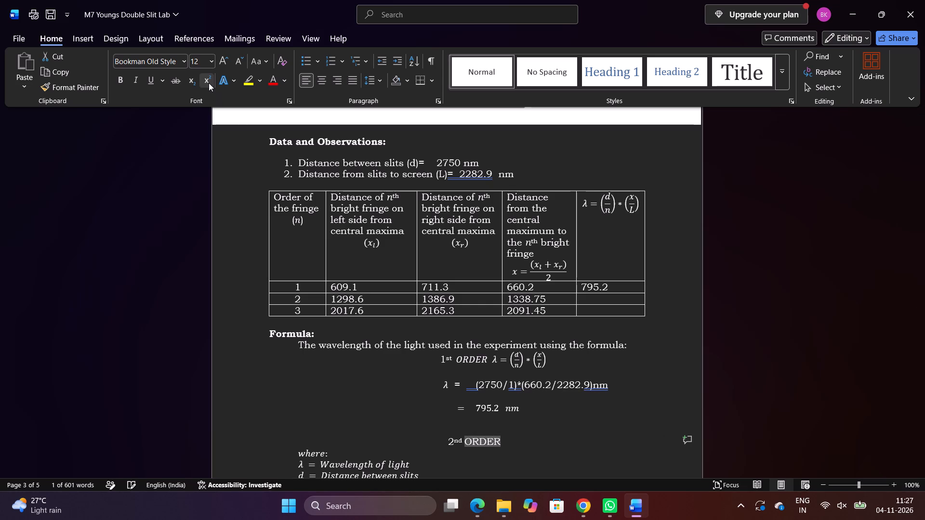
click(511, 450)
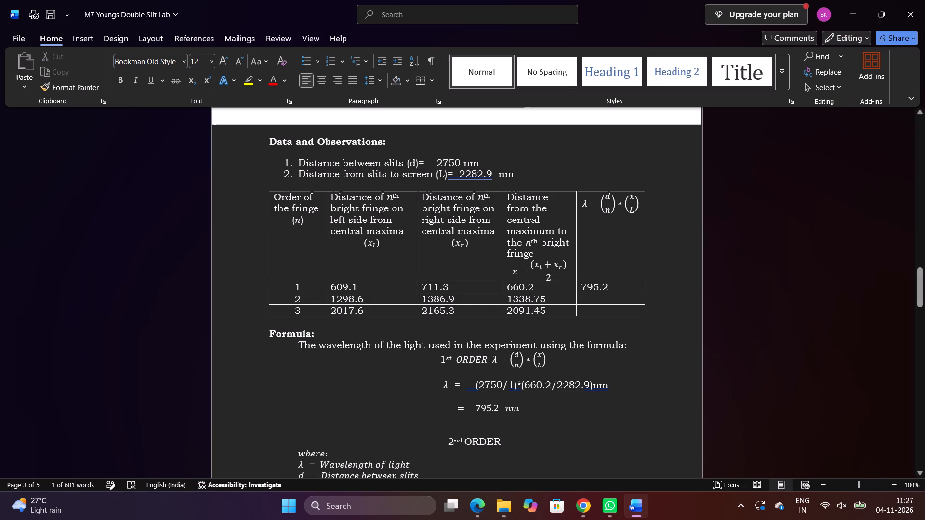
Copy the formula λ = (d/n) * (x/L) from the 1st ORDER line and paste it after 2nd ORDER.
drag(490, 357, 492, 357)
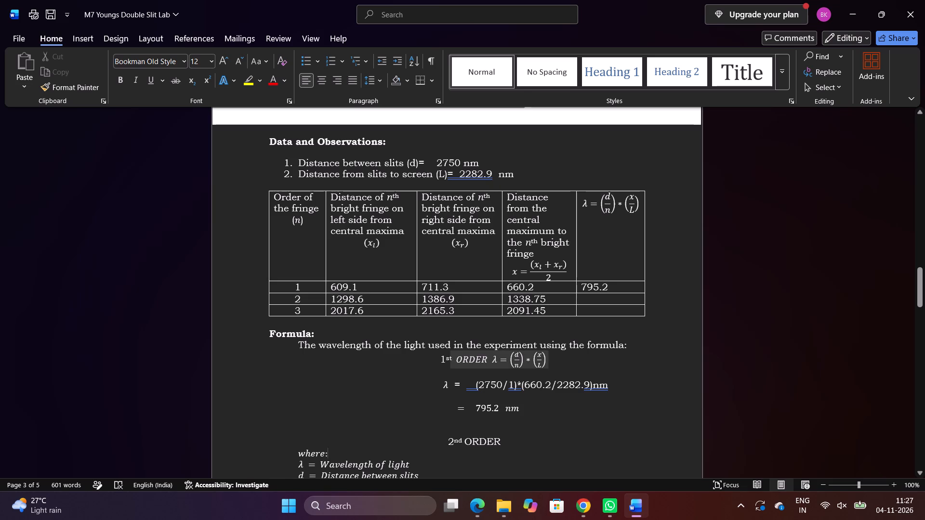
drag(492, 357, 547, 358)
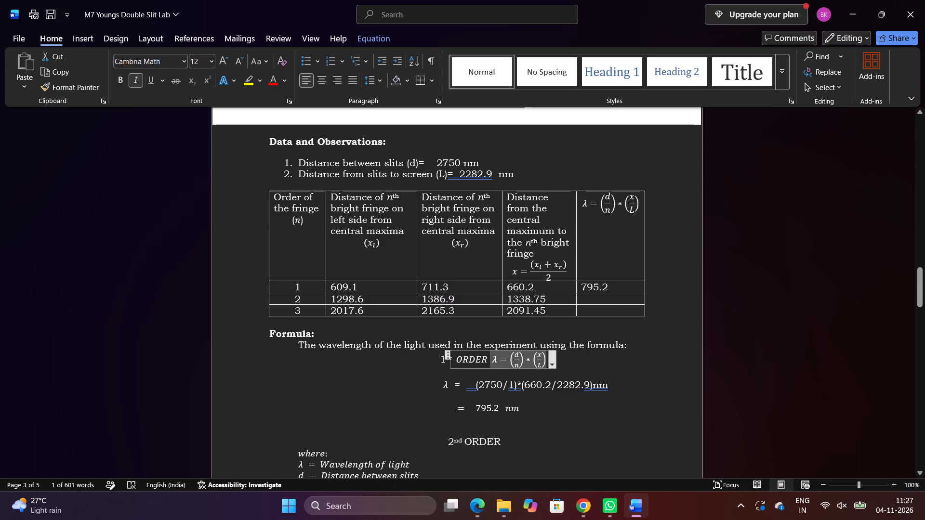
key(ctrl+c)
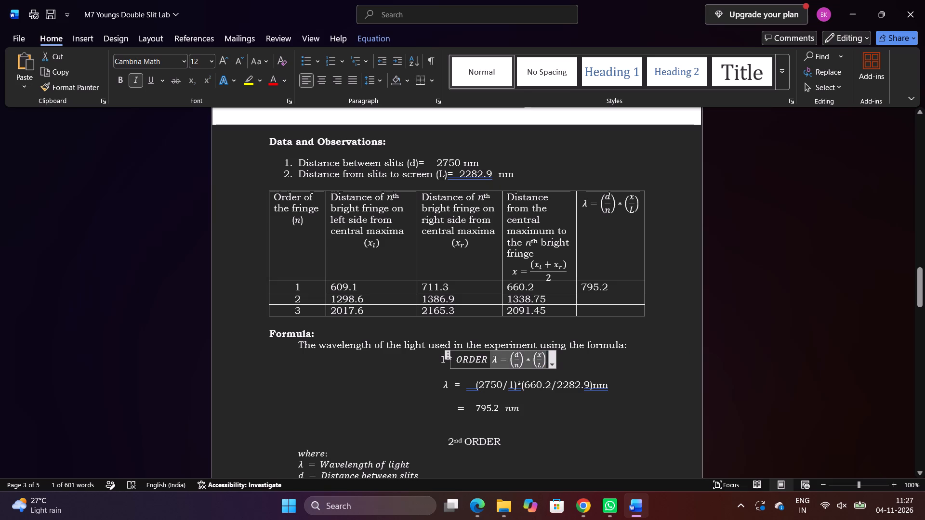
click(505, 442)
click(505, 442)
key(space)
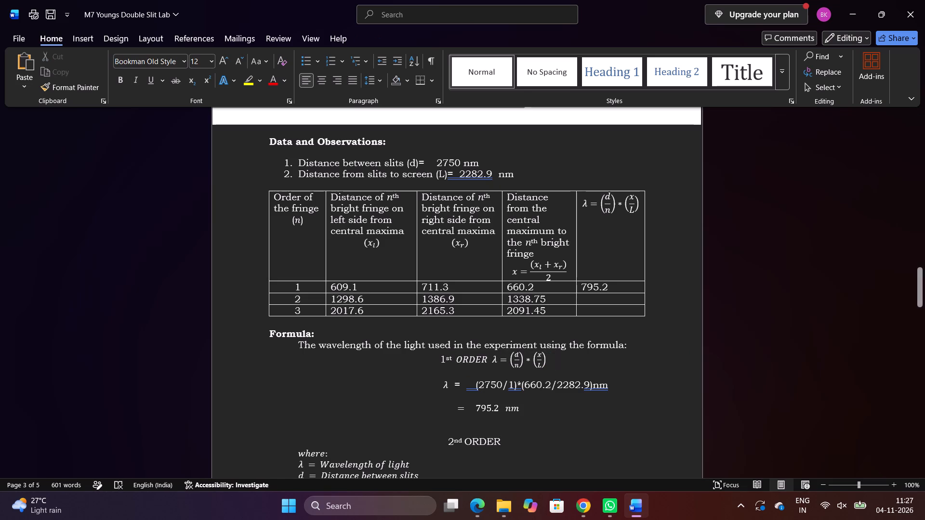
key(ctrl+v)
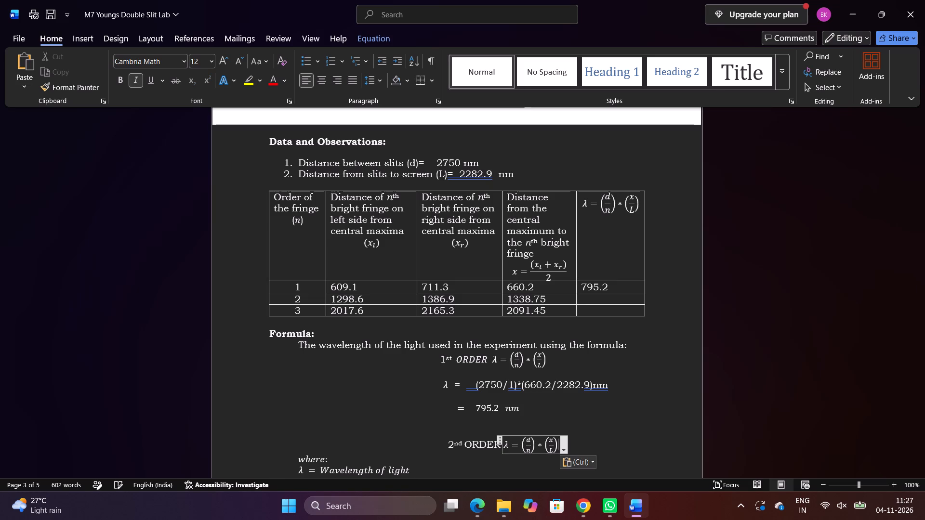
click(587, 443)
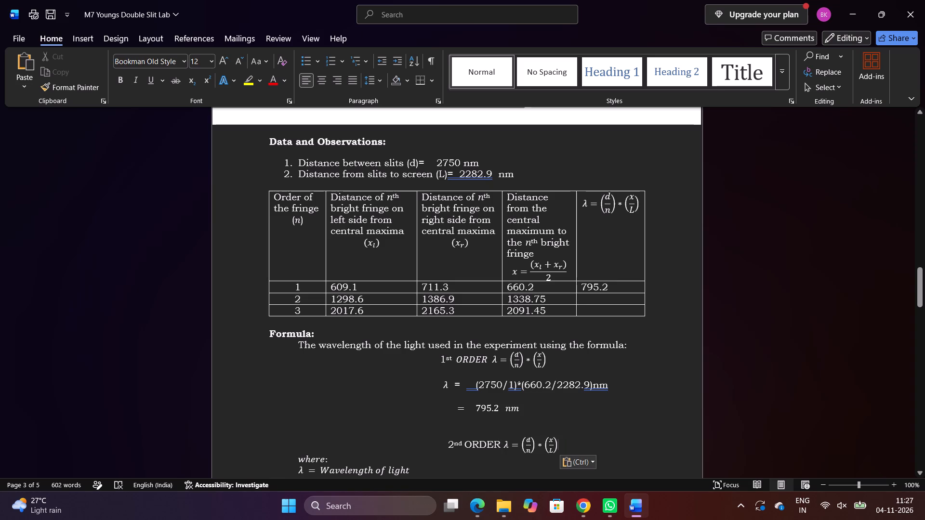
click(505, 459)
Copy the λ symbol from the first-order calculation onto a space-indented line two lines below the 2nd ORDER formula.
click(447, 386)
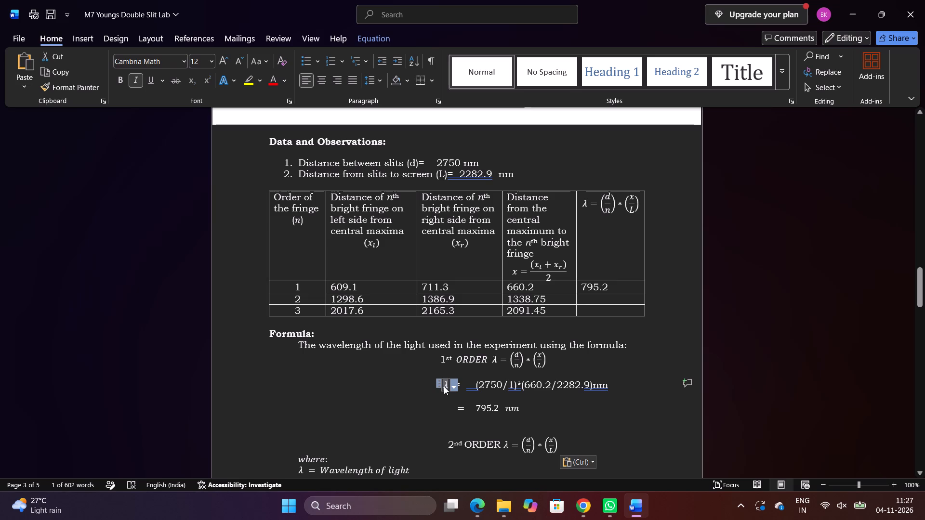
key(ctrl+c)
click(565, 442)
key(Return)
key(space)
key(space)
key(space)
key(space)
key(space)
key(space)
key(space)
key(space)
key(space)
key(space)
key(space)
key(space)
key(space)
key(space)
key(space)
key(space)
key(space)
key(space)
key(space)
key(space)
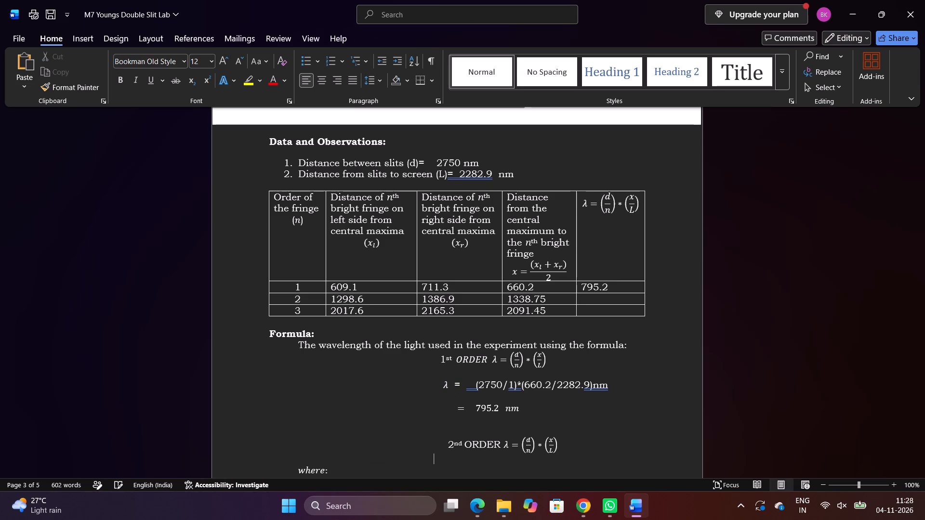
key(Return)
key(space)
key(space)
key(space)
key(space)
key(space)
key(space)
key(space)
key(space)
key(space)
key(space)
key(space)
key(space)
key(space)
key(space)
key(space)
key(space)
key(space)
key(space)
key(space)
key(space)
key(ctrl+v)
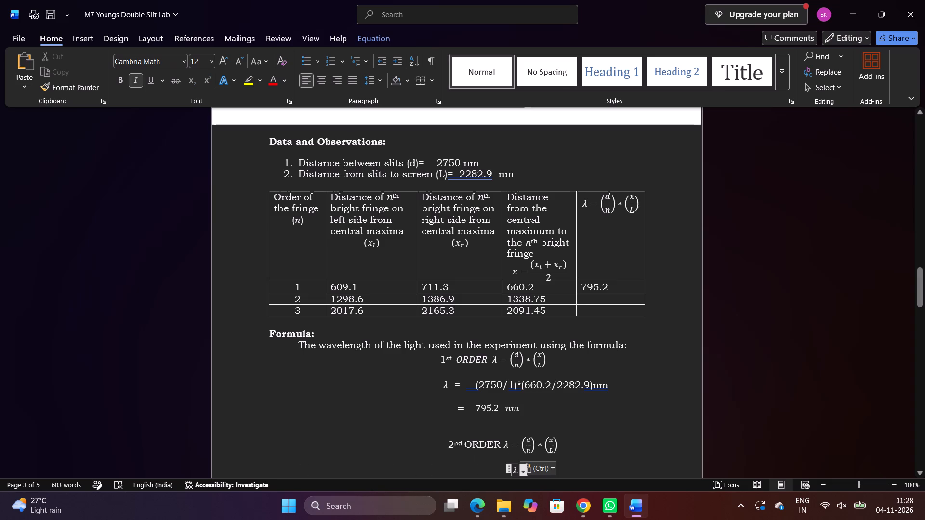
Continue the second-order calculation after λ with an equals sign and the bracketed fraction (2750/2).
key(space)
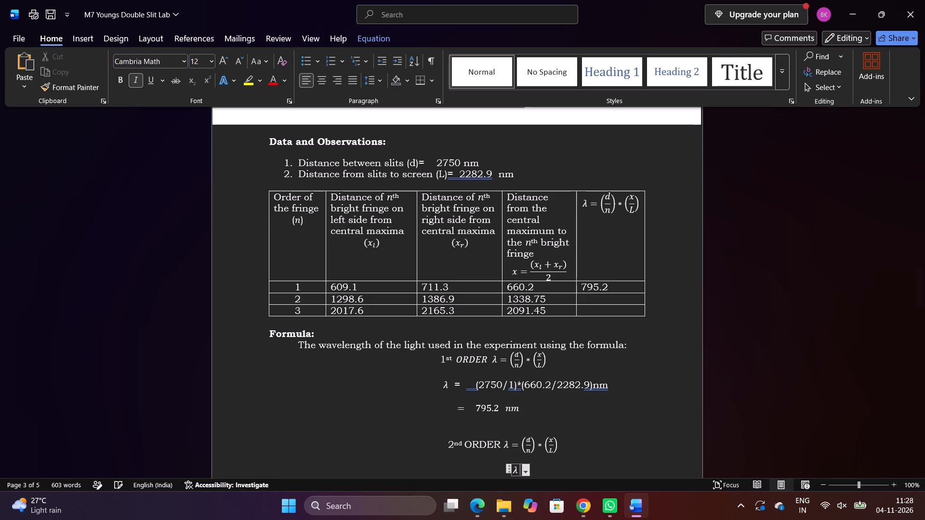
key(space)
key(equal)
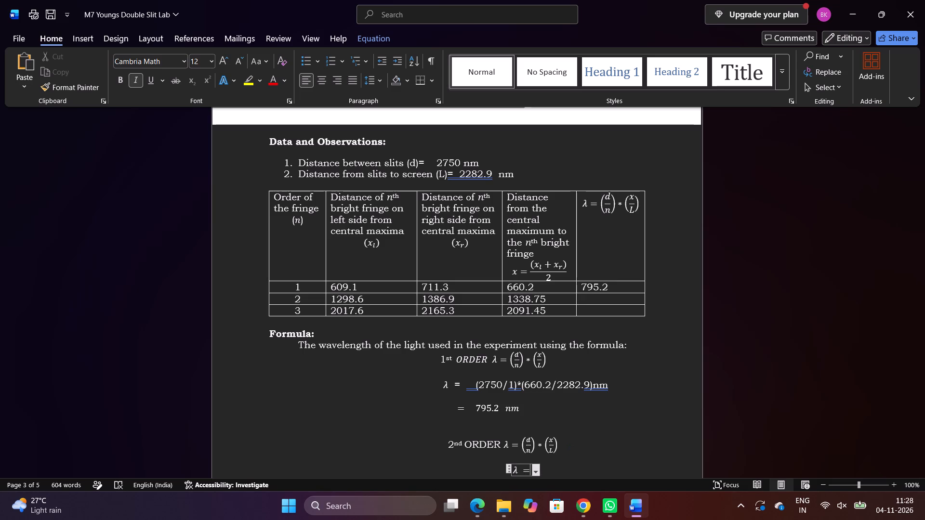
key(shift+parenleft)
text(27)
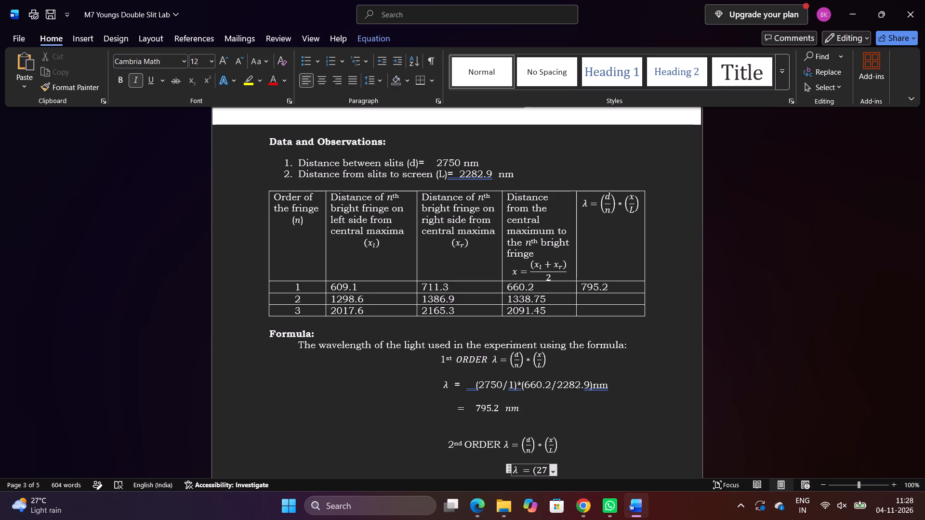
text(50)
key(slash)
key(2)
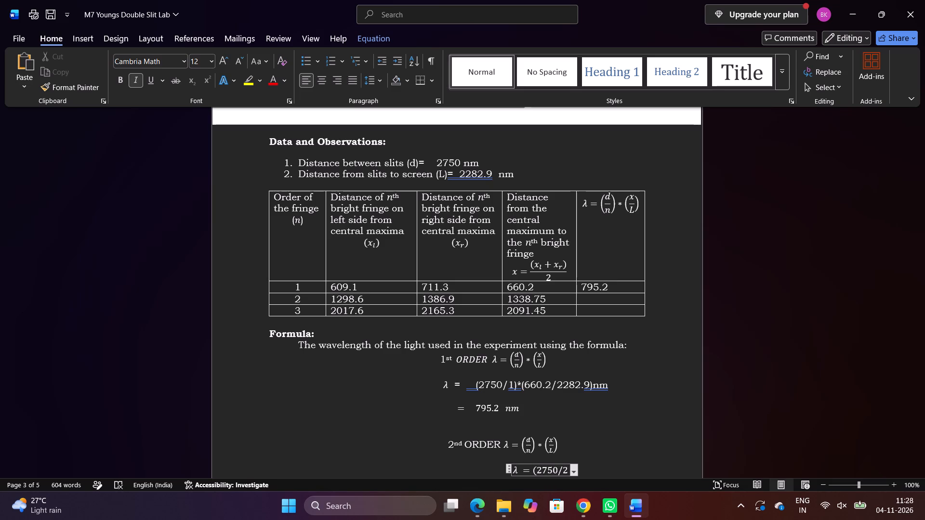
key(shift+parenright)
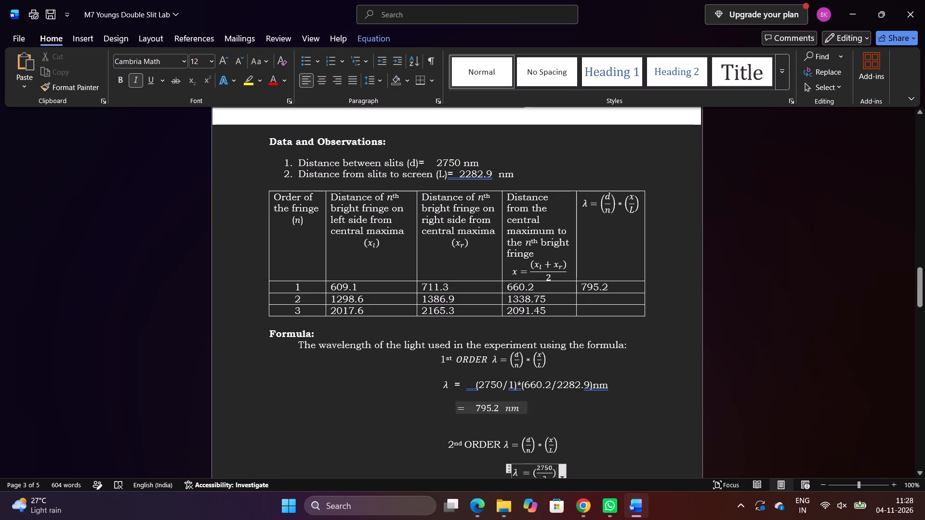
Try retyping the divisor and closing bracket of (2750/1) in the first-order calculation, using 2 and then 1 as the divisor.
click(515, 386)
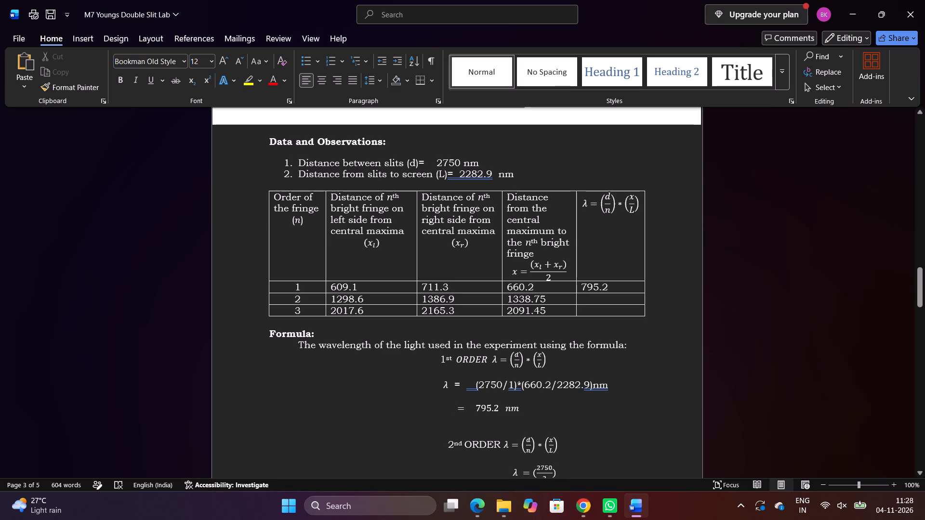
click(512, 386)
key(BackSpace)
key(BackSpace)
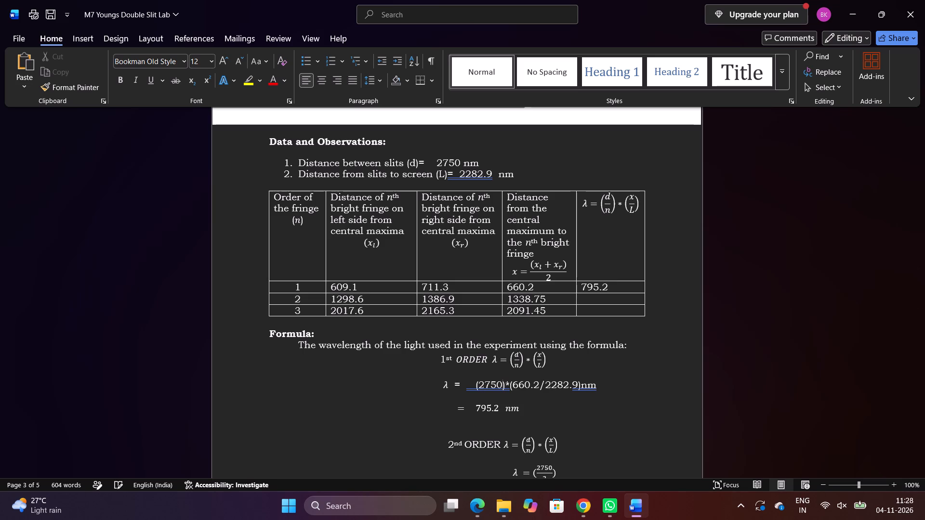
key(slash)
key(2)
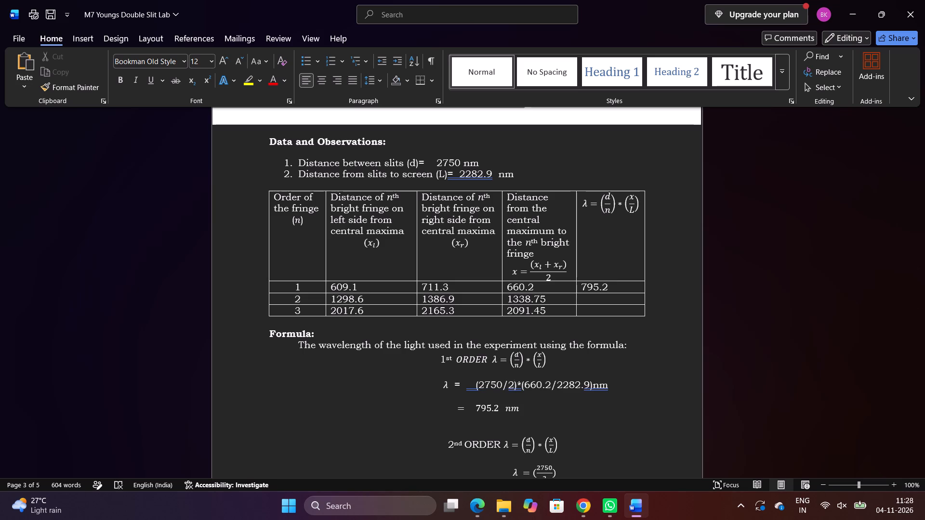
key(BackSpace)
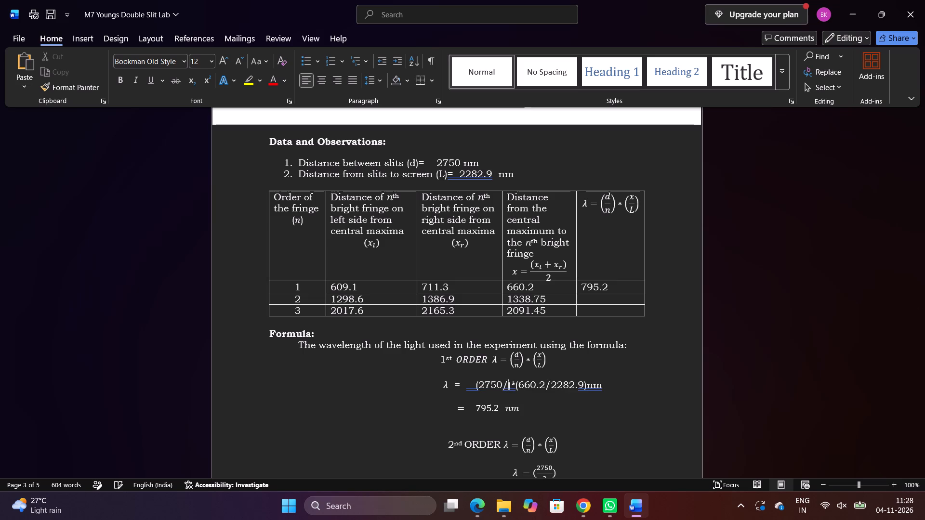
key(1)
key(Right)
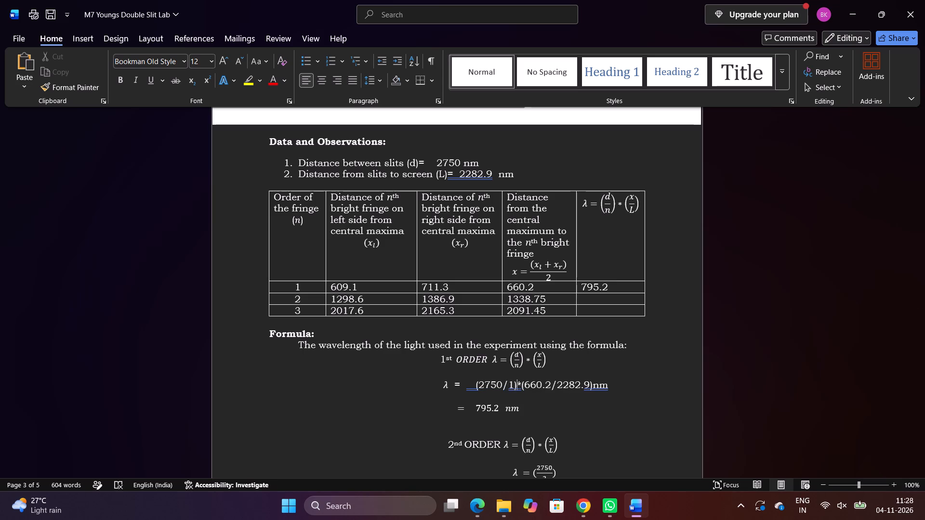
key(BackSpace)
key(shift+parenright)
Delete and retype the bracketed term (2750/1) before the asterisk in the first-order calculation.
key(BackSpace)
key(BackSpace)
key(BackSpace)
key(BackSpace)
key(BackSpace)
key(BackSpace)
key(BackSpace)
key(BackSpace)
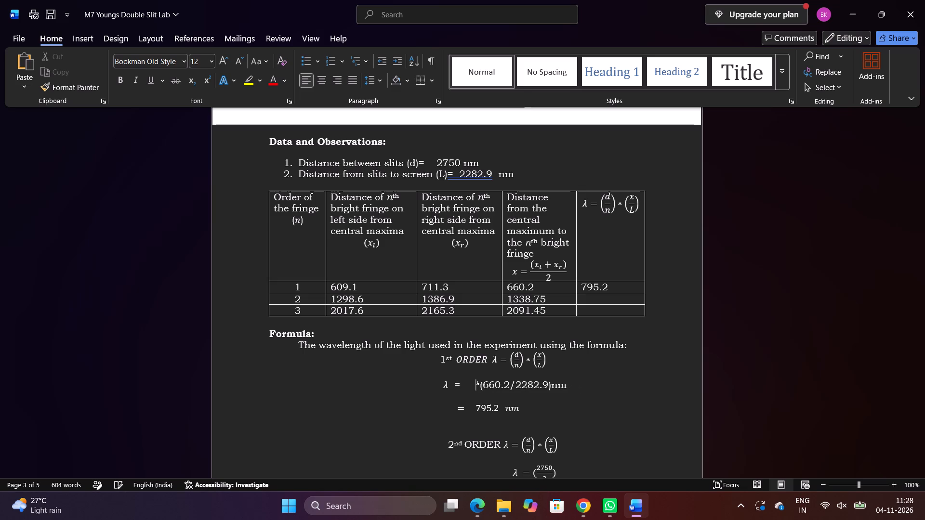
key(shift+parenleft)
text(2750/1)
key(shift+parenright)
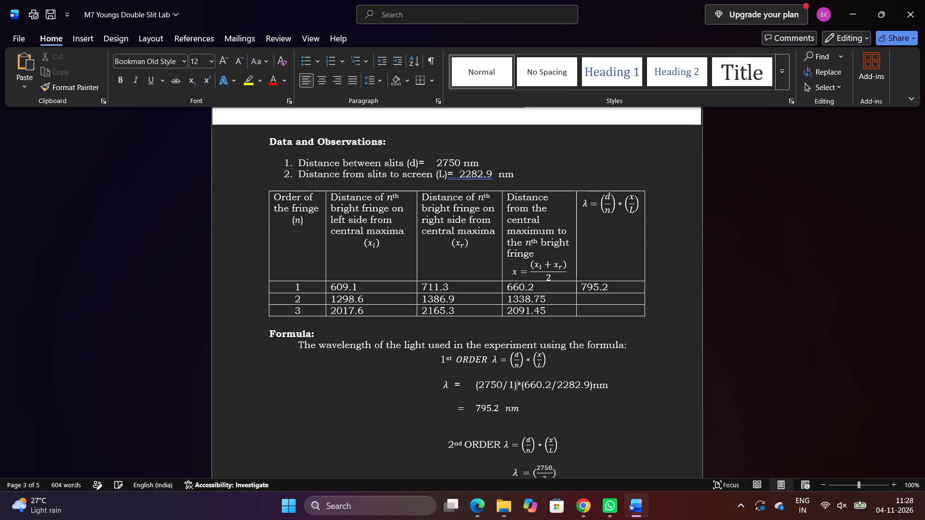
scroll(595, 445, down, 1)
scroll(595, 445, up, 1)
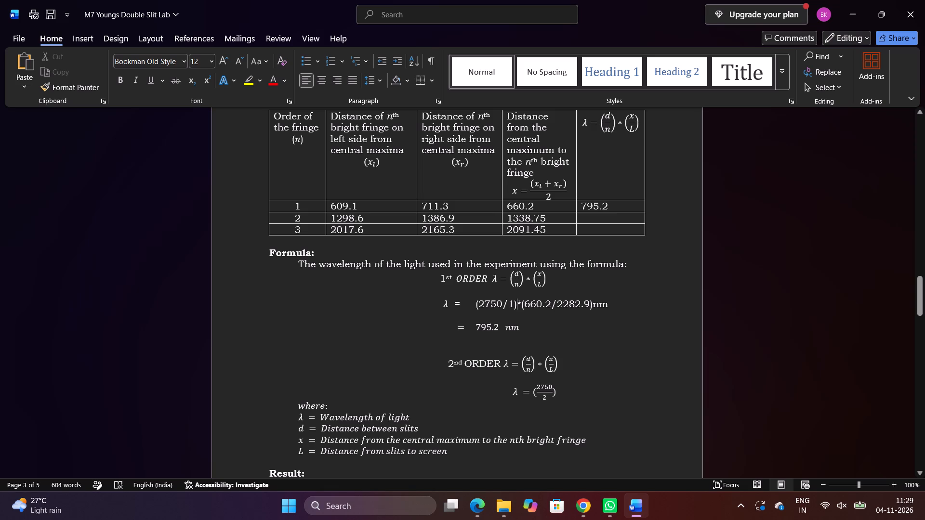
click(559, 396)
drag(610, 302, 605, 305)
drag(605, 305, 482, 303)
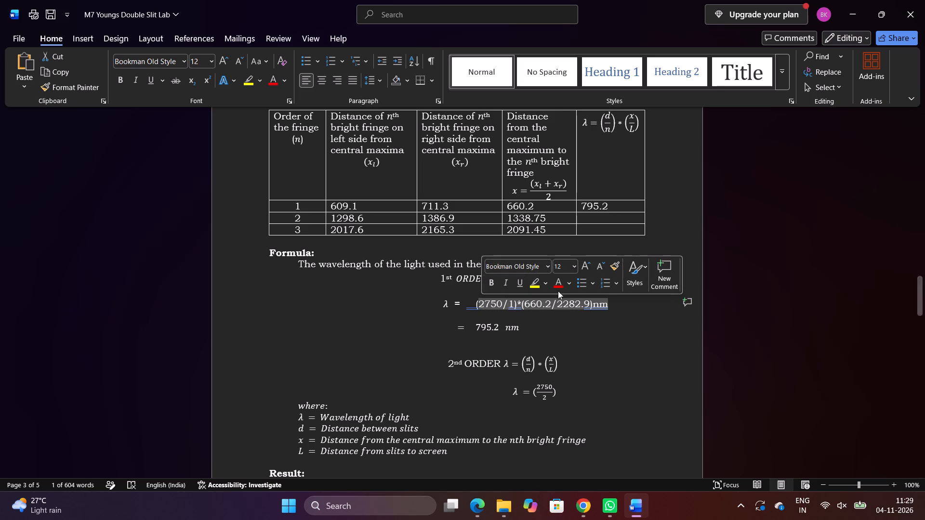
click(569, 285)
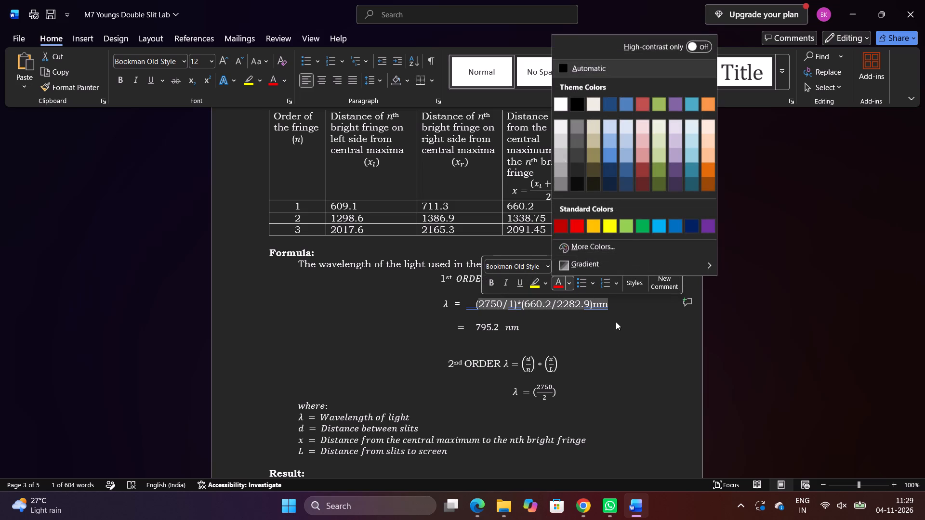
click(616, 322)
Extend the second-order calculation after the bracketed 2750 over 2 fraction with *(1338.75/2).
click(561, 394)
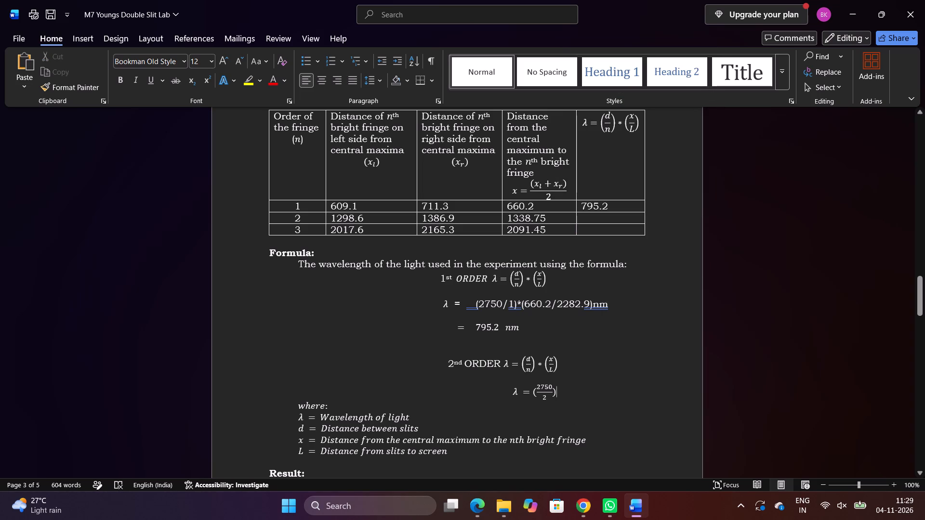
key(space)
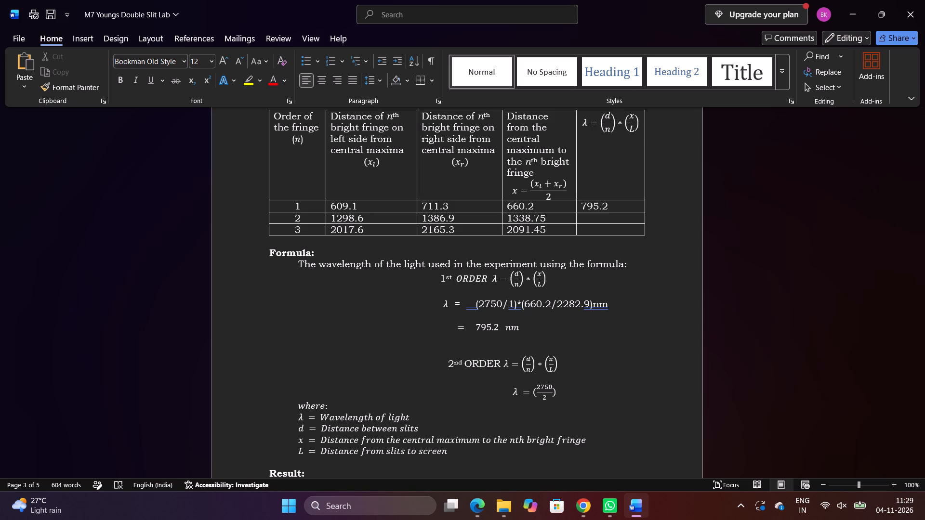
key(shift+asterisk)
key(shift+parenleft)
text(133)
text(8.)
key(7)
key(5)
key(slash)
key(2)
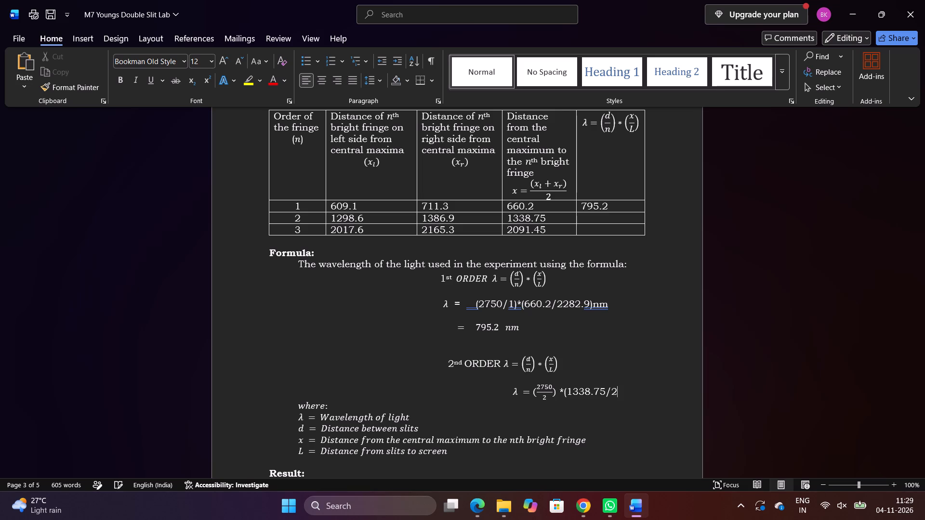
key(shift+parenright)
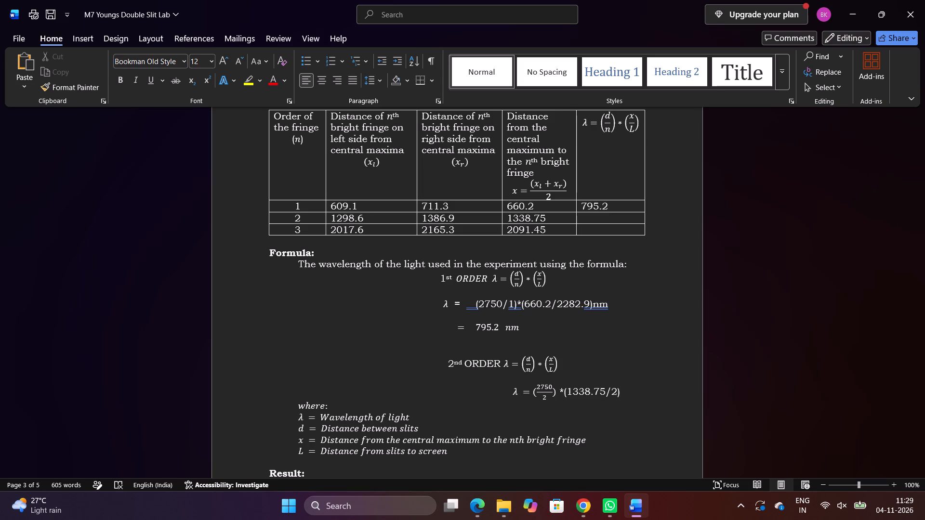
Delete the stacked fraction 2750 over 2 from inside its brackets in the second-order calculation.
click(555, 386)
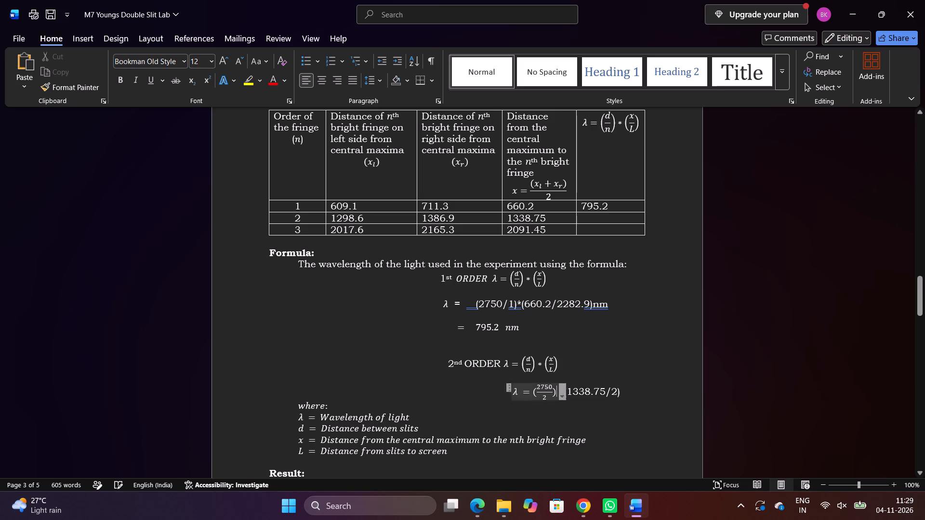
click(548, 392)
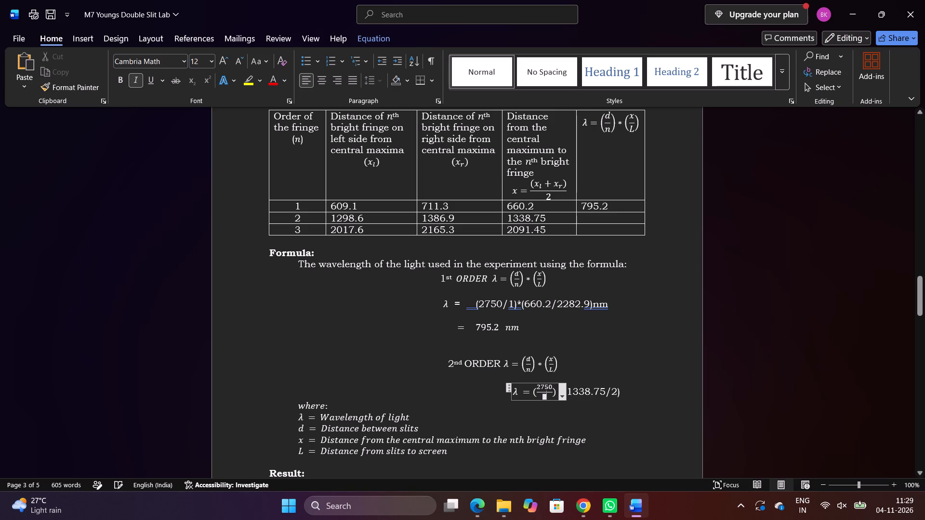
key(BackSpace)
key(BackSpace)
key(BackSpace)
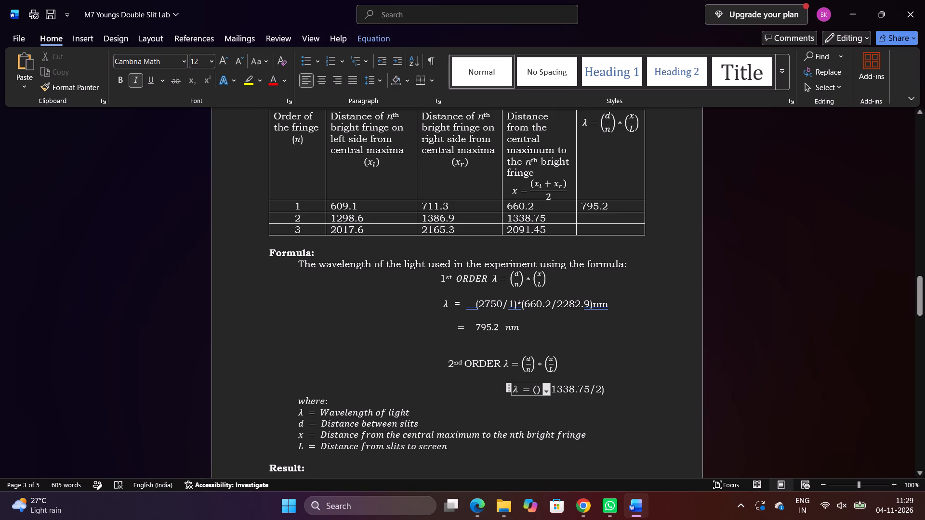
Add an extra space after and before the λ symbol in the second-order calculation.
click(531, 393)
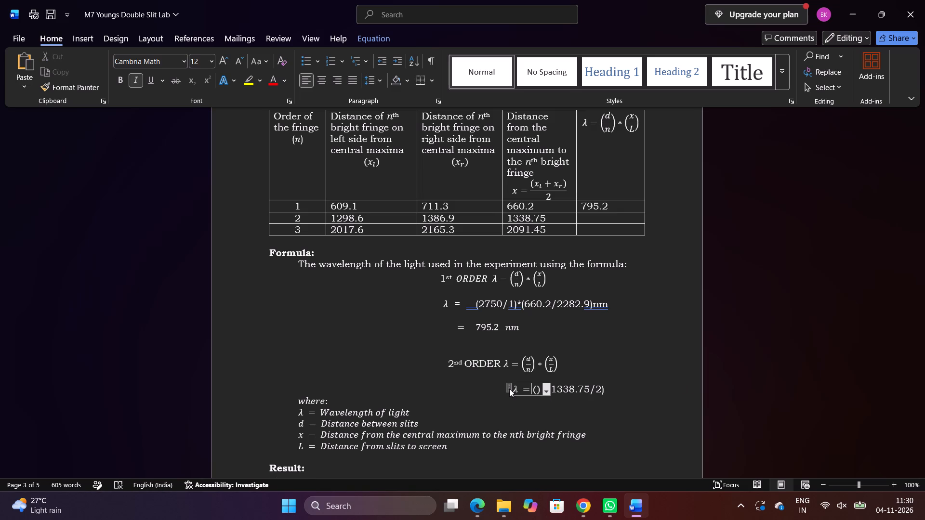
drag(509, 389, 529, 391)
click(518, 390)
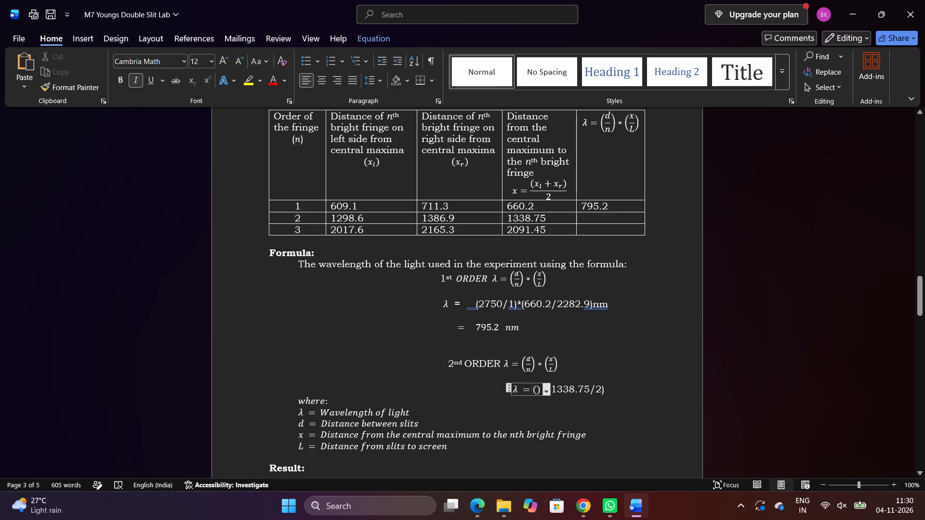
key(space)
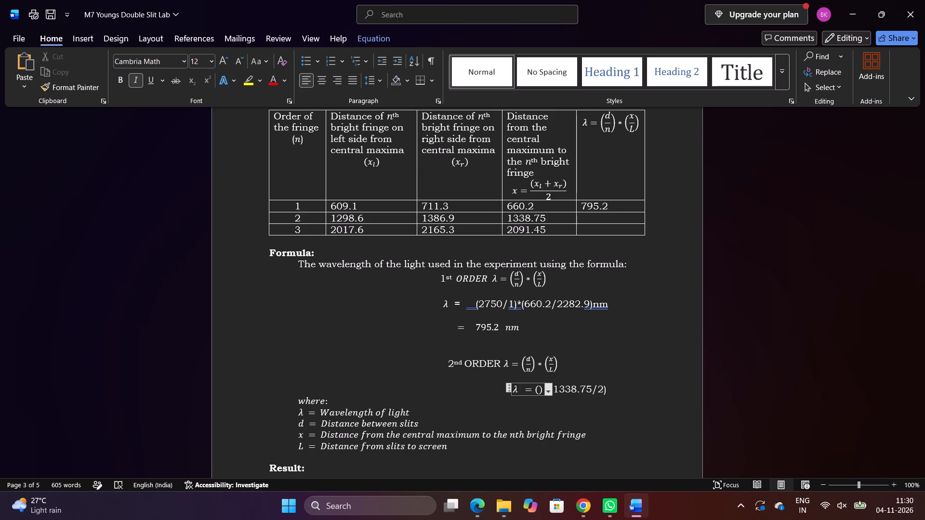
click(513, 390)
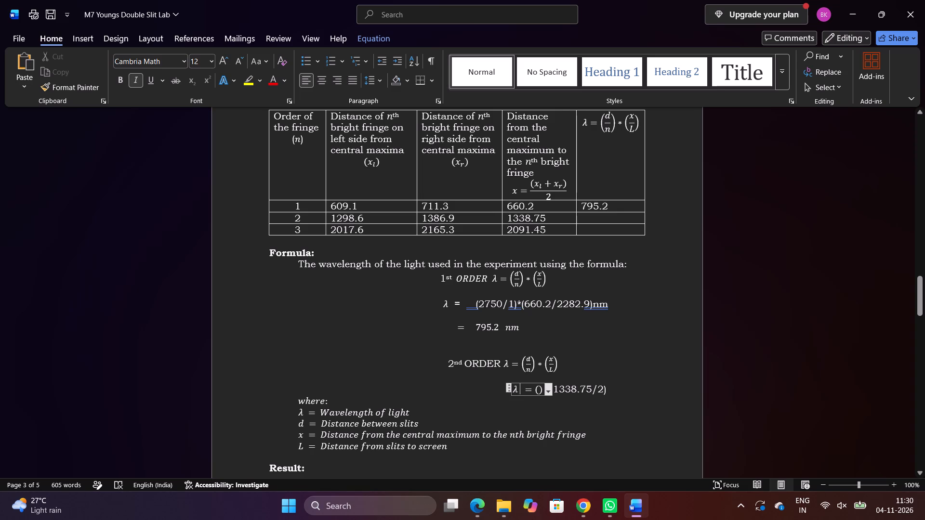
key(space)
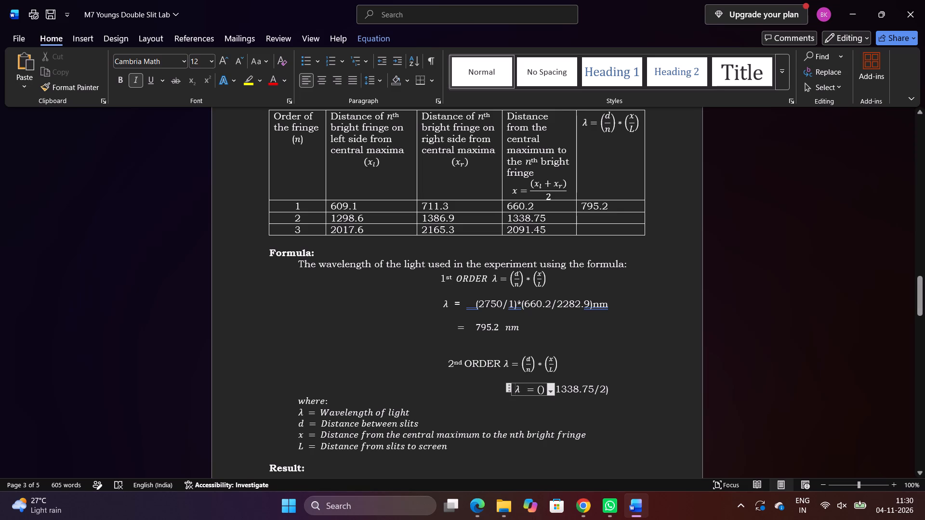
Enter 2750/2 inline inside the empty brackets of the second-order calculation, switching italics off before the slash and divisor.
click(540, 390)
click(537, 402)
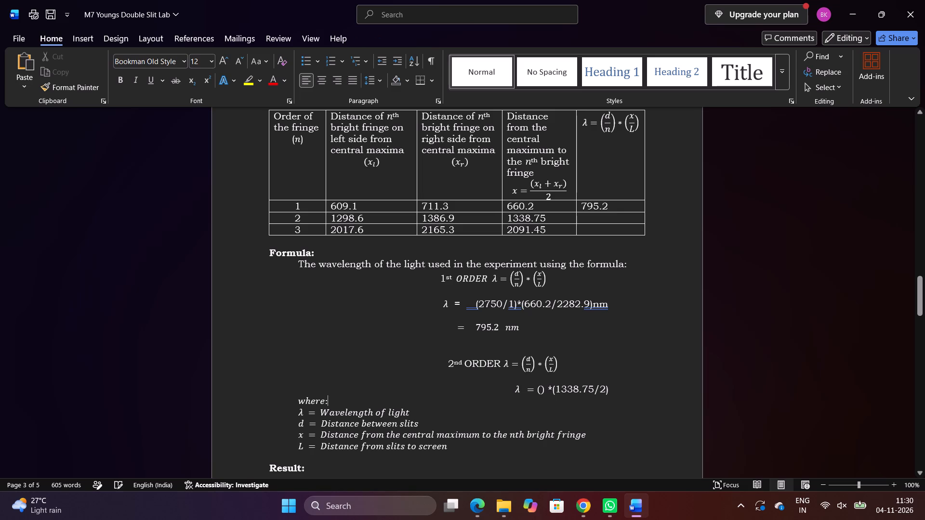
click(541, 391)
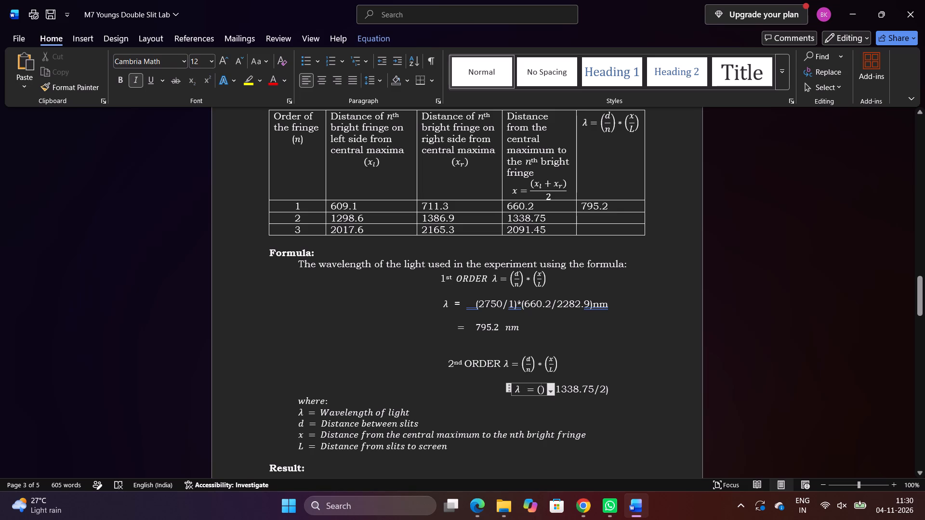
click(550, 396)
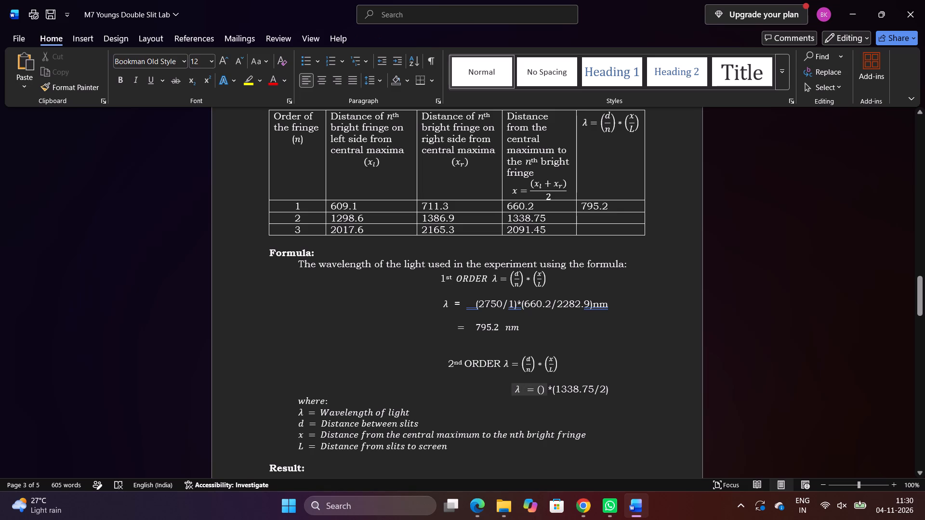
click(540, 392)
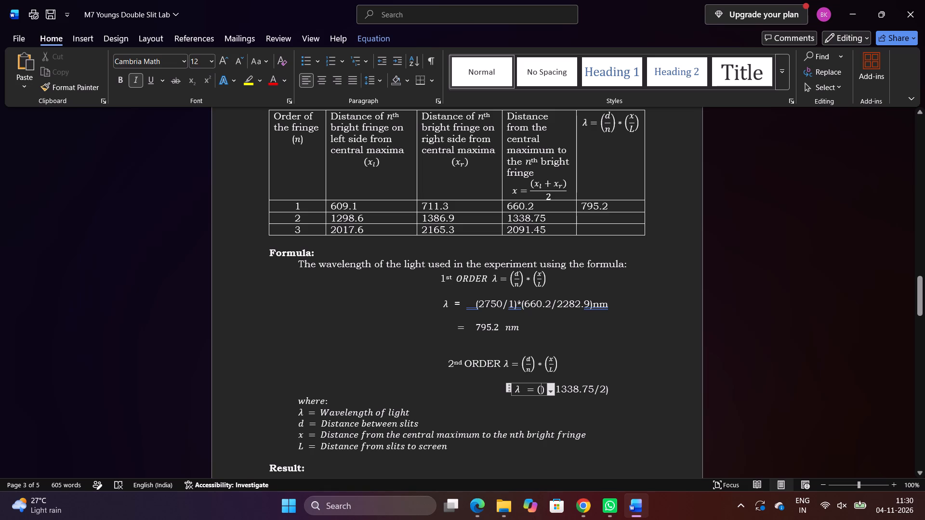
text(2750)
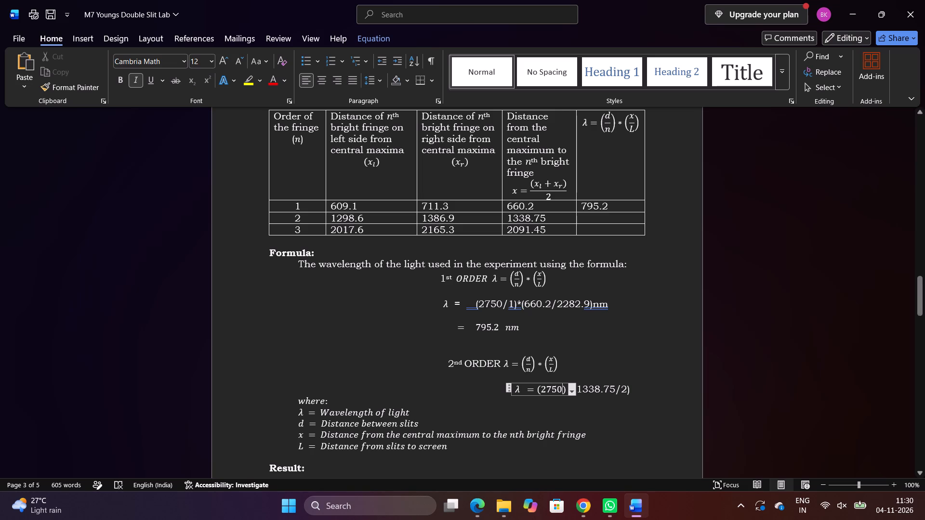
click(134, 87)
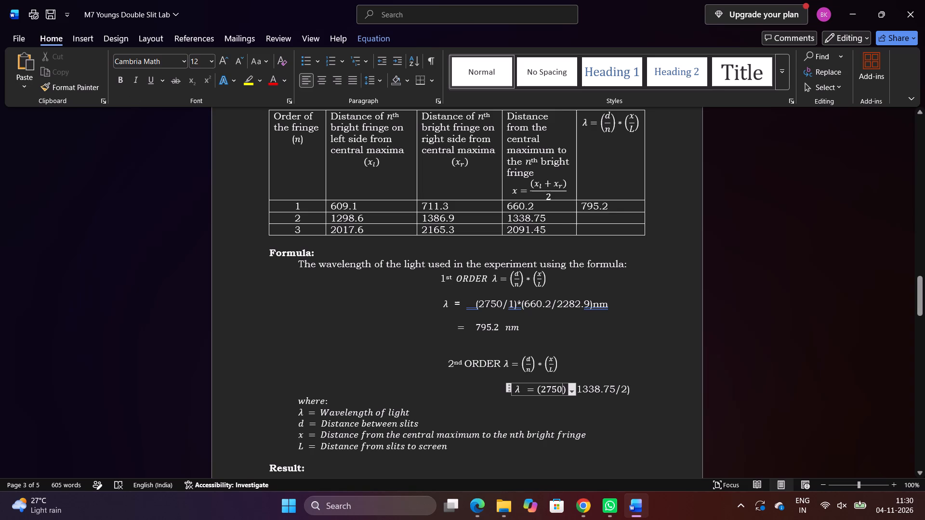
text(/2)
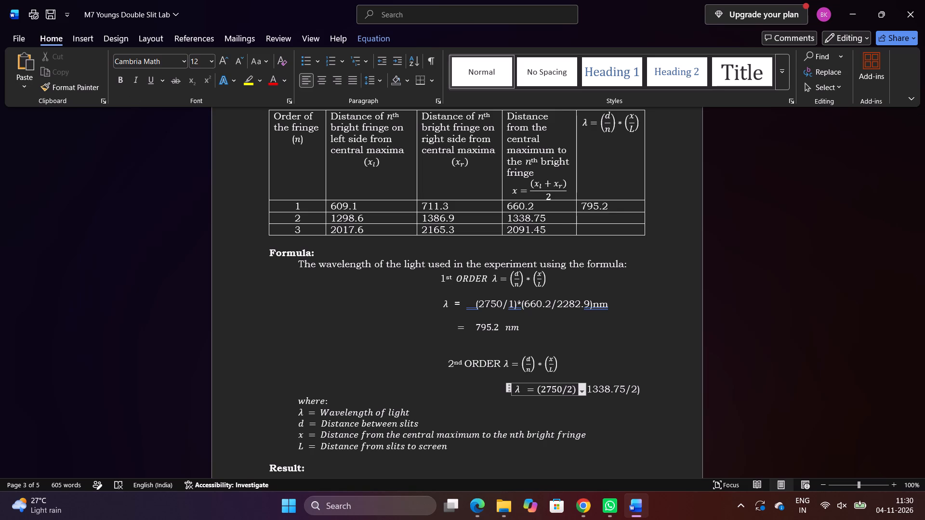
click(618, 425)
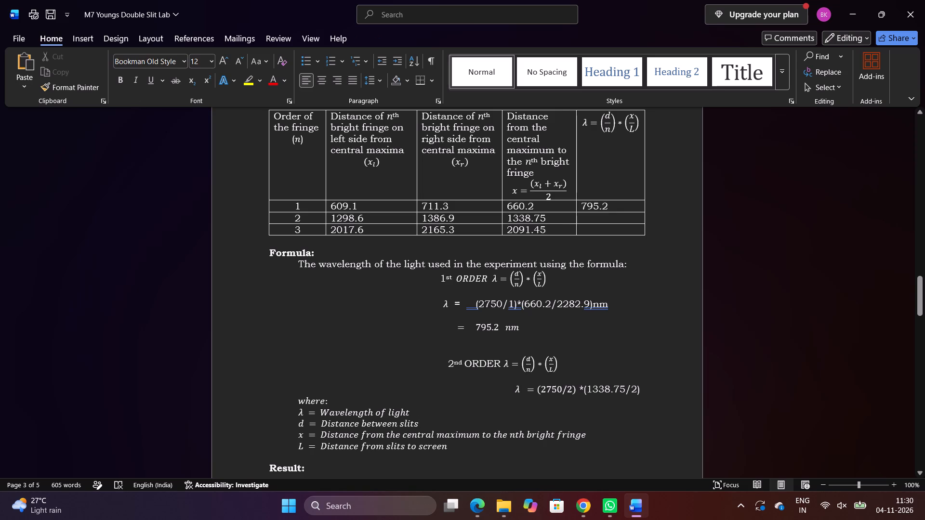
Start a space-indented result line two lines below the second-order calculation with a pasted λ and an equals sign.
click(647, 390)
key(Return)
key(space)
key(space)
key(space)
key(space)
key(space)
key(space)
key(space)
key(space)
key(space)
key(space)
key(space)
key(space)
key(space)
key(space)
key(space)
key(space)
key(space)
key(space)
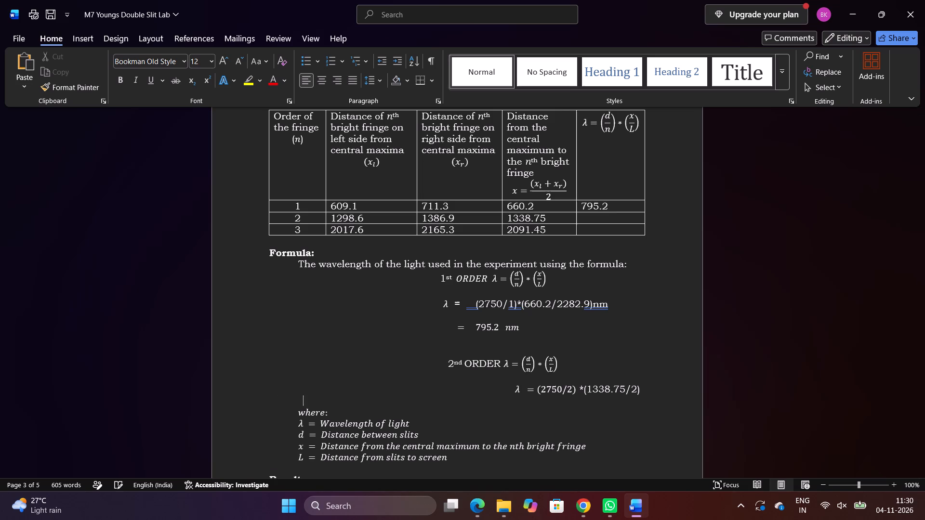
key(Return)
key(space)
key(space)
key(space)
key(space)
key(space)
key(space)
key(space)
key(space)
key(space)
key(space)
key(space)
key(space)
key(space)
key(space)
key(space)
key(space)
key(space)
key(space)
key(space)
key(space)
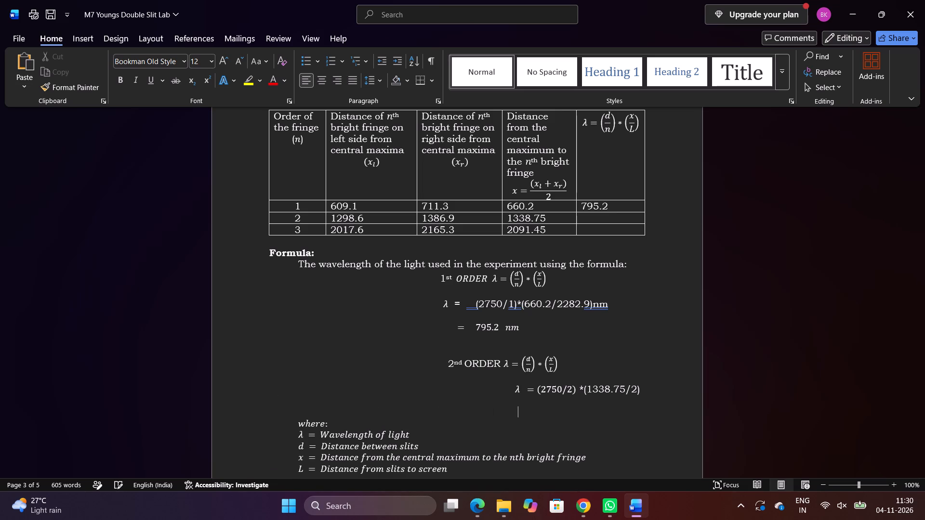
key(ctrl+v)
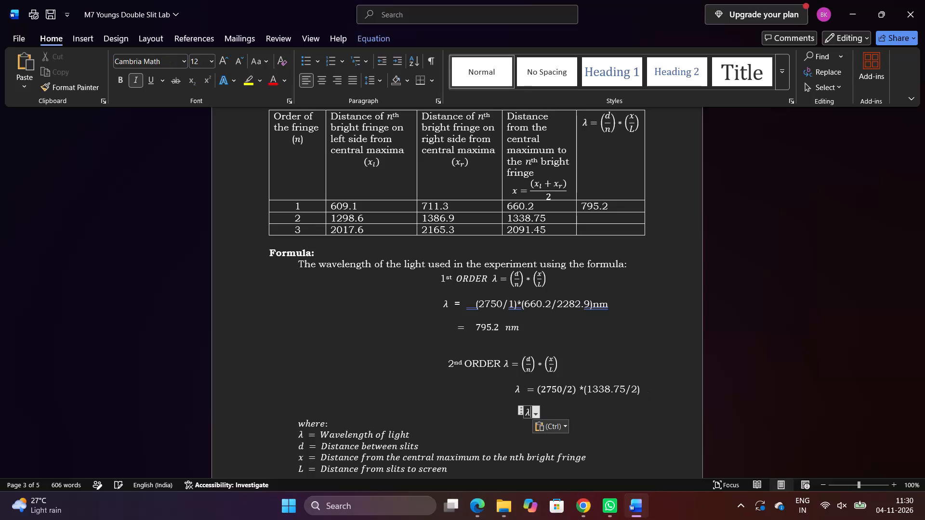
key(space)
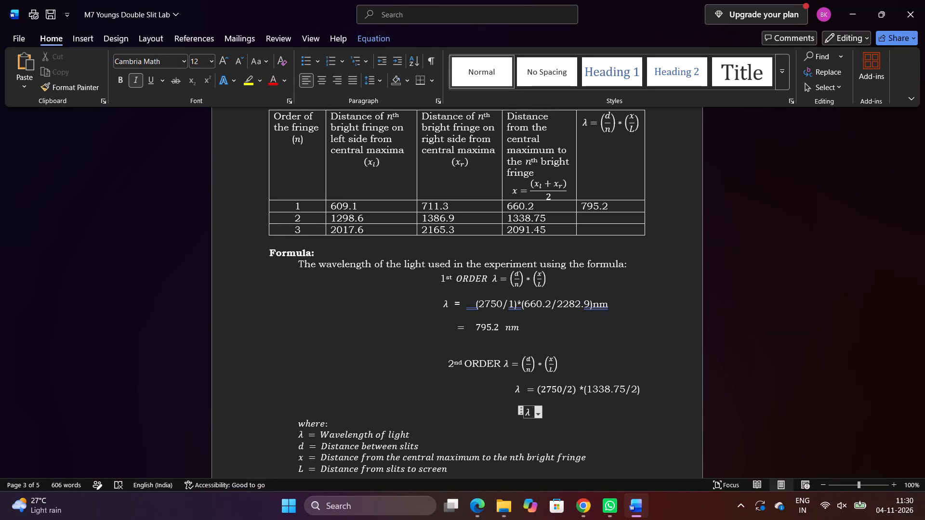
key(equal)
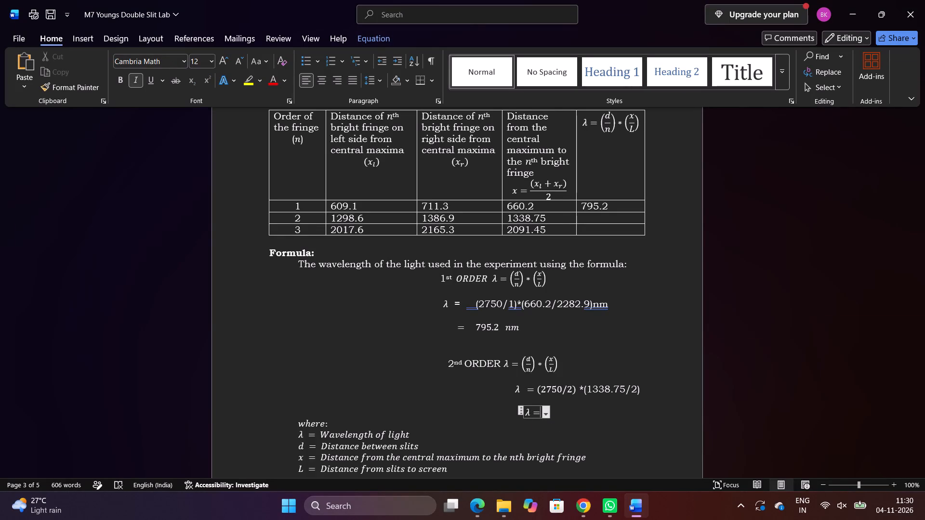
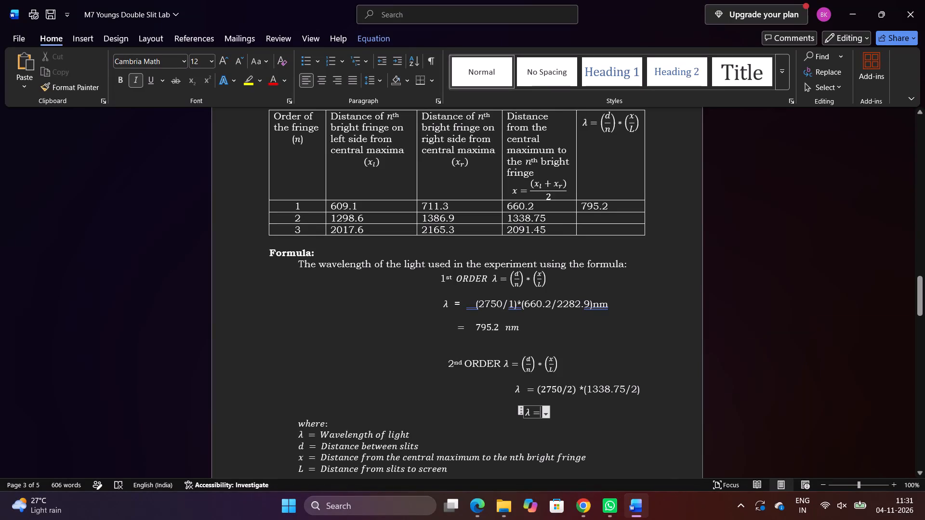
Replace the divisor 2 under 1338.75 in the second-order calculation with 2282.9.
click(636, 391)
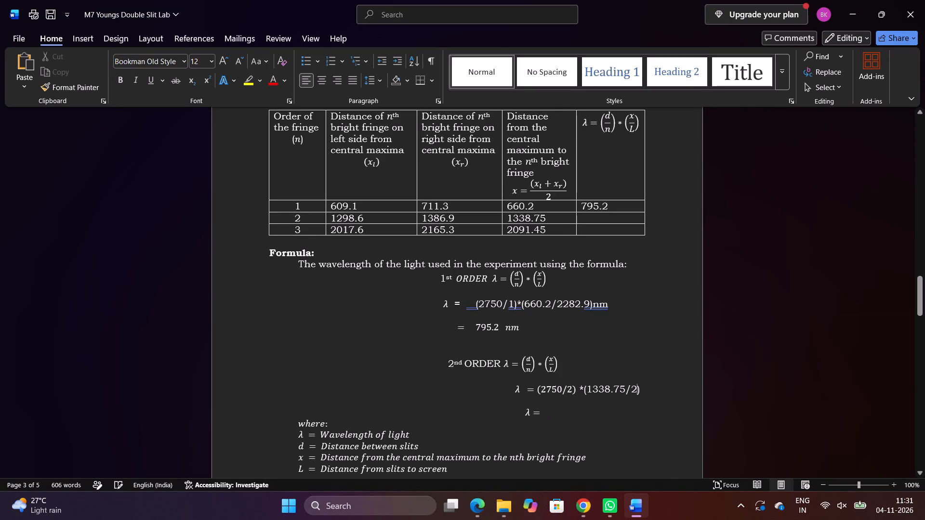
key(BackSpace)
scroll(502, 265, up, 1)
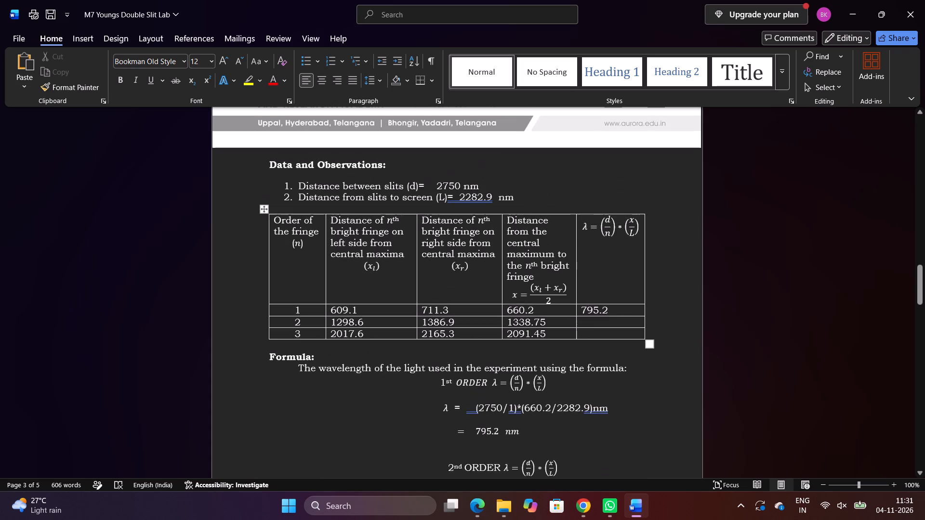
scroll(585, 417, down, 1)
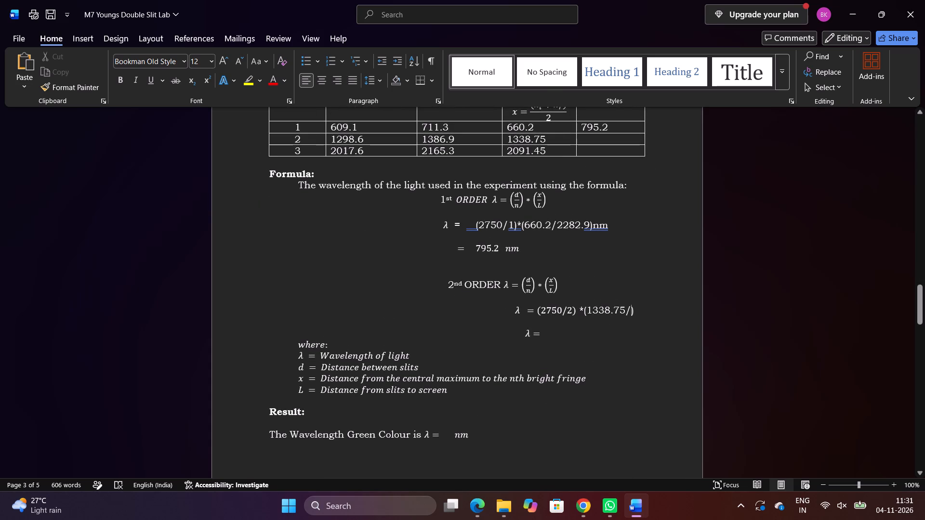
text(228)
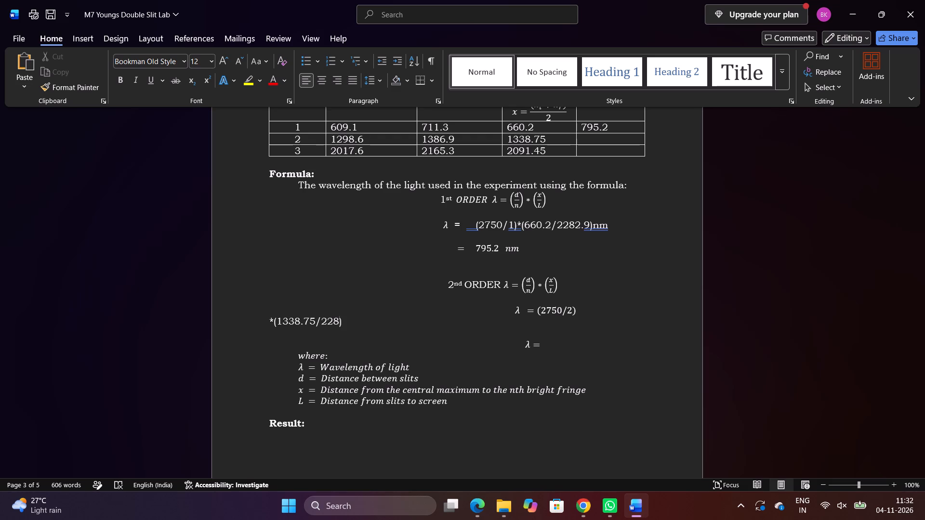
text(2.9)
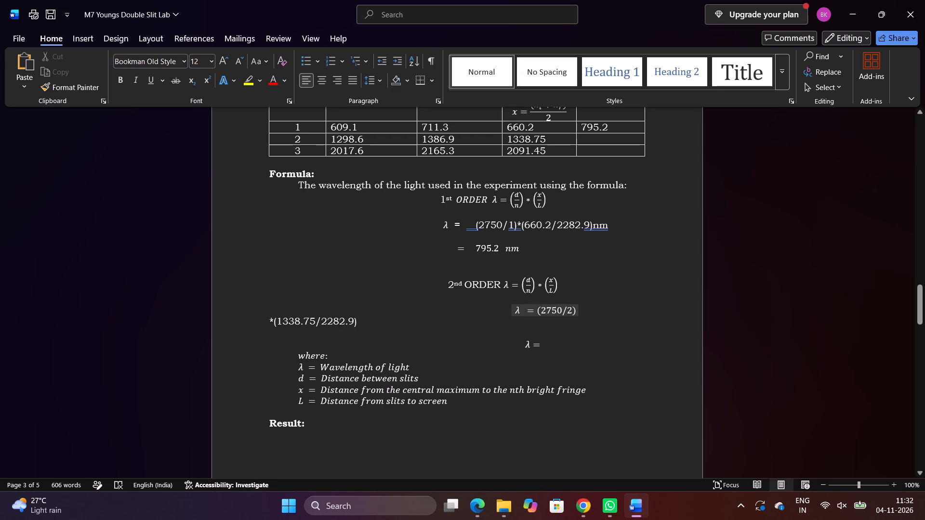
Reduce the indent of the second-order calculation line by removing seven spaces before its λ.
click(504, 309)
key(BackSpace)
key(BackSpace)
key(BackSpace)
key(BackSpace)
key(BackSpace)
key(BackSpace)
key(BackSpace)
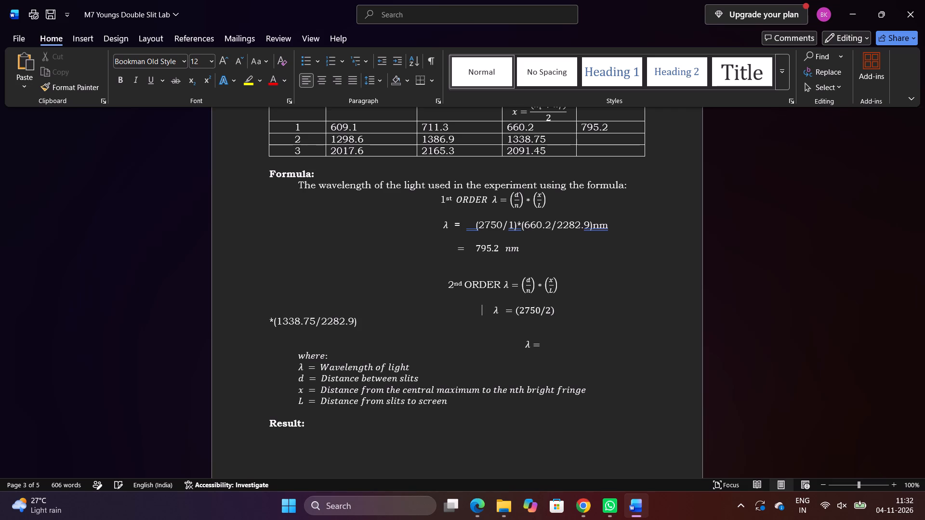
Reduce the indent of the 2nd ORDER formula line by removing three of its leading spaces.
click(442, 282)
key(BackSpace)
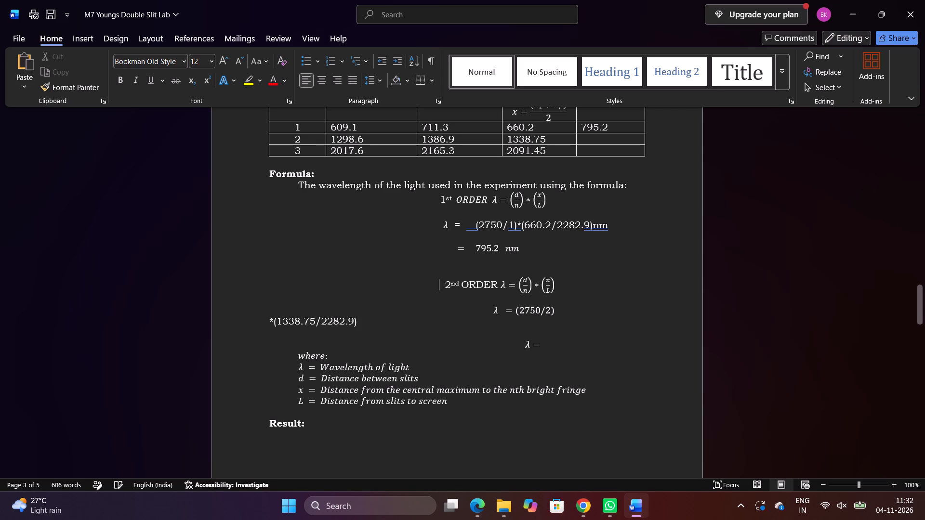
key(BackSpace)
key(BackSpace)
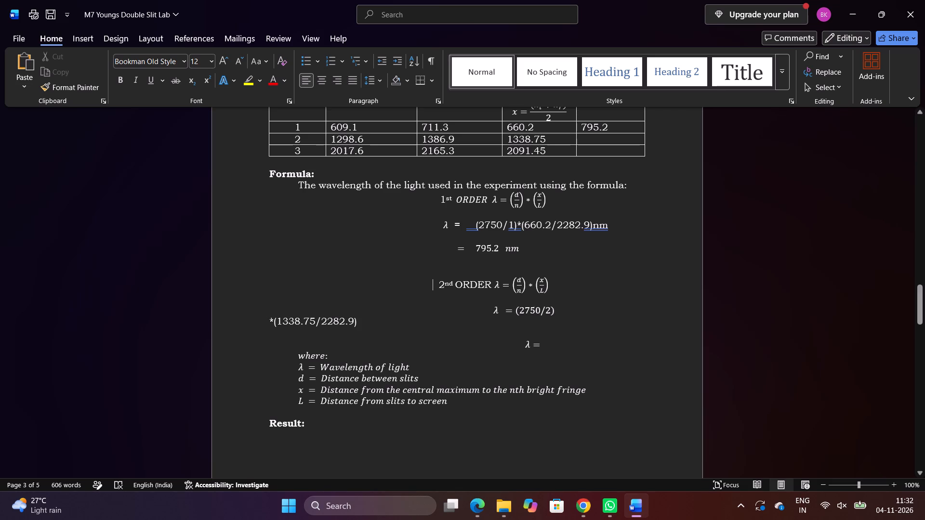
click(489, 314)
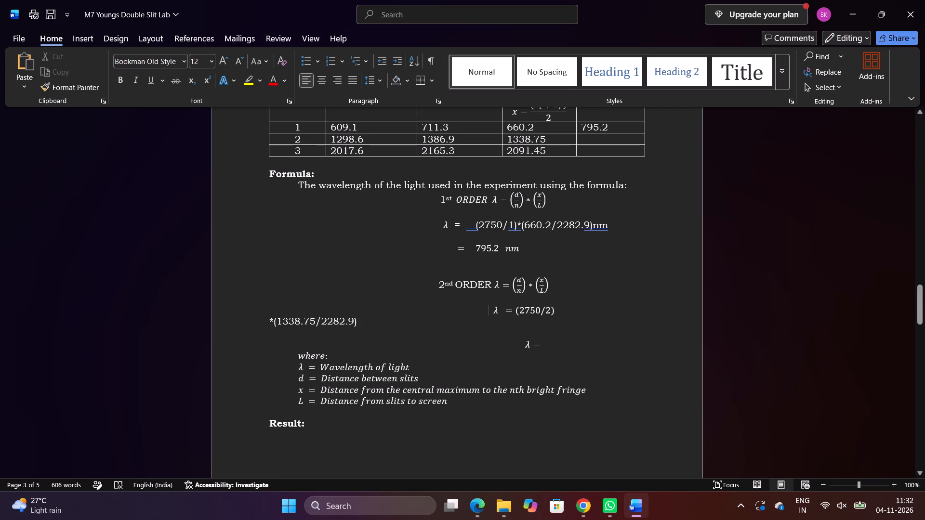
Indent the first-order calculation line by adding 15 spaces before its λ, roughly matching the second-order calculation.
click(437, 228)
key(space)
key(space)
key(space)
key(space)
key(space)
key(space)
key(space)
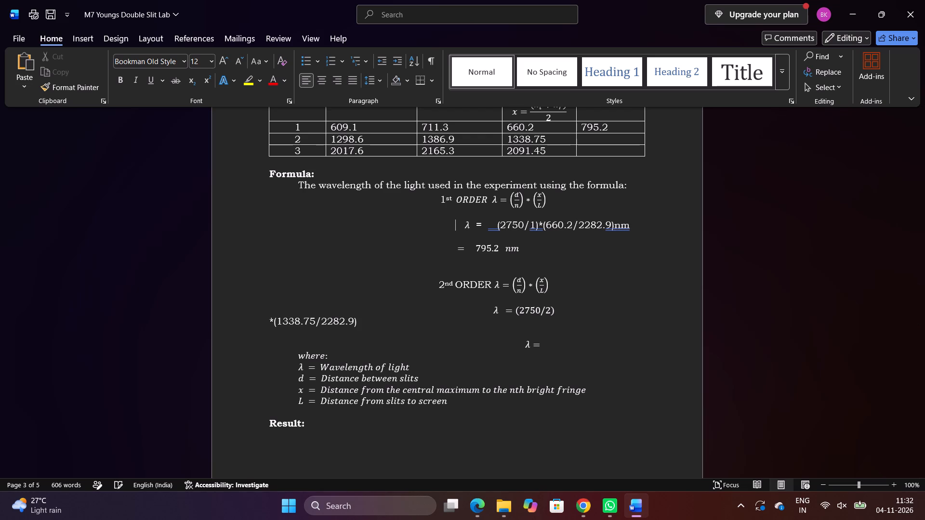
key(space)
key(space)
key(space)
key(space)
key(space)
key(space)
key(space)
key(space)
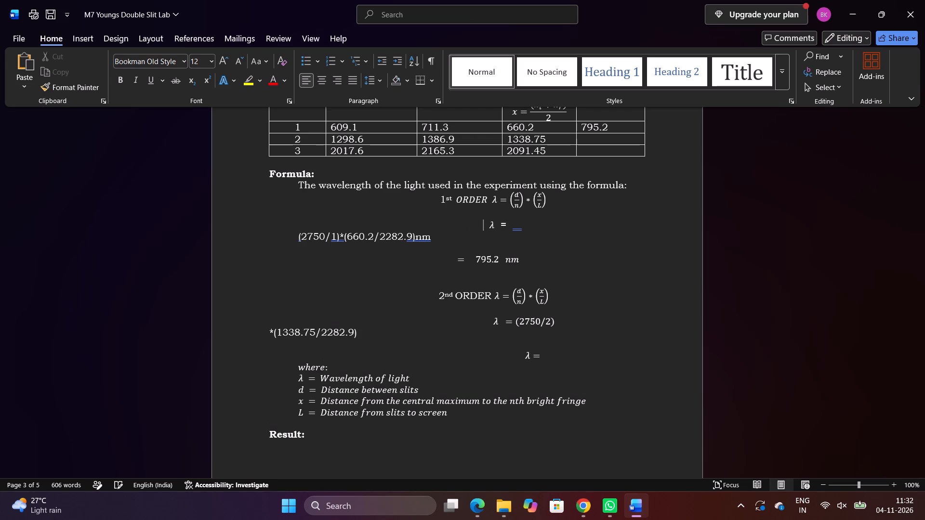
Remove the extra spaces between the equals sign and (2750/1) to bring the first-order calculation onto one line.
click(291, 237)
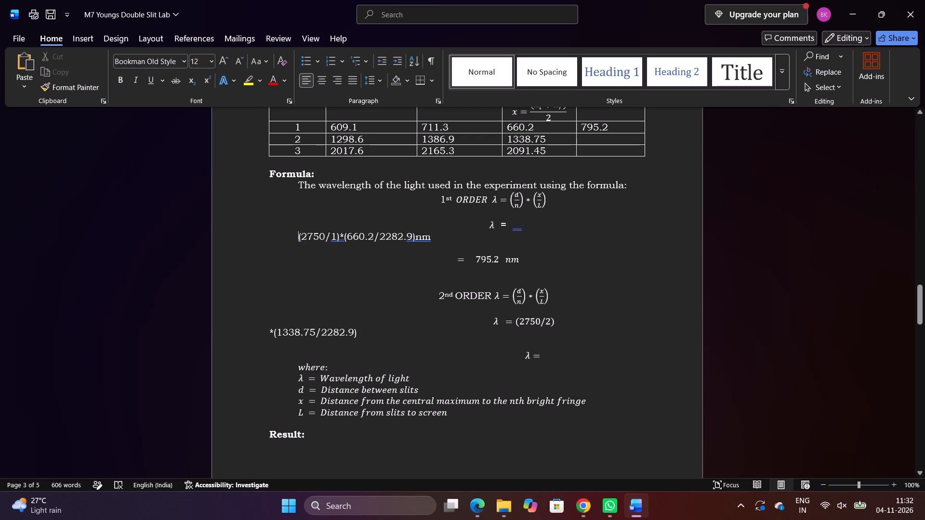
key(BackSpace)
key(BackSpace)
key(BackSpace)
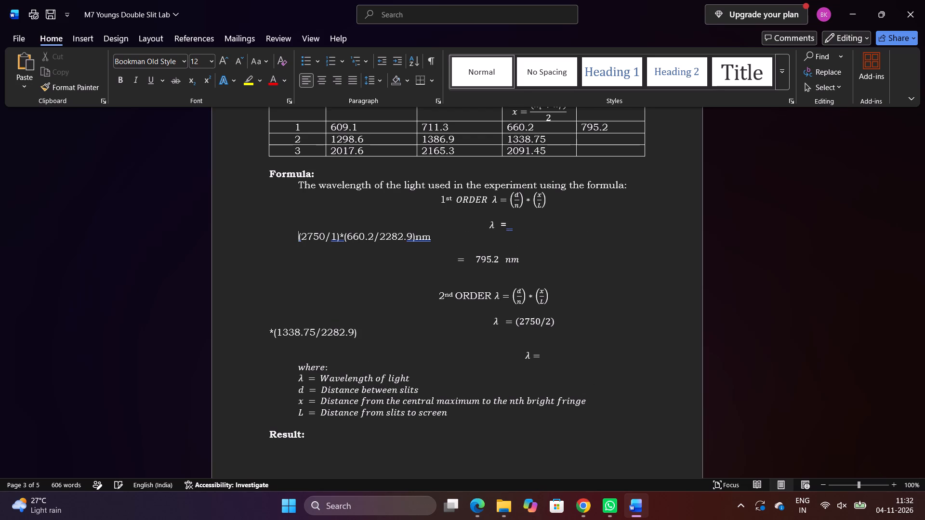
key(BackSpace)
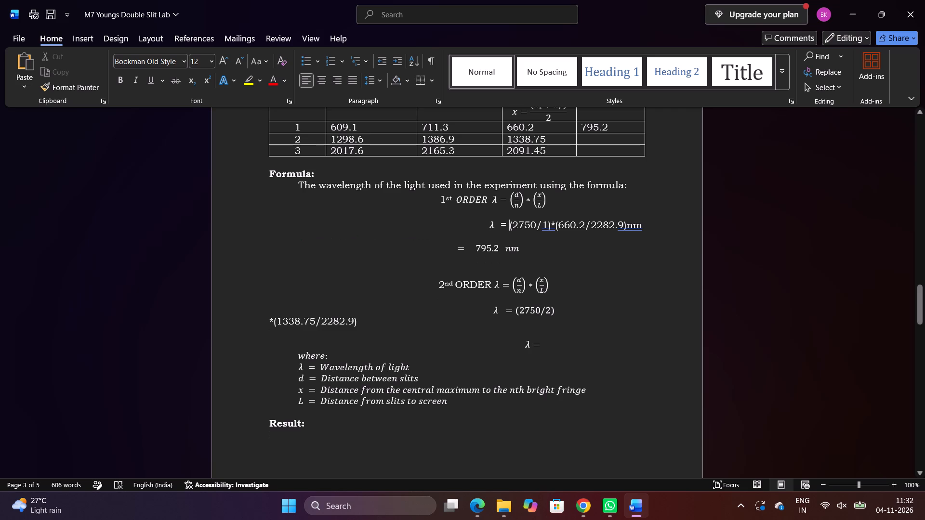
Indent the first-order result line, = 795.2 nm, by 15 more spaces to line up its equals sign with the calculation above.
click(453, 249)
key(space)
key(space)
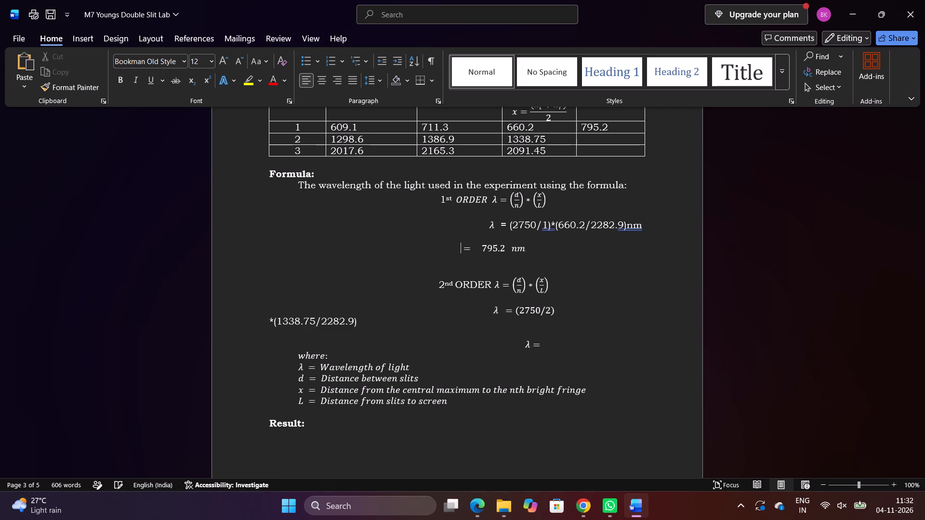
key(space)
key(space)
key(space)
key(space)
key(space)
key(space)
key(space)
key(space)
key(space)
key(space)
key(space)
key(space)
key(space)
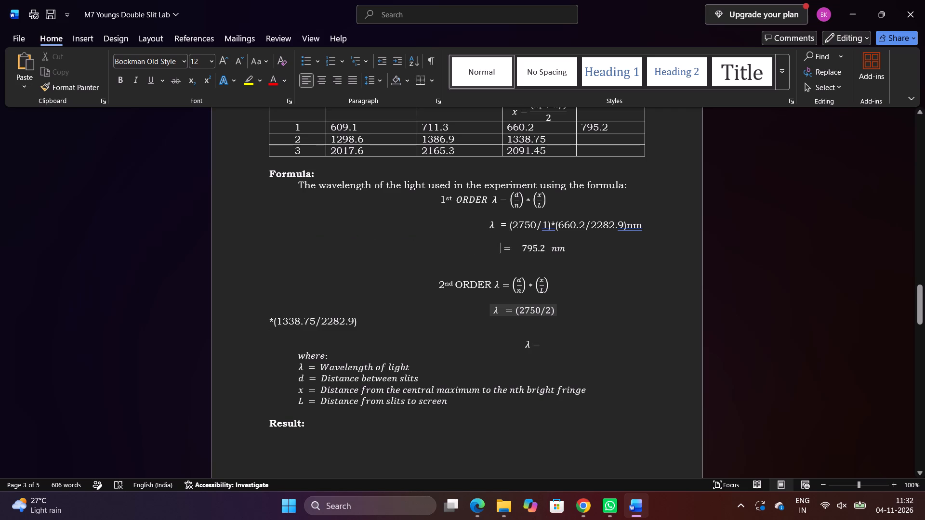
Remove the space between (2750/2) and *(1338.75/2282.9) to bring the second-order calculation onto one line.
click(269, 319)
key(BackSpace)
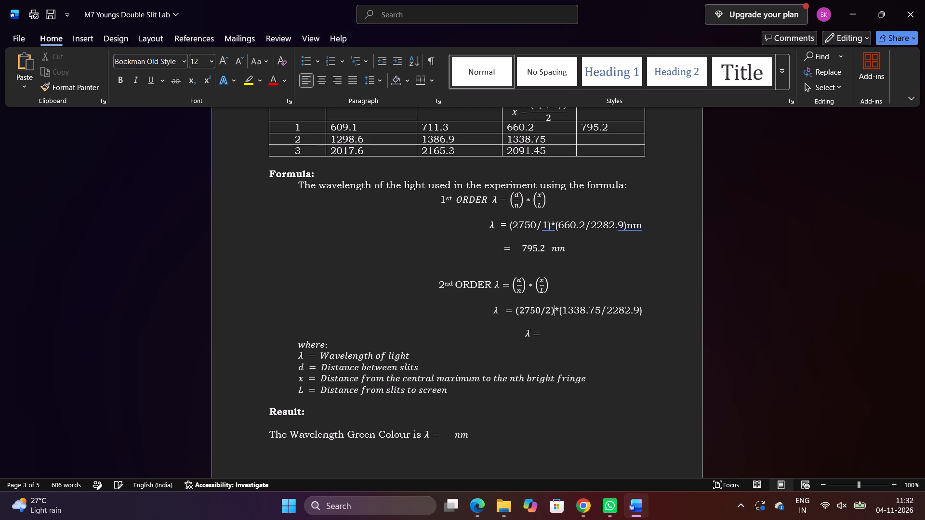
Remove ten leading spaces from the second-order result line to align its λ with the calculation above.
click(524, 336)
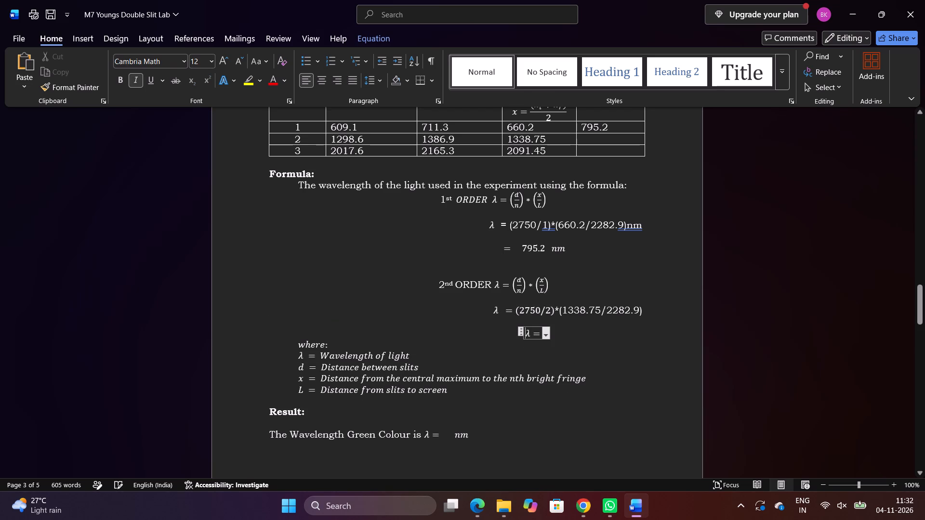
key(BackSpace)
key(BackSpace)
key(BackSpace)
key(BackSpace)
key(BackSpace)
key(BackSpace)
key(BackSpace)
key(BackSpace)
key(BackSpace)
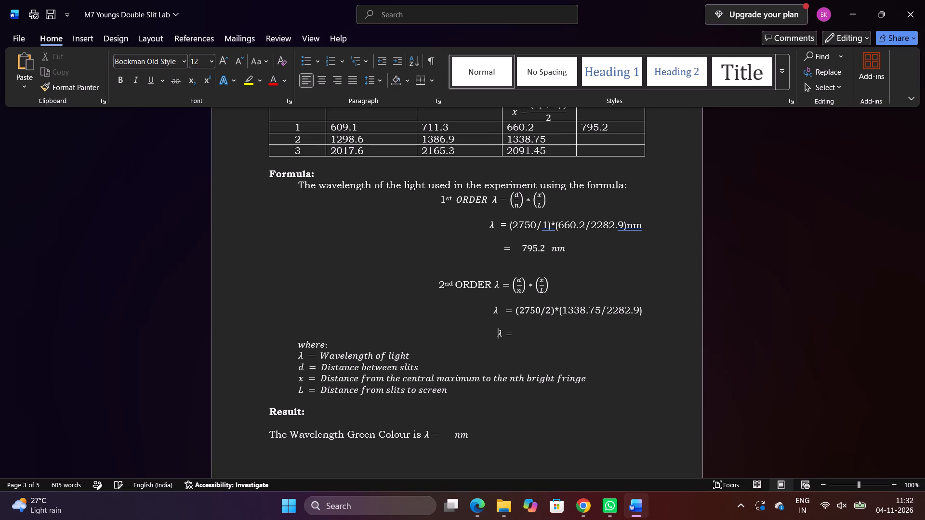
key(BackSpace)
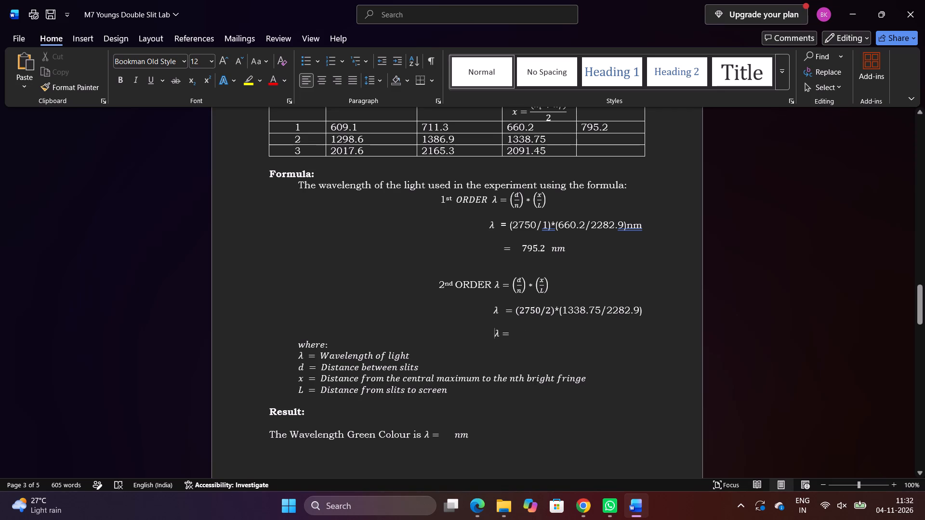
Place the text cursor after the equals sign on the second-order result line.
click(521, 331)
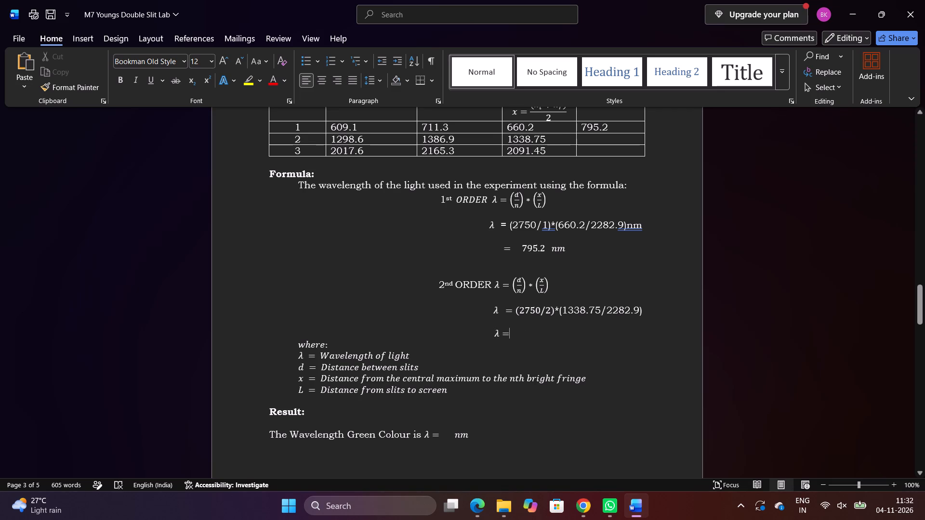
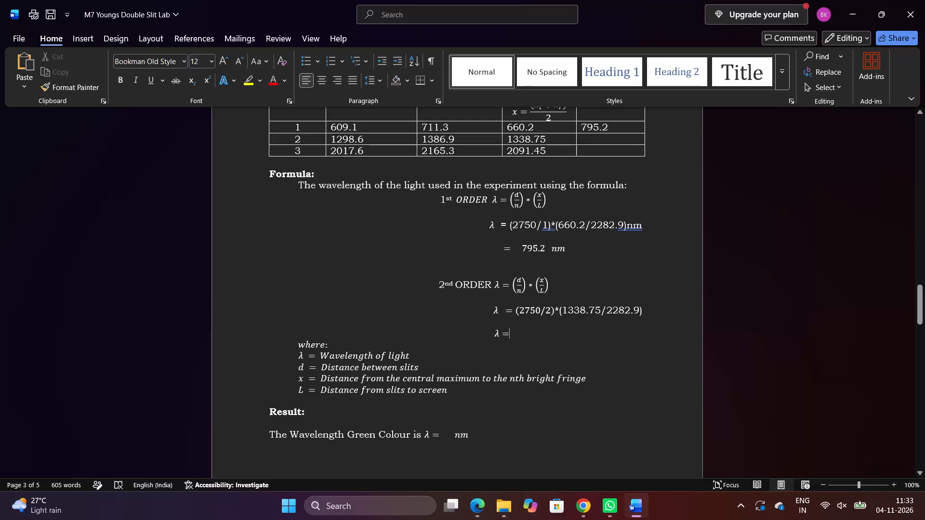
Enter 806.3 nm as the second-order wavelength after the equals sign on the result line.
click(530, 333)
key(8)
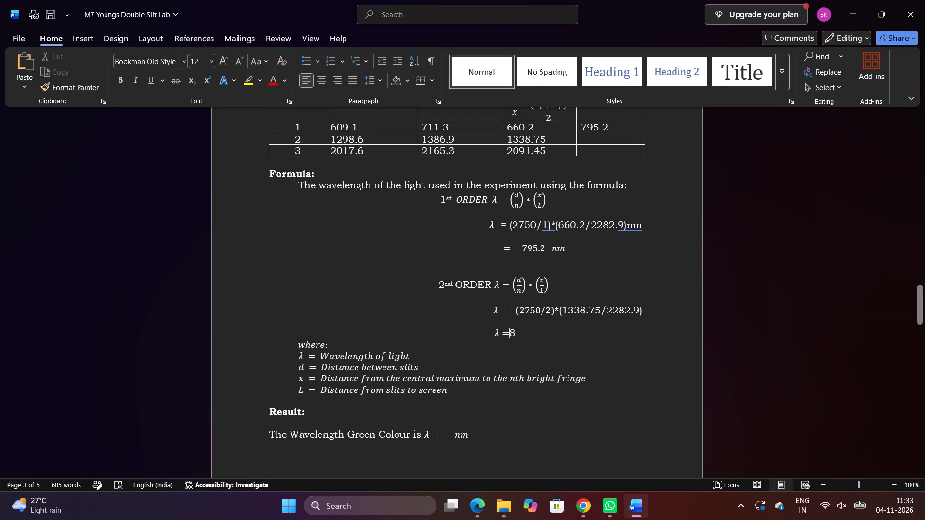
key(0)
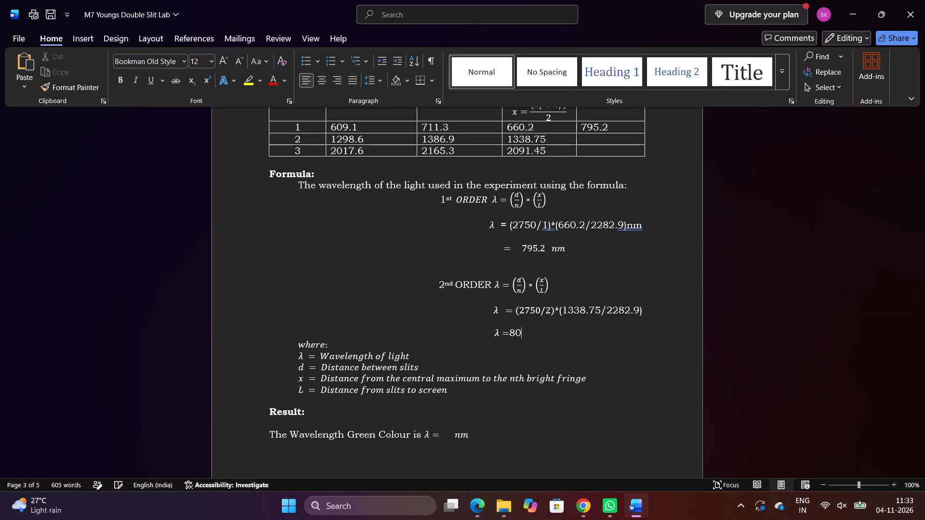
text(6.)
key(3)
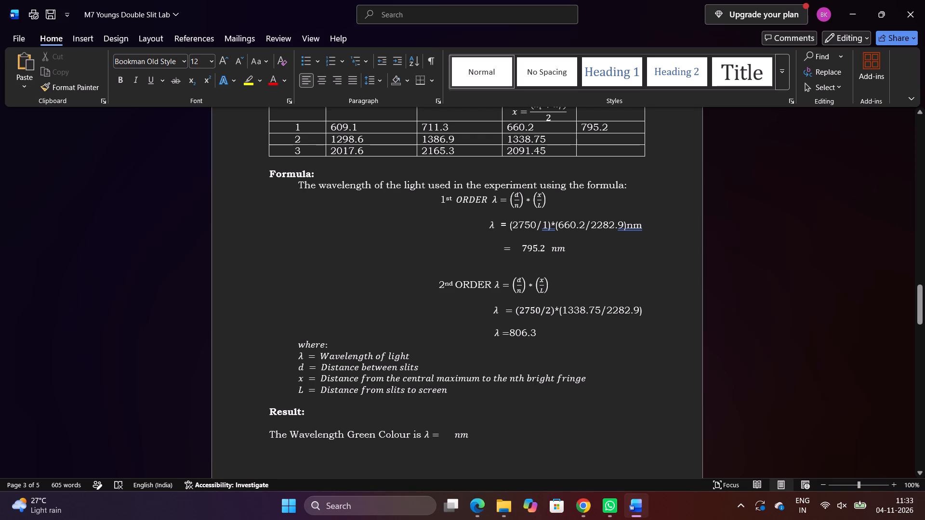
key(space)
text(NM)
key(BackSpace)
key(BackSpace)
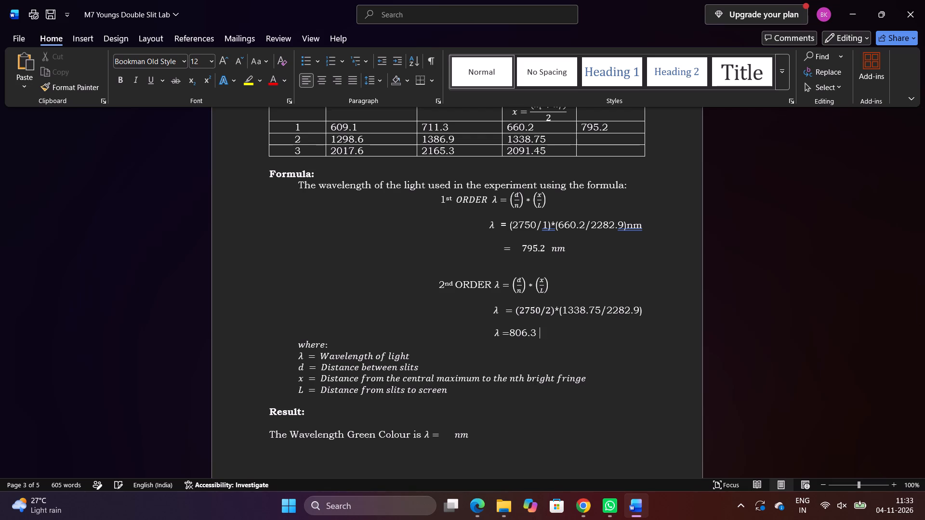
text(nm)
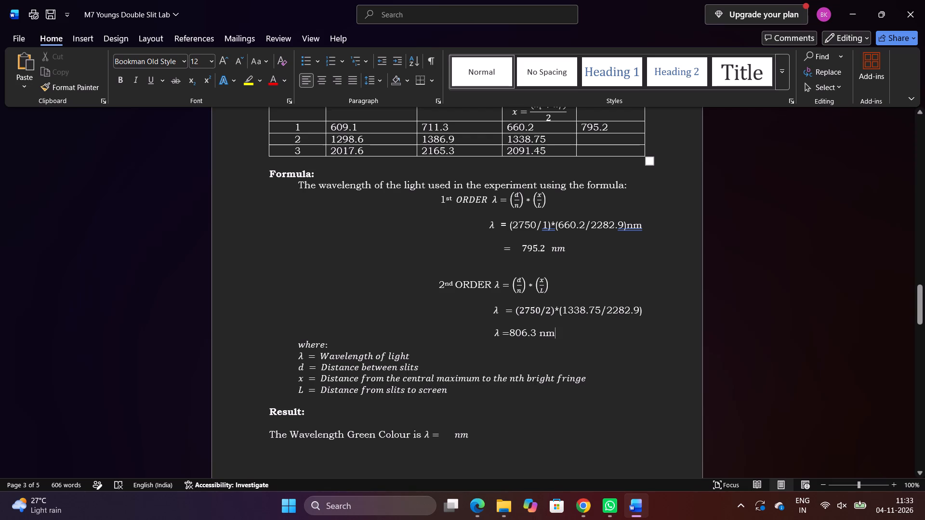
Enter 806.3 in non-bold text in the empty last-column cell of the table row for order 2.
click(596, 142)
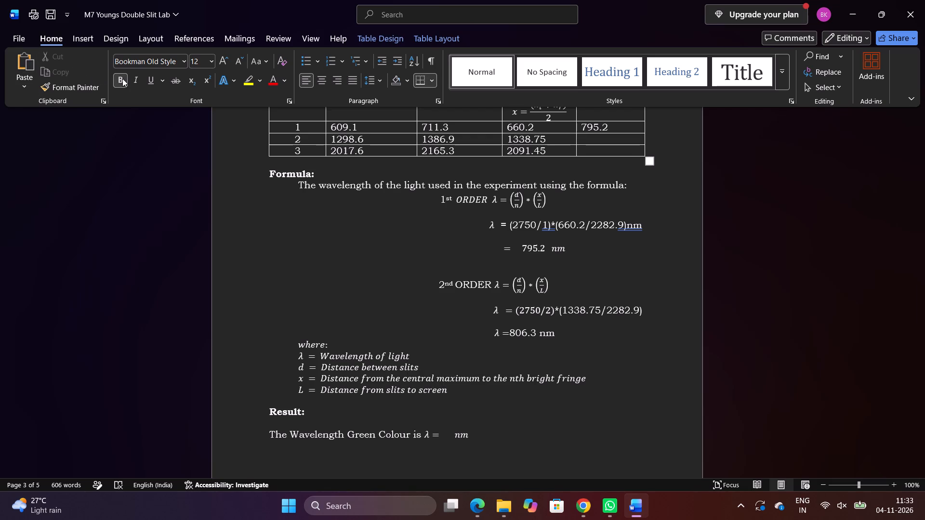
click(123, 78)
text(806.)
key(3)
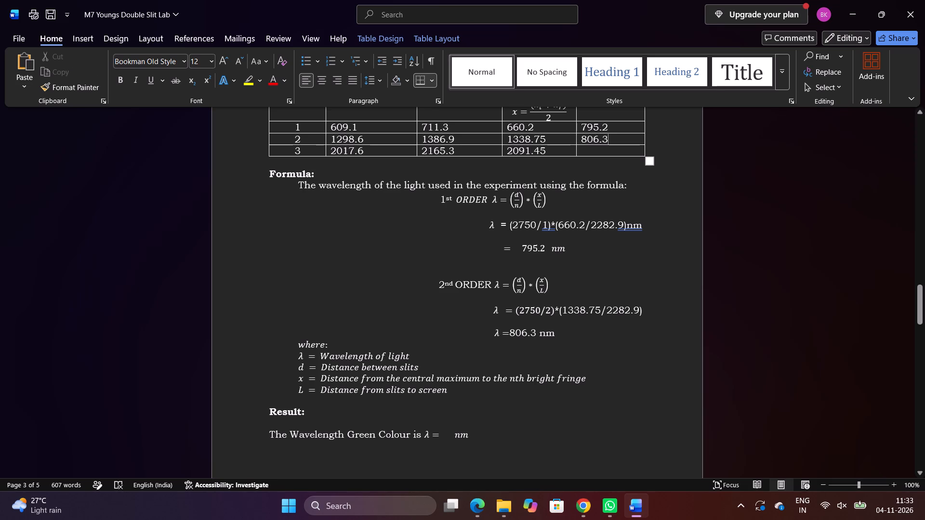
Add an indented label 3rd ORDER in capitals, two lines below the second-order result.
click(561, 334)
key(Return)
key(Return)
key(space)
key(space)
key(space)
key(space)
key(space)
key(space)
key(space)
key(space)
key(space)
key(space)
key(space)
key(space)
key(space)
key(space)
key(space)
key(space)
key(space)
key(space)
key(space)
key(space)
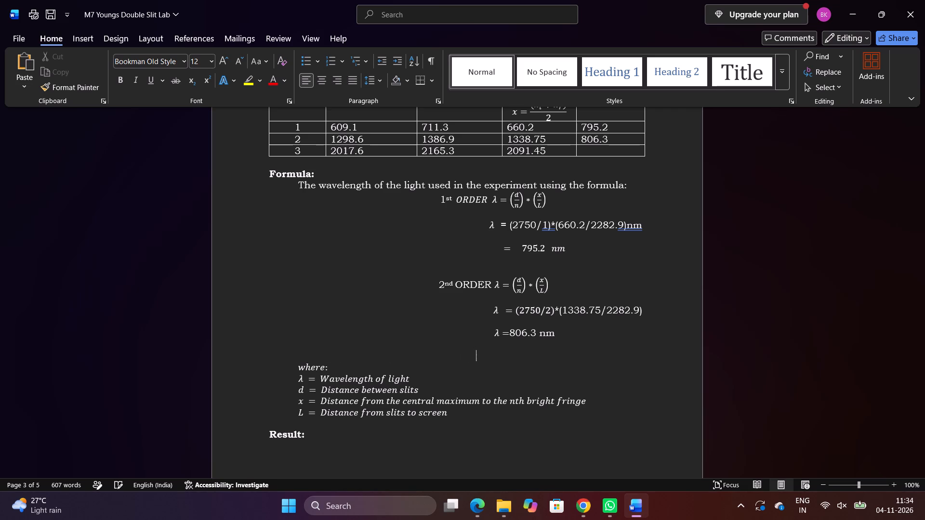
key(BackSpace)
key(BackSpace)
key(BackSpace)
key(BackSpace)
key(BackSpace)
key(BackSpace)
key(BackSpace)
key(3)
text(rd order)
key(BackSpace)
key(BackSpace)
key(BackSpace)
key(BackSpace)
key(BackSpace)
text(ORDER)
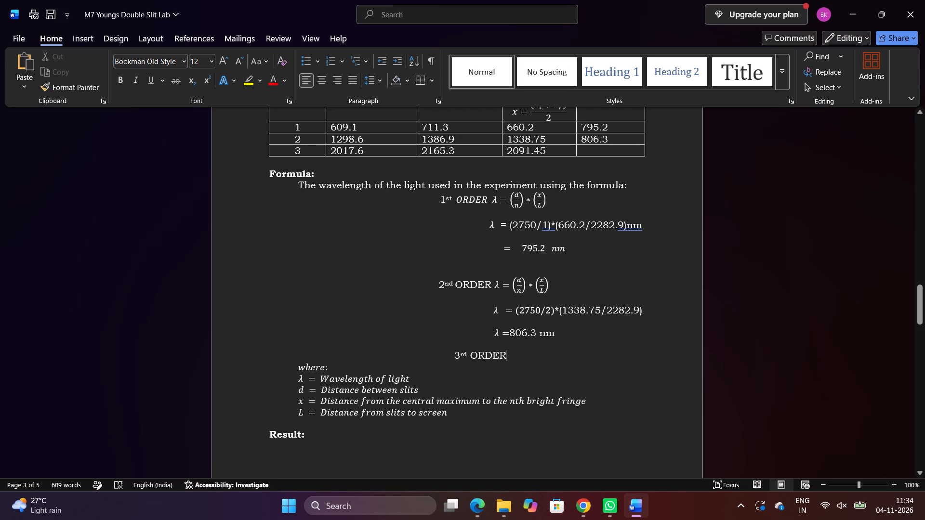
Move the 3rd ORDER label one line lower and indent it with spaces to roughly line up with the 2nd ORDER label.
click(449, 358)
key(space)
key(BackSpace)
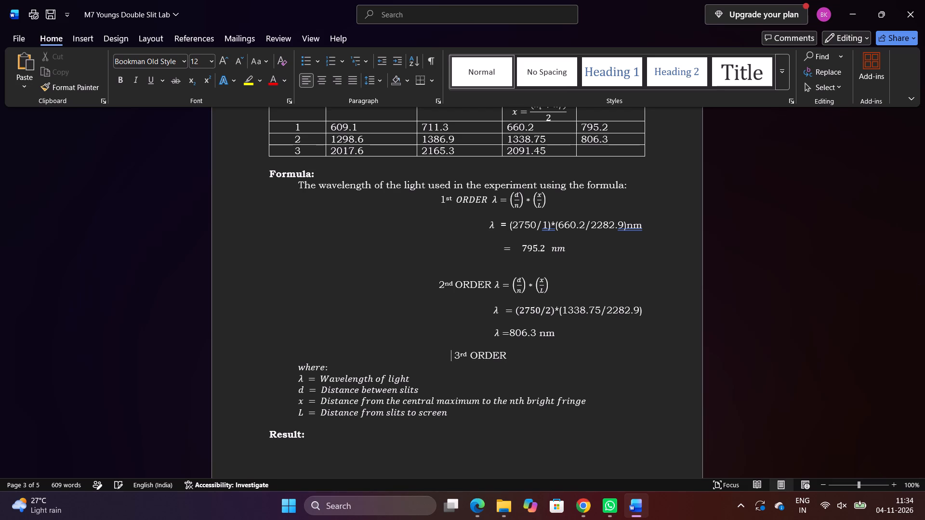
key(BackSpace)
key(BackSpace)
key(BackSpace)
key(Return)
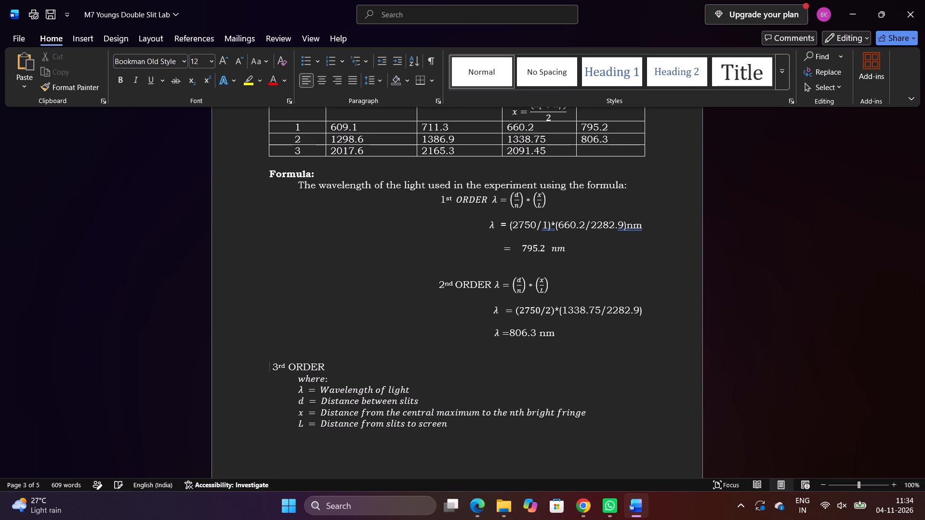
key(space)
key(space)
key(space)
key(space)
key(space)
key(space)
key(space)
key(space)
key(space)
key(space)
key(space)
key(space)
key(space)
key(space)
key(space)
key(space)
key(space)
key(space)
key(space)
key(space)
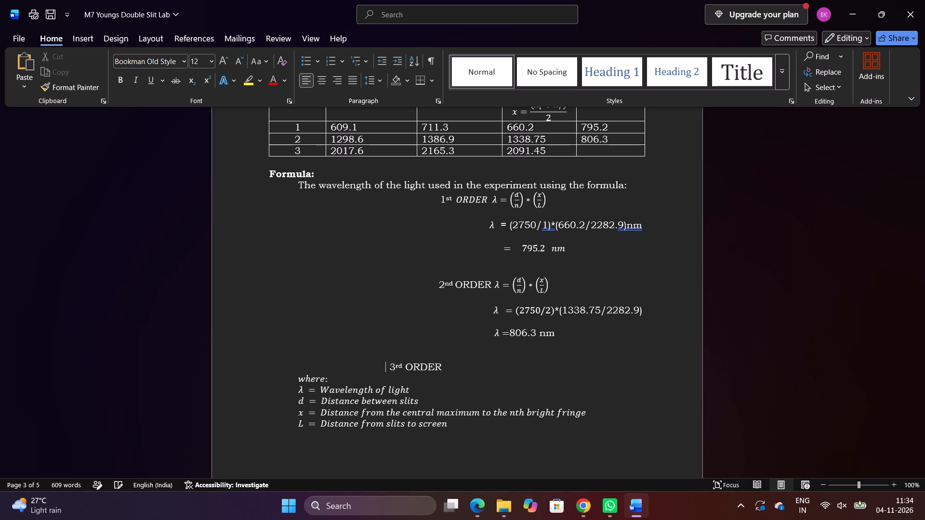
key(space)
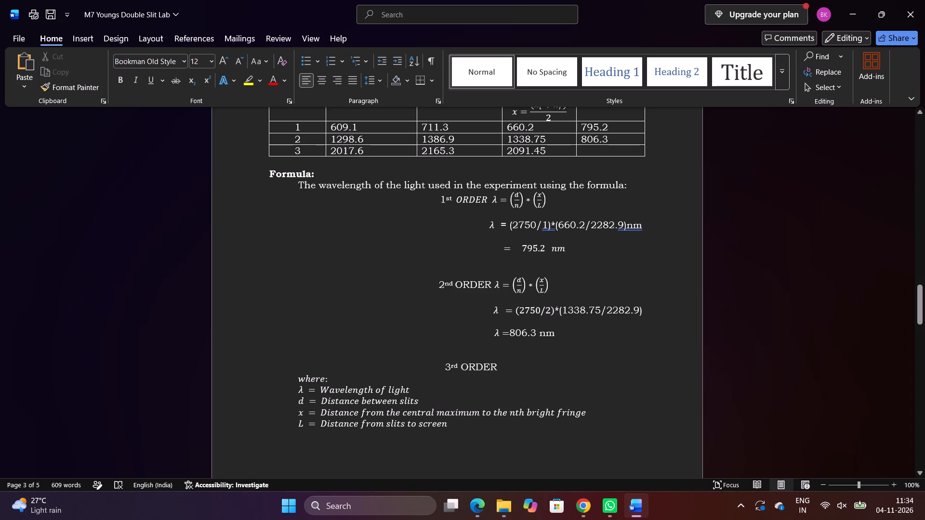
Copy the wavelength formula λ = (d/n)*(x/L) from the 2nd ORDER line to after the 3rd ORDER label.
drag(496, 281, 540, 285)
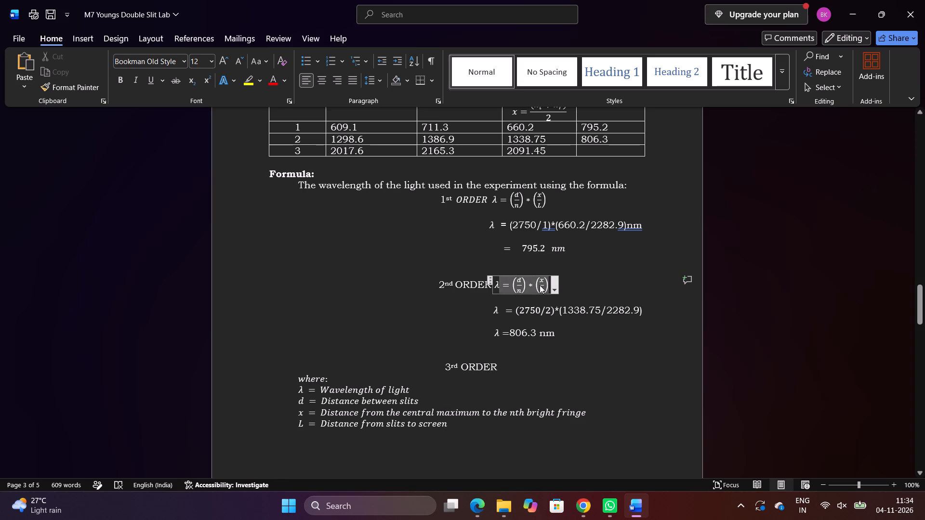
click(569, 278)
drag(494, 285, 538, 287)
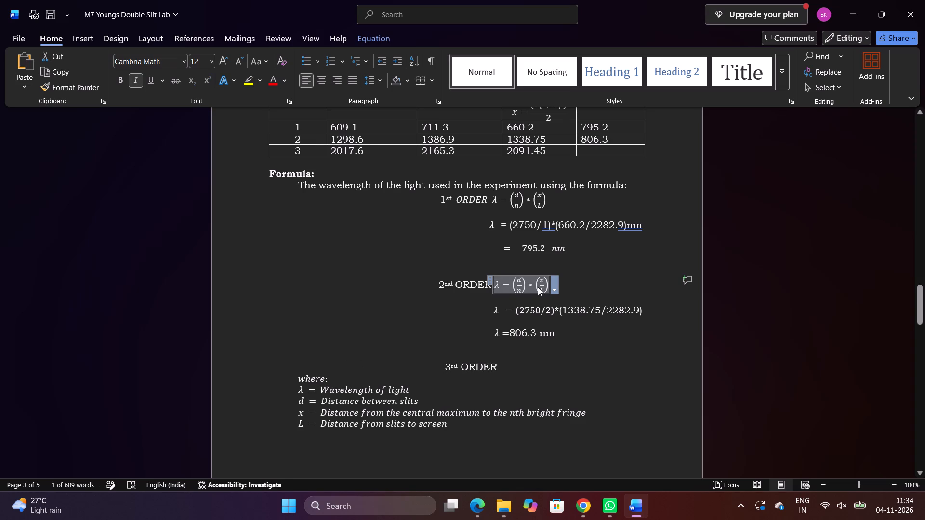
key(ctrl+c)
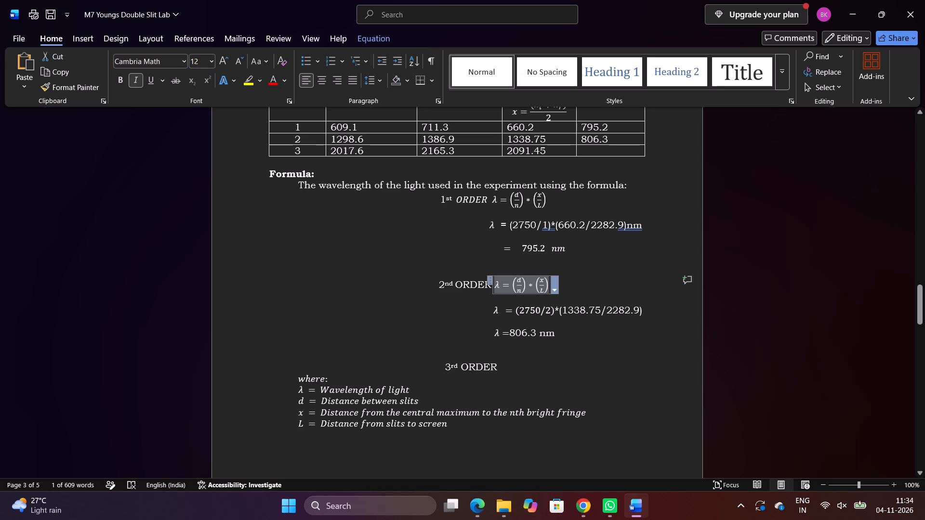
click(504, 366)
key(space)
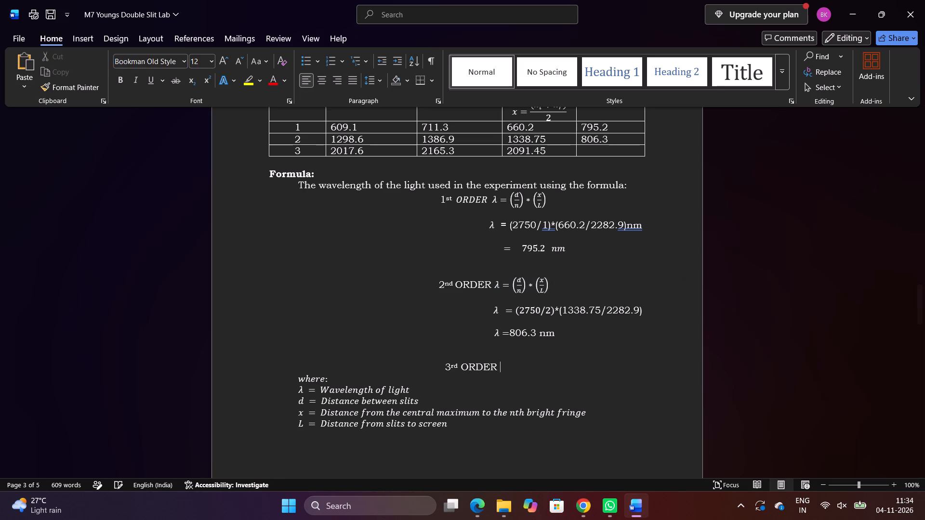
key(ctrl+v)
click(577, 368)
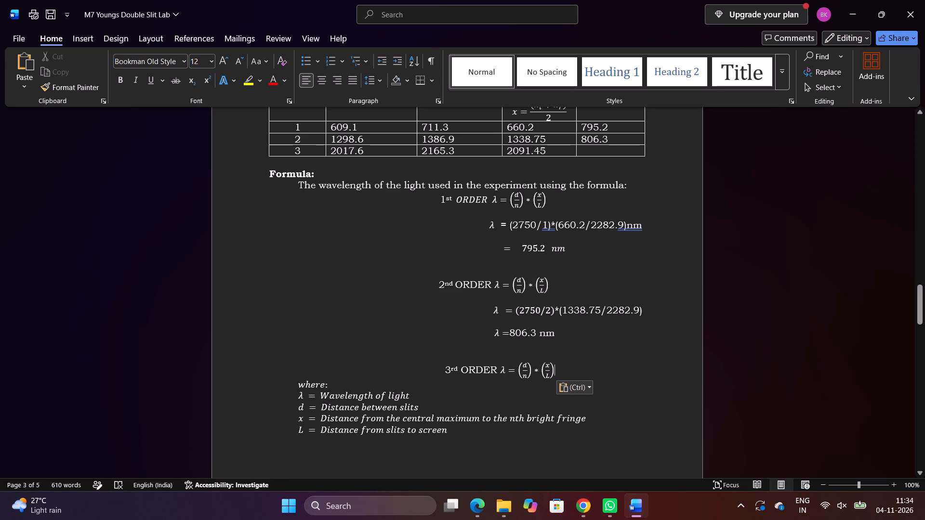
Start a new line two lines below the third-order formula, indented with spaces to sit beneath its λ.
key(Return)
key(Return)
key(space)
key(space)
key(space)
key(space)
key(space)
key(space)
key(space)
key(space)
key(space)
key(space)
key(space)
key(space)
key(space)
key(space)
key(space)
key(space)
key(space)
key(space)
key(space)
key(space)
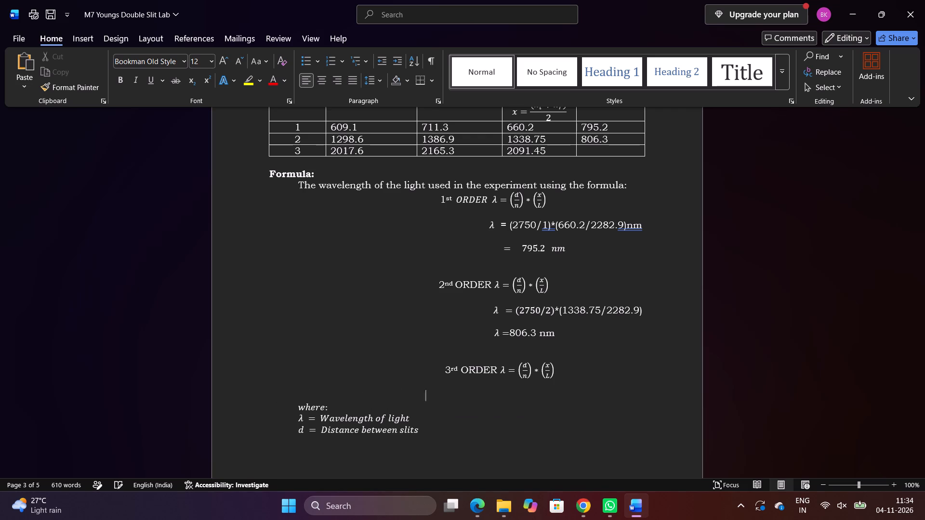
key(BackSpace)
key(BackSpace)
key(BackSpace)
key(BackSpace)
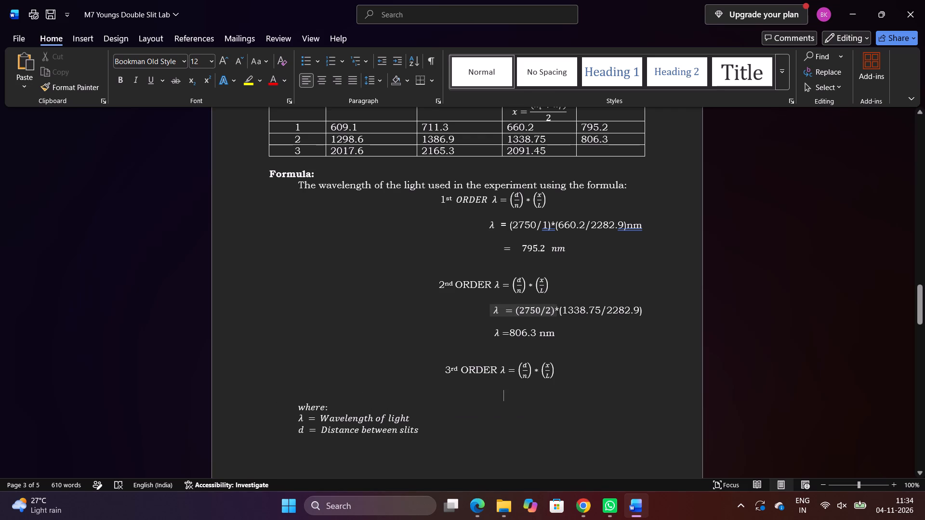
Copy the λ from the second-order calculation to the indented line beneath the 3rd ORDER formula and add an equals sign after it.
drag(500, 305, 491, 309)
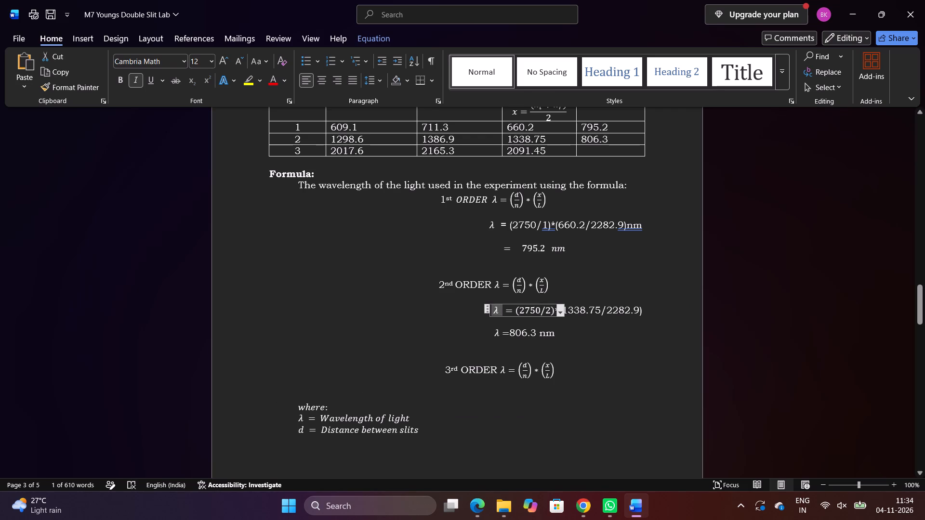
key(ctrl+c)
click(503, 404)
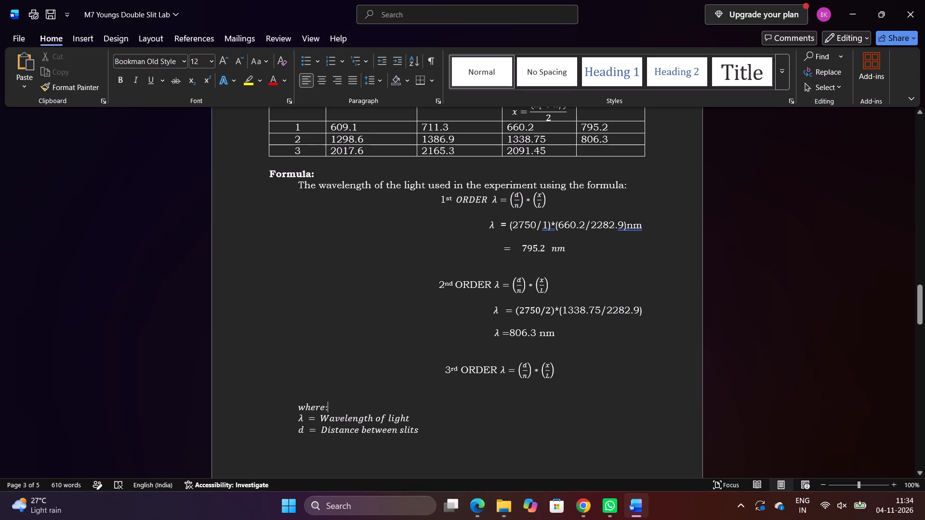
key(space)
key(space)
key(space)
key(space)
key(space)
key(space)
key(space)
key(space)
key(space)
key(space)
key(space)
key(space)
key(space)
key(space)
key(space)
key(space)
key(space)
key(space)
key(space)
key(space)
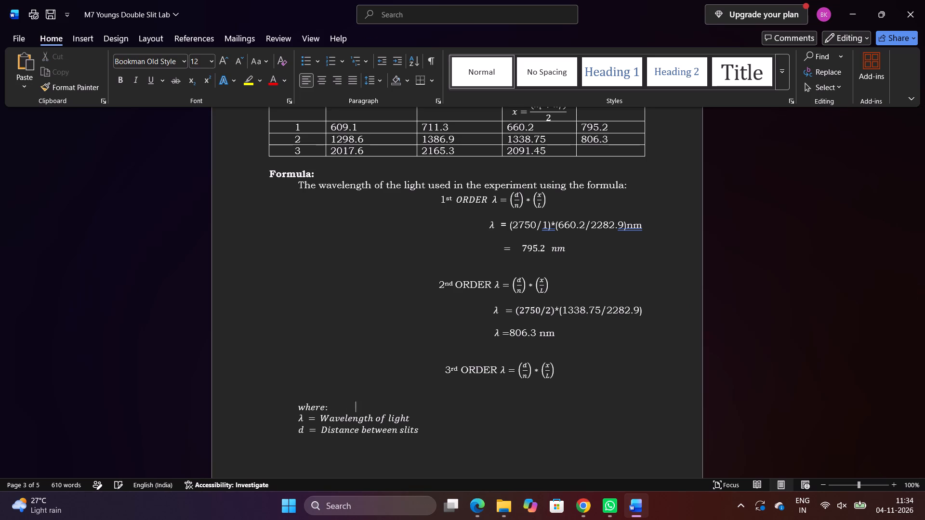
key(space)
key(space)
key(space)
key(space)
key(space)
key(space)
key(space)
key(space)
key(space)
key(Up)
key(ctrl+v)
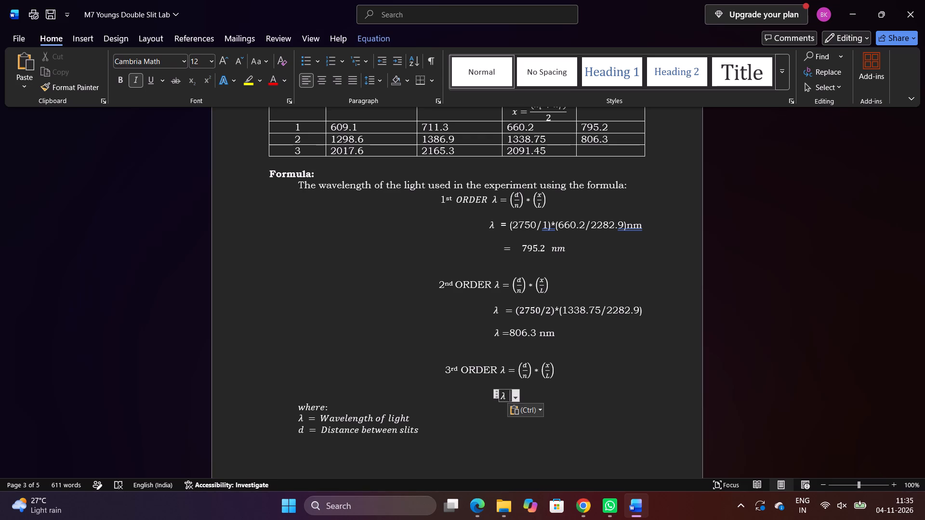
key(equal)
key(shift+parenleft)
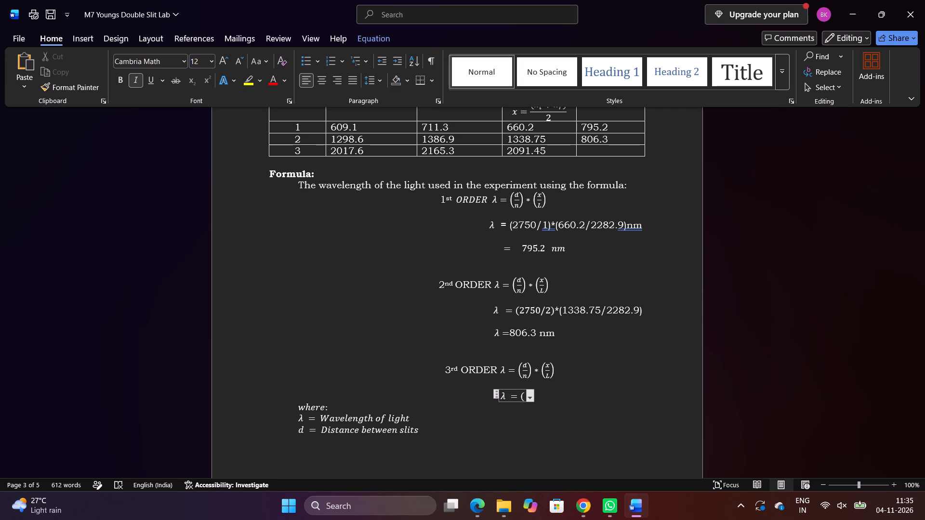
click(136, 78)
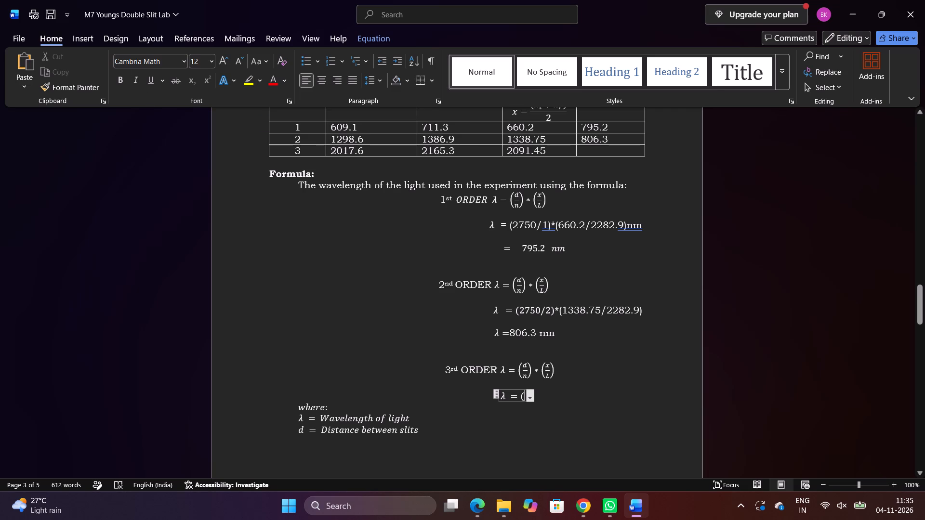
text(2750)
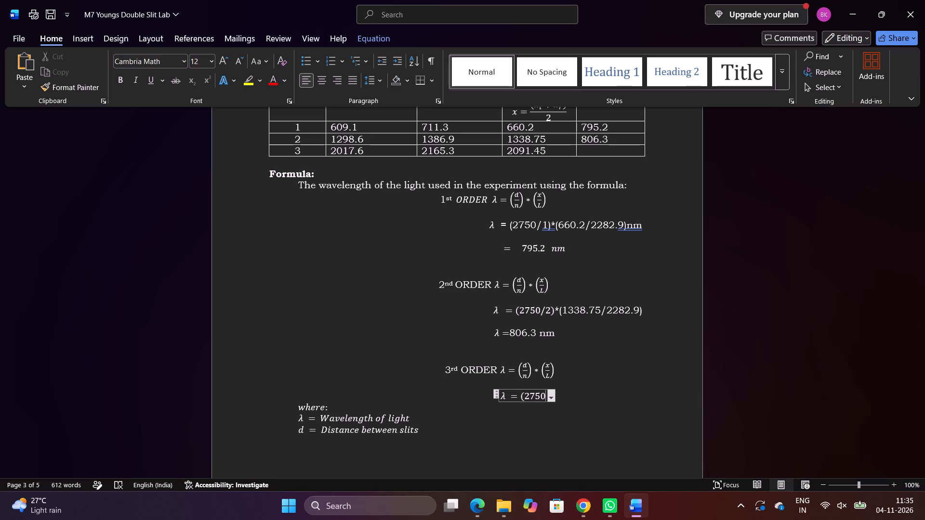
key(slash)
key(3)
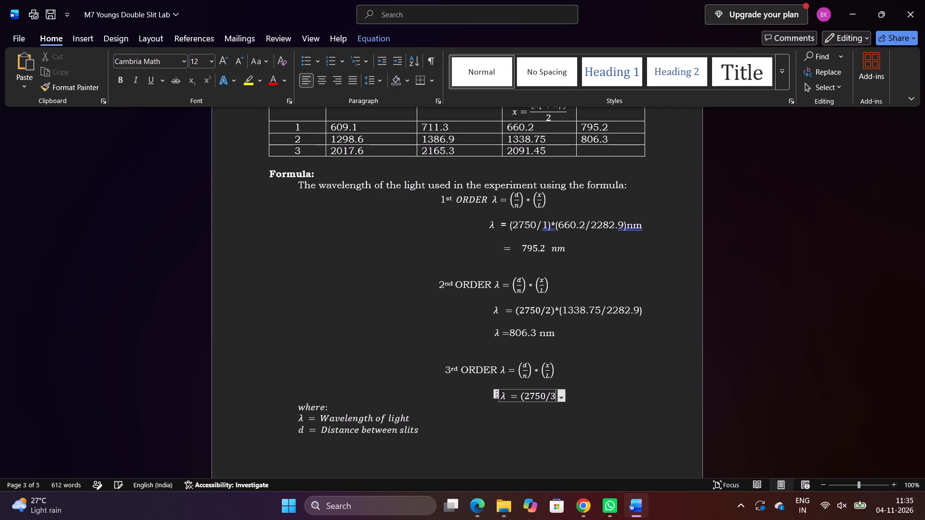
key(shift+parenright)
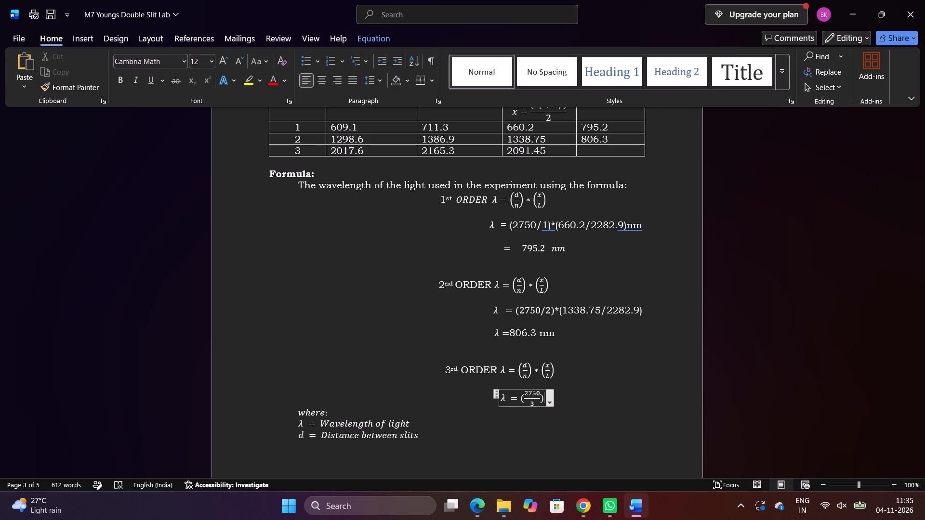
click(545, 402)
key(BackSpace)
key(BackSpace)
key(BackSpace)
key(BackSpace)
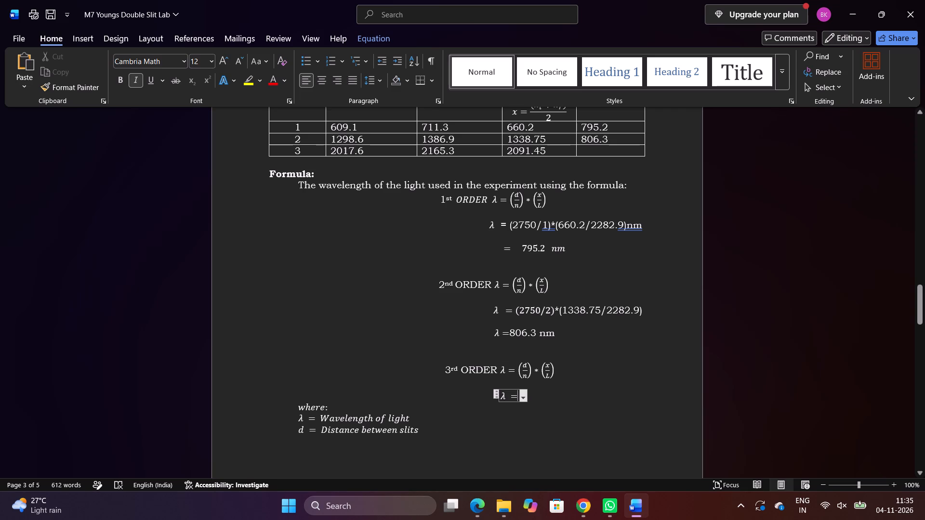
Continue the third-order λ = line in non-italic text with 2750/3)*(2091.45/2282.9).
click(136, 79)
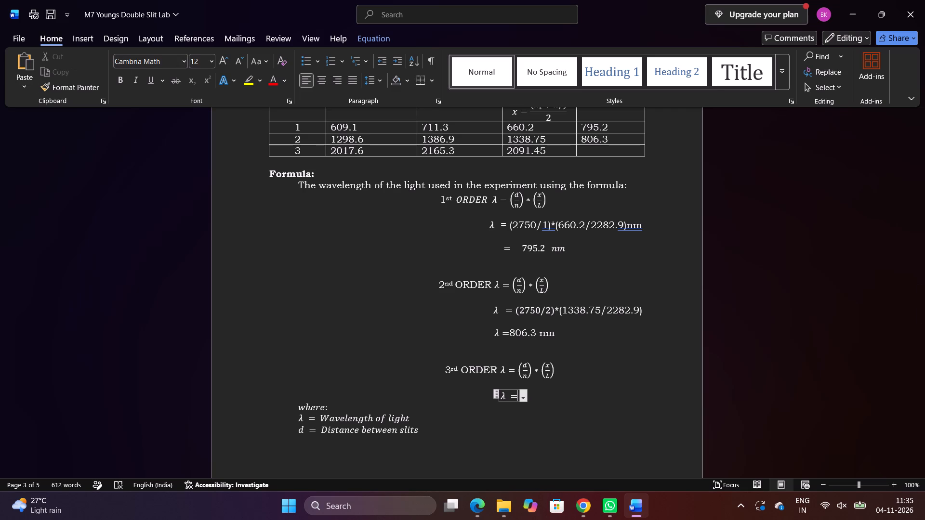
text(2750)
key(slash)
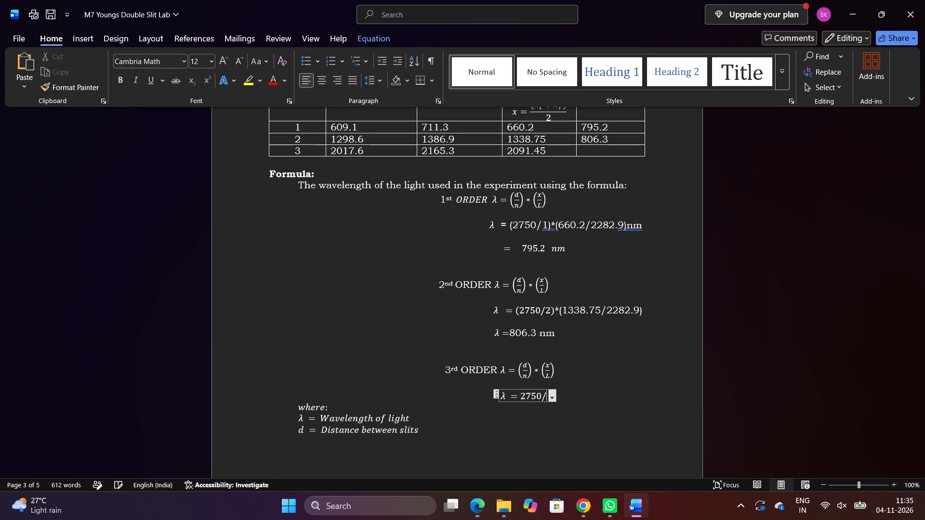
key(3)
key(shift+parenright)
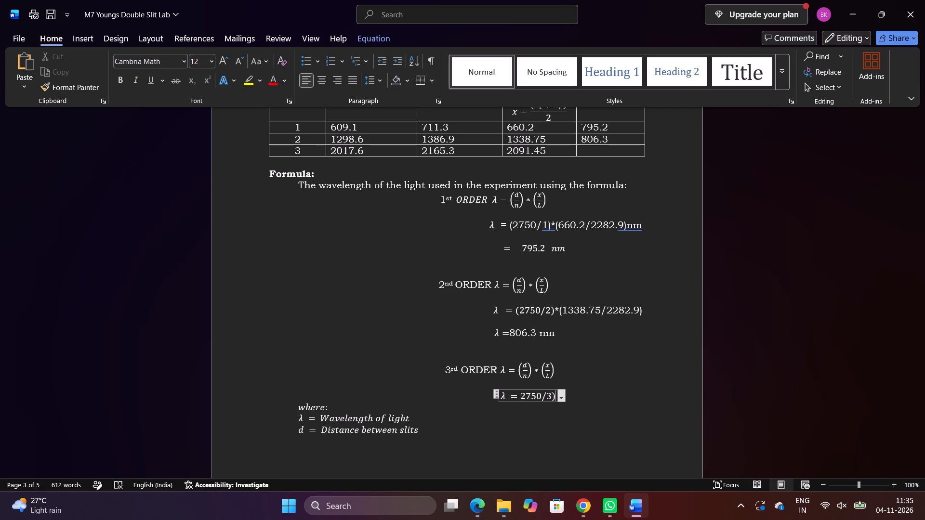
key(shift+numbersign)
key(BackSpace)
key(shift+asterisk)
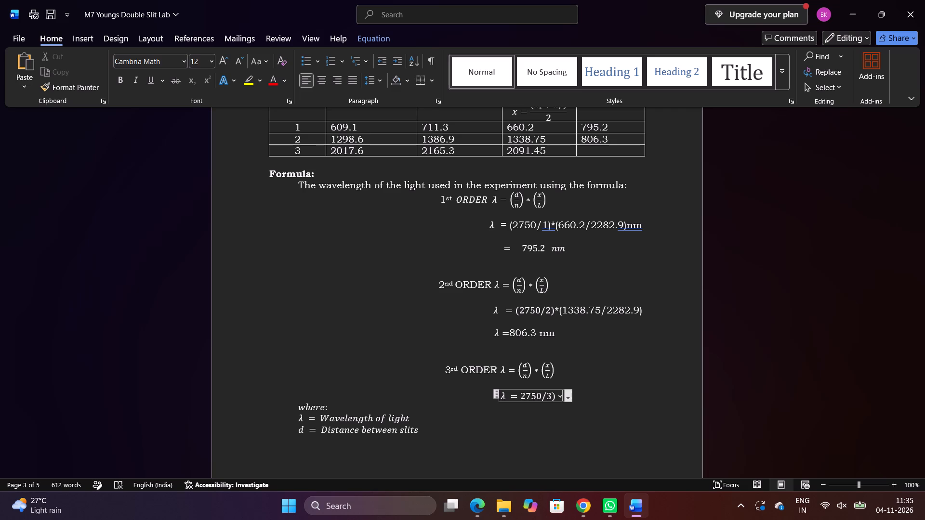
key(shift+parenleft)
text(20)
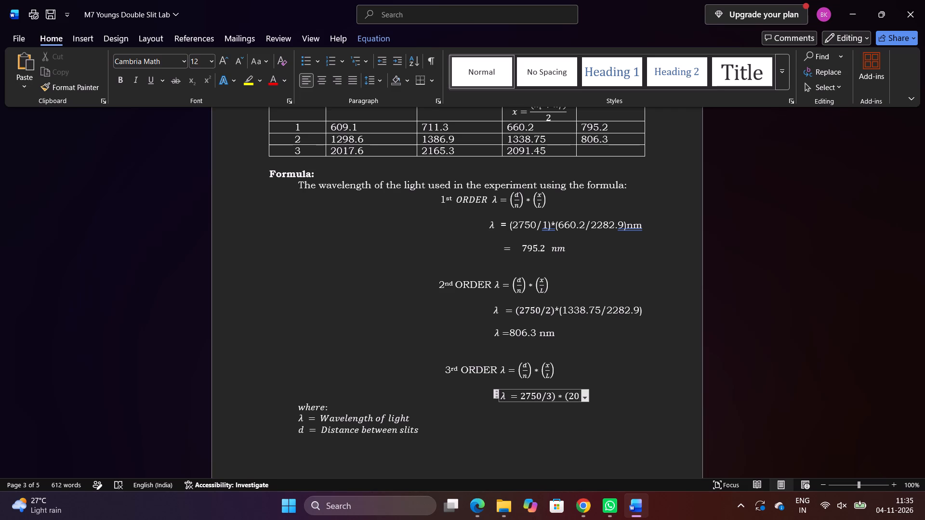
text(91.)
text(45)
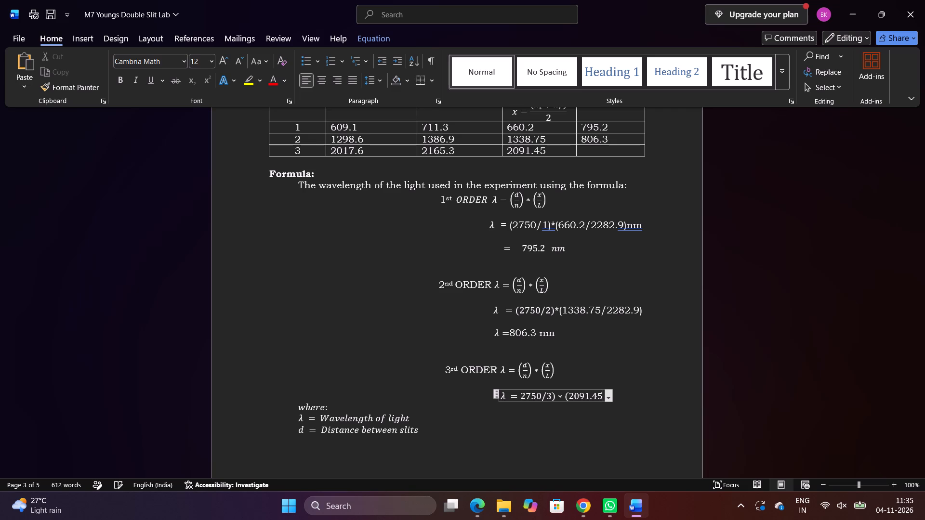
key(slash)
text(22)
text(82.)
key(9)
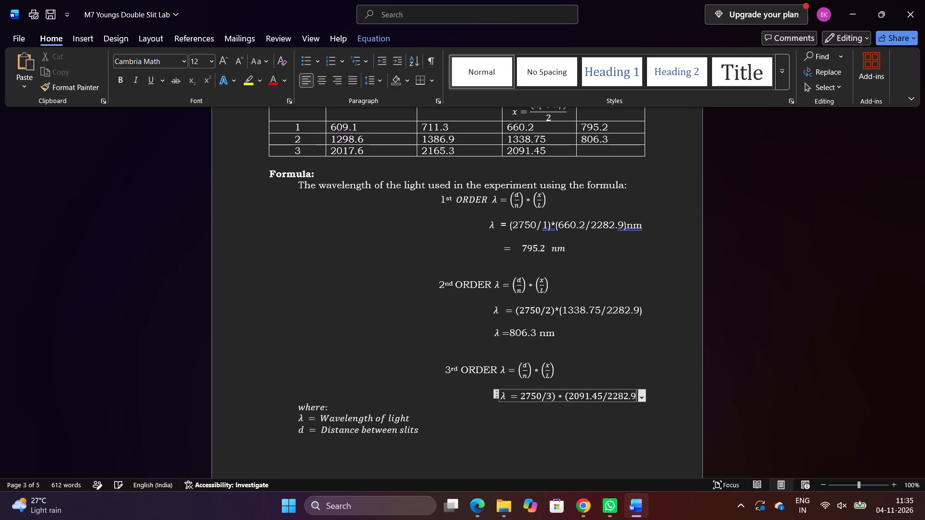
key(shift+parenright)
Add λ = beneath the third-order calculation, spaced out after "Wavelength of light" to roughly line up with the λ above.
click(515, 414)
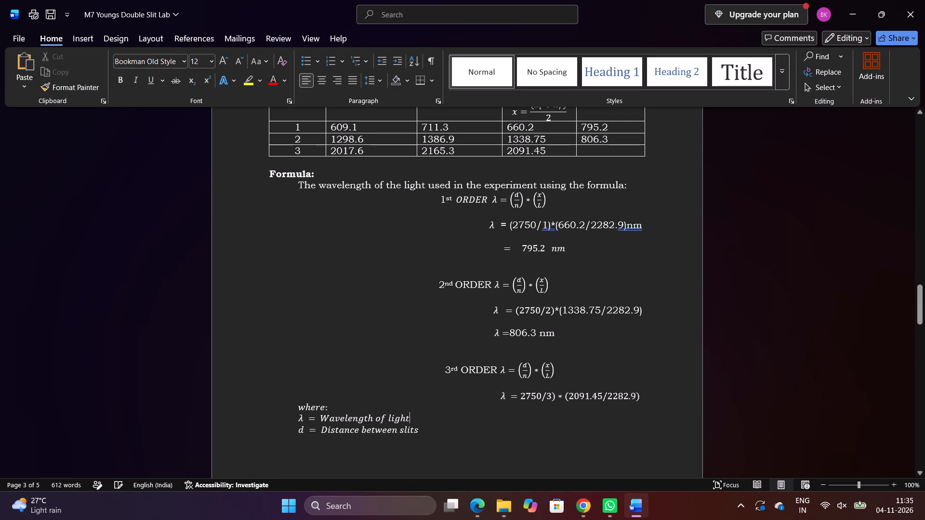
key(space)
key(space)
key(space)
key(space)
key(space)
key(space)
key(space)
key(space)
key(space)
key(space)
key(space)
key(space)
key(space)
key(space)
key(space)
key(space)
key(space)
key(space)
key(space)
key(space)
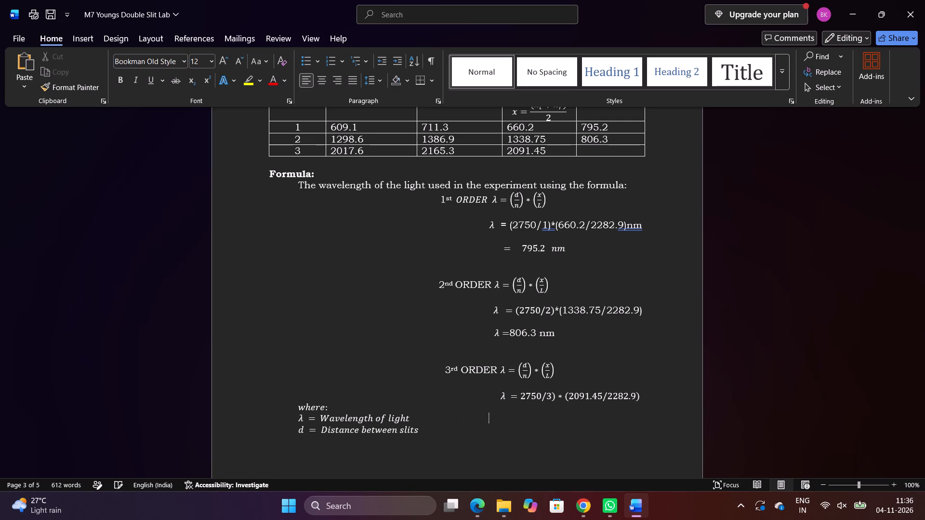
key(BackSpace)
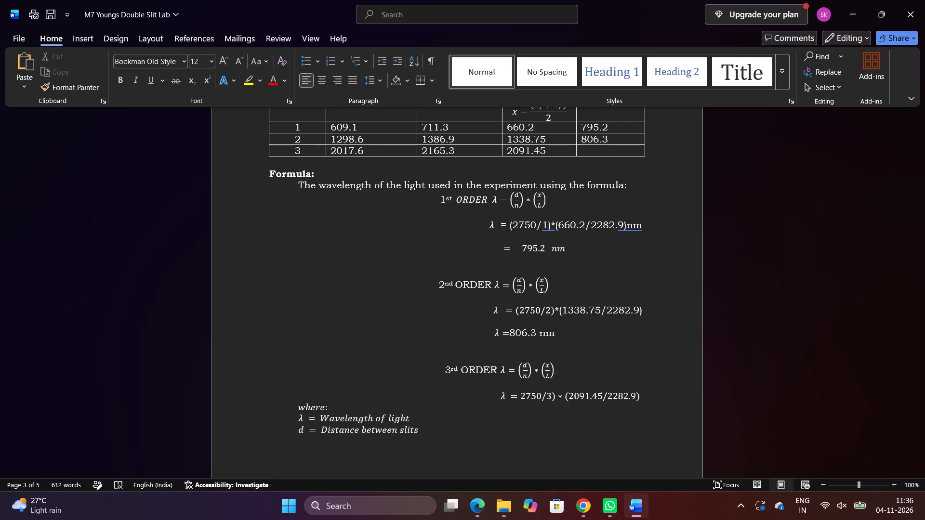
ctrl+click(509, 423)
key(ctrl+v)
click(509, 423)
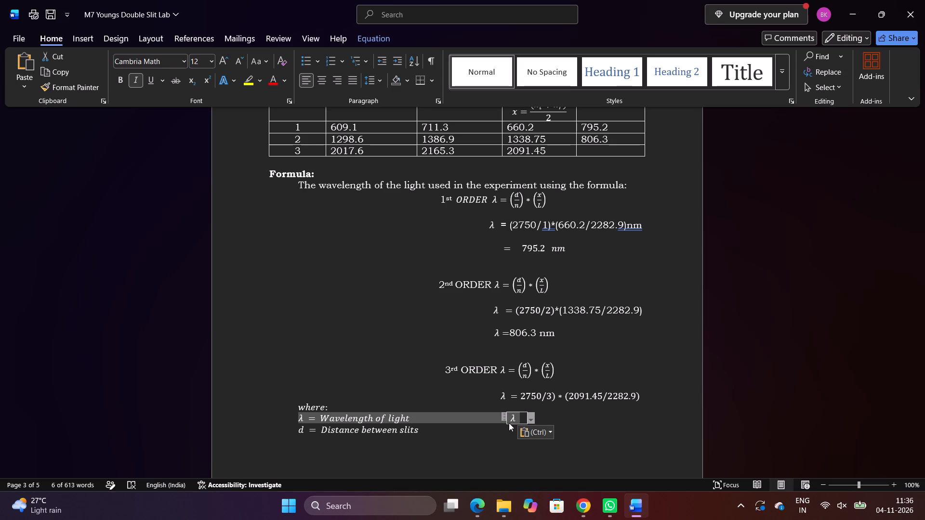
key(BackSpace)
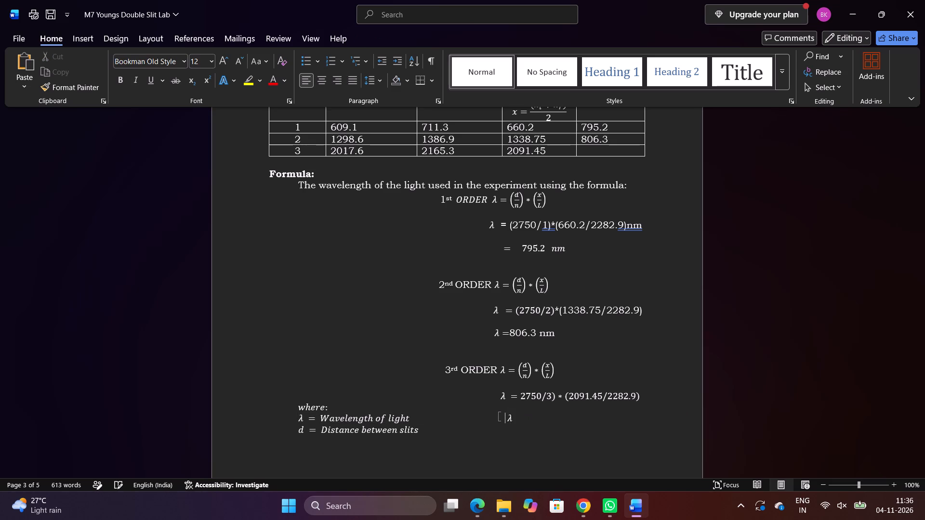
key(BackSpace)
key(BackSpace)
key(BackSpace)
key(Right)
key(Right)
key(Right)
key(Right)
key(Right)
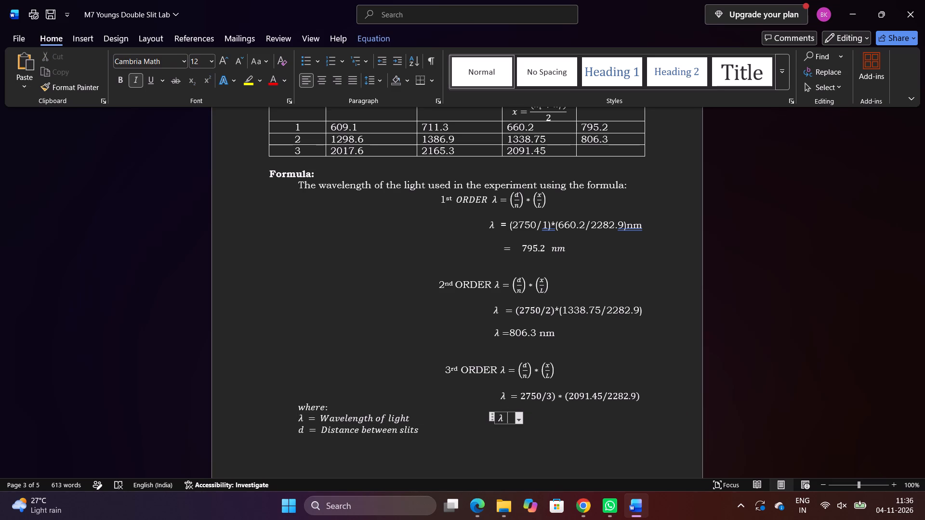
key(equal)
Insert the missing opening parenthesis before 2750 in the third-order calculation.
click(521, 399)
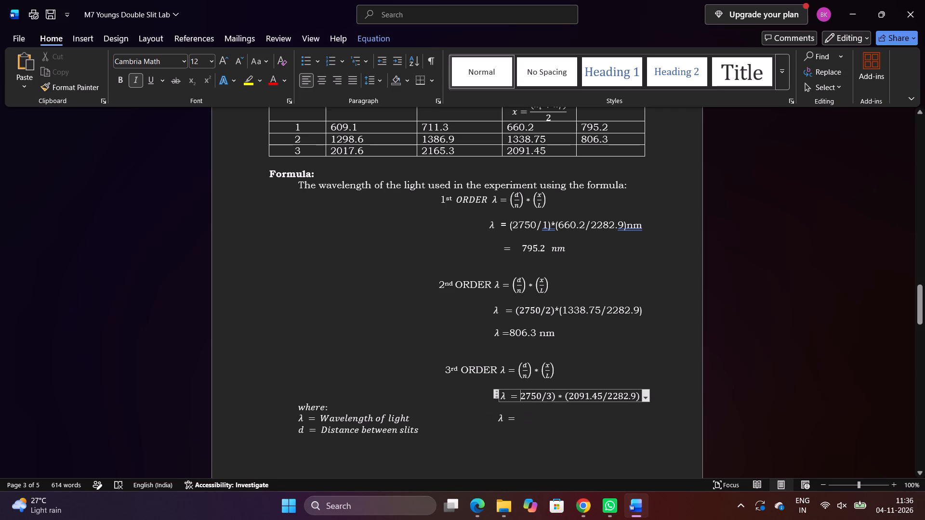
key(shift+parenleft)
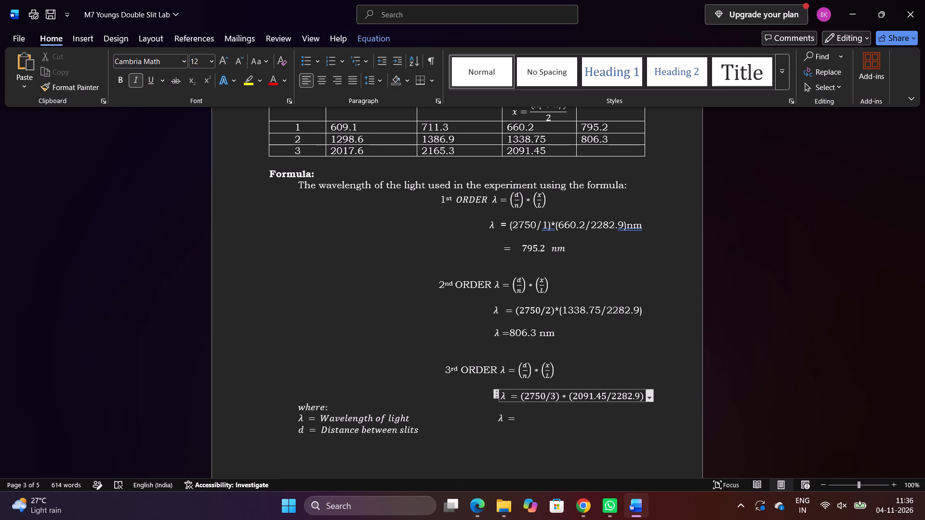
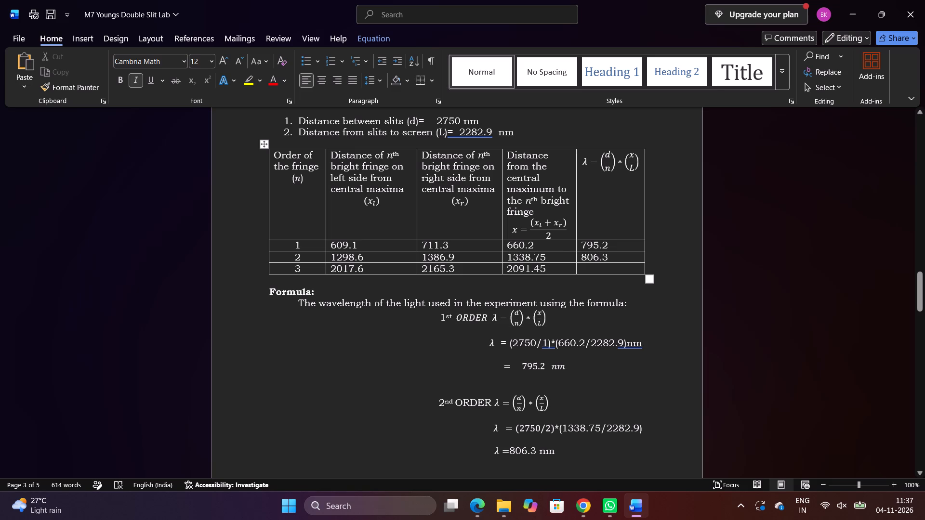
Enter 839.7 in non-bold text in the λ column of the observation table's third-order row.
click(587, 275)
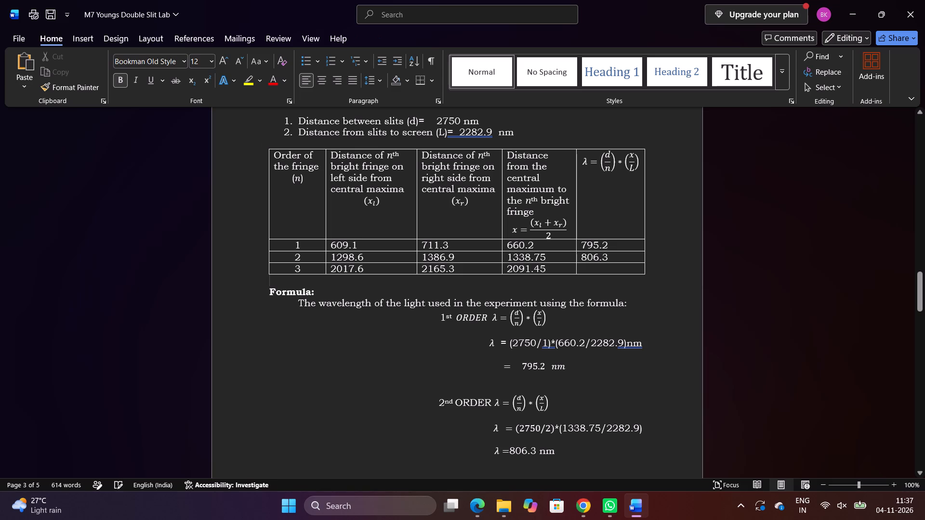
click(586, 269)
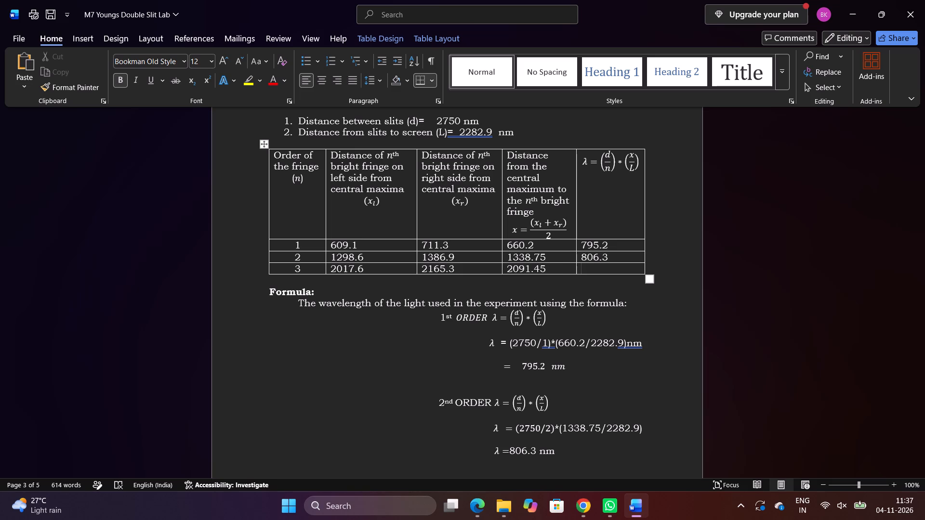
text(83)
text(9.)
key(7)
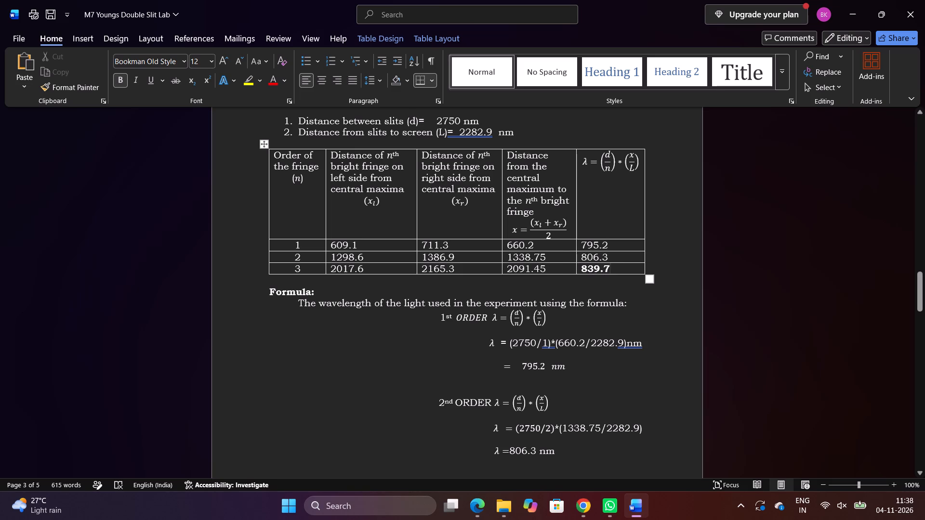
drag(618, 265, 587, 270)
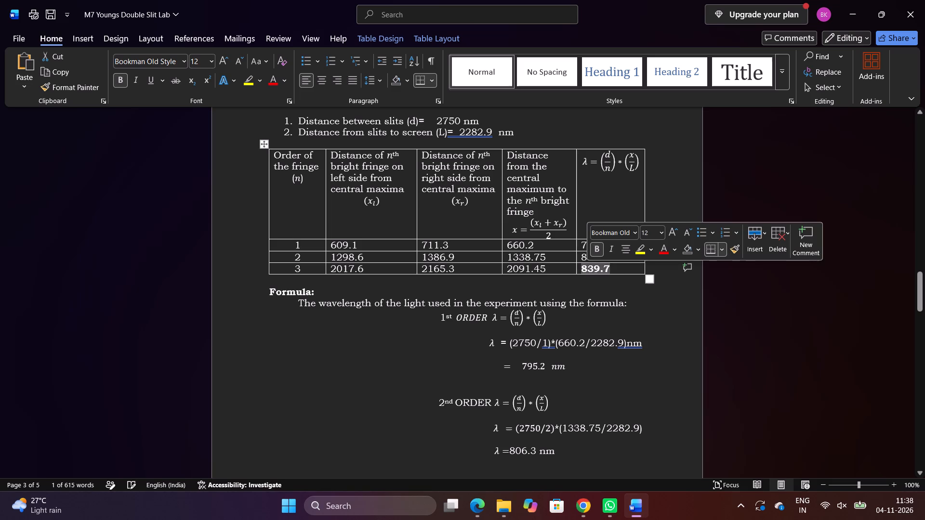
click(595, 256)
Complete the final λ = line of the third-order calculation with 839.7 nm.
scroll(577, 446, down, 2)
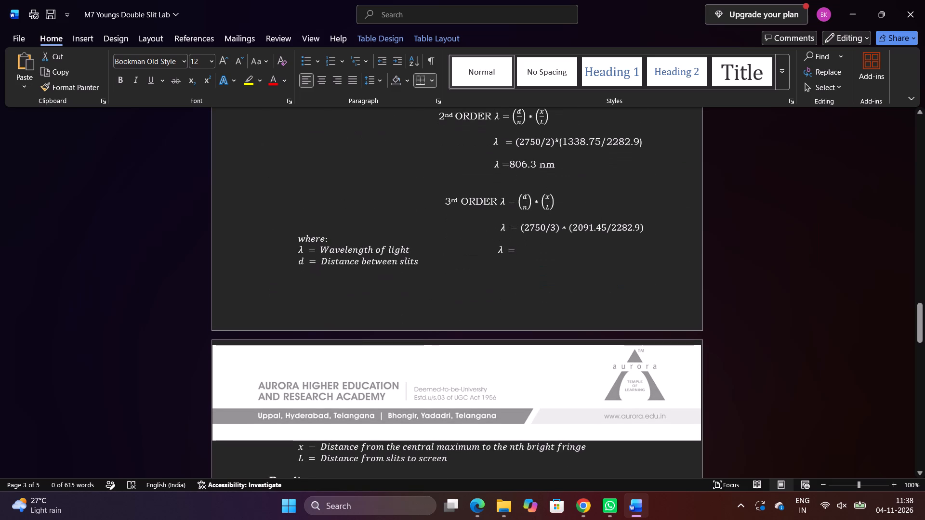
click(521, 253)
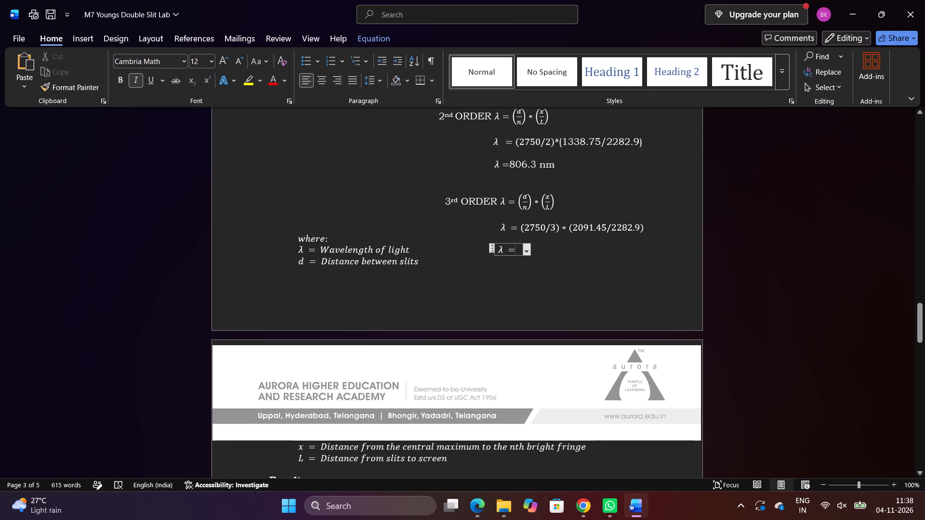
key(space)
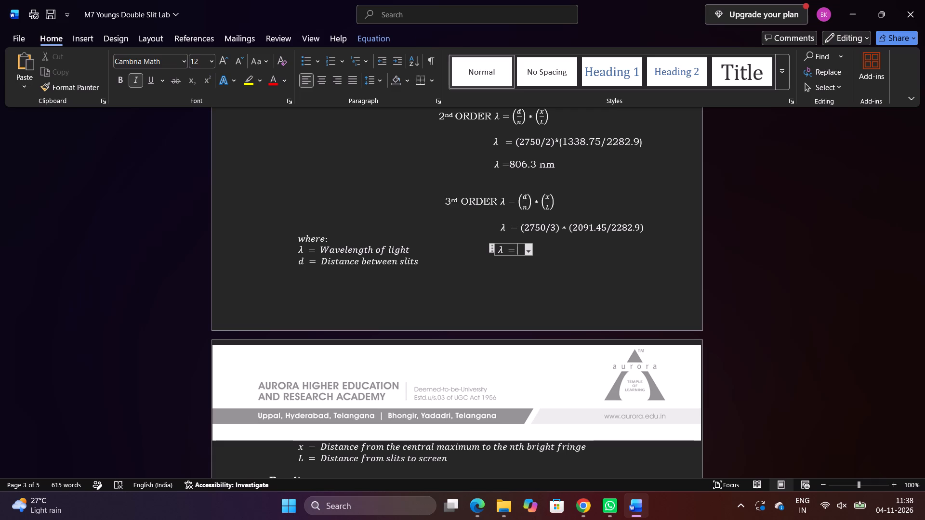
text(83)
text(9.)
key(7)
key(space)
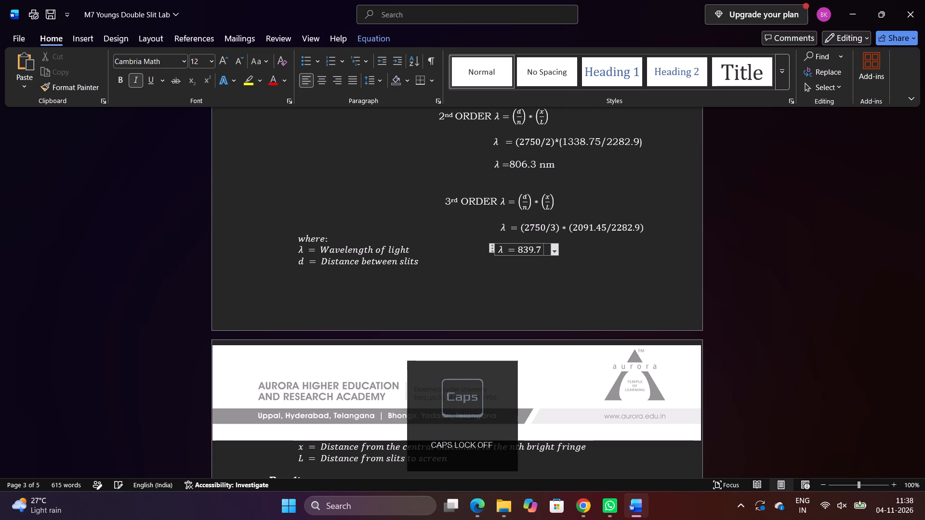
text(nm)
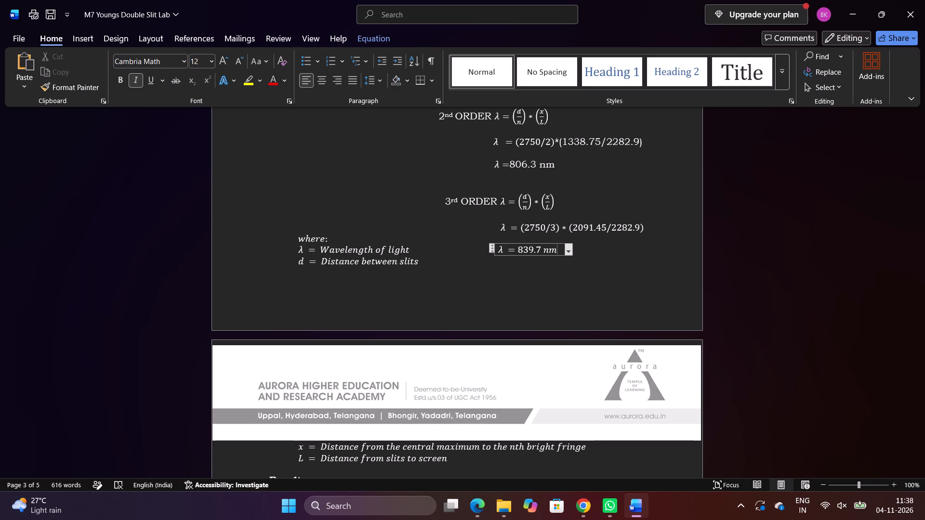
Delete the wavelength value in the λ column of the table's first-order row.
scroll(649, 234, up, 1)
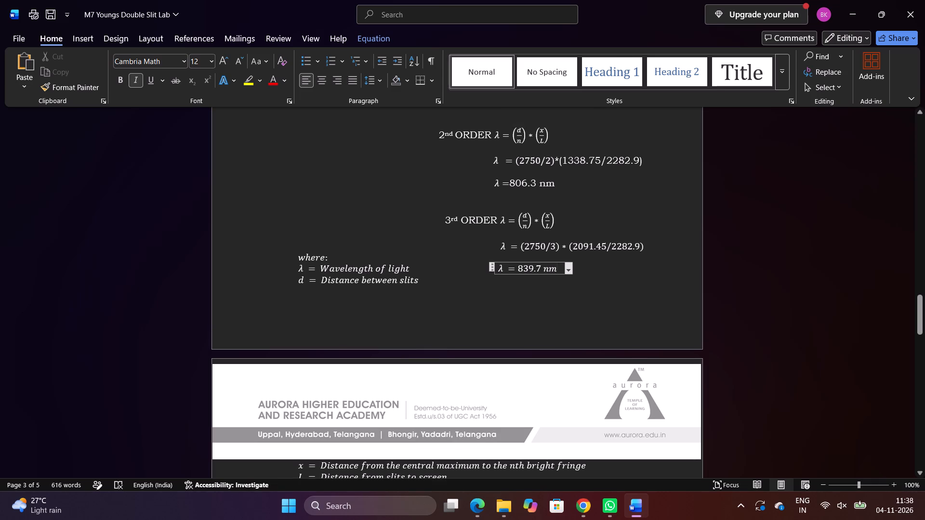
scroll(649, 234, up, 2)
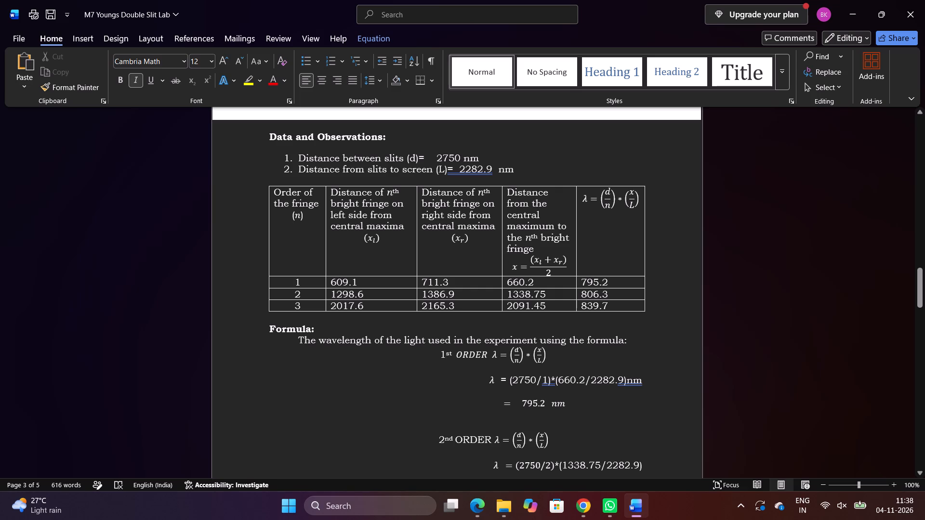
click(615, 285)
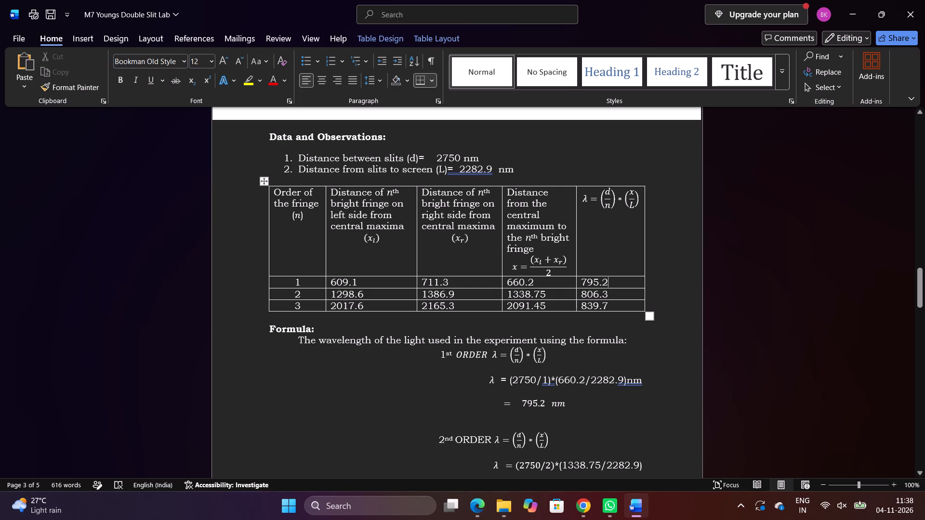
key(BackSpace)
key(BackSpace)
key(BackSpace)
key(BackSpace)
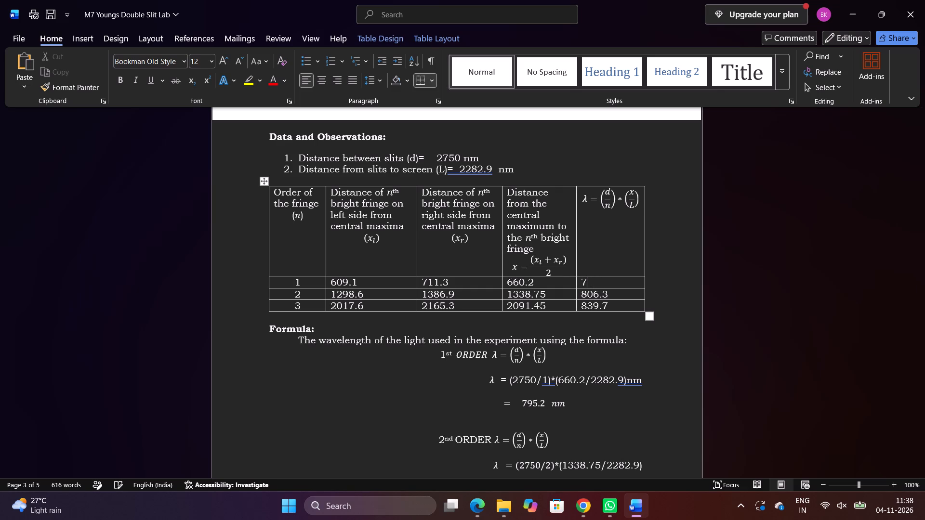
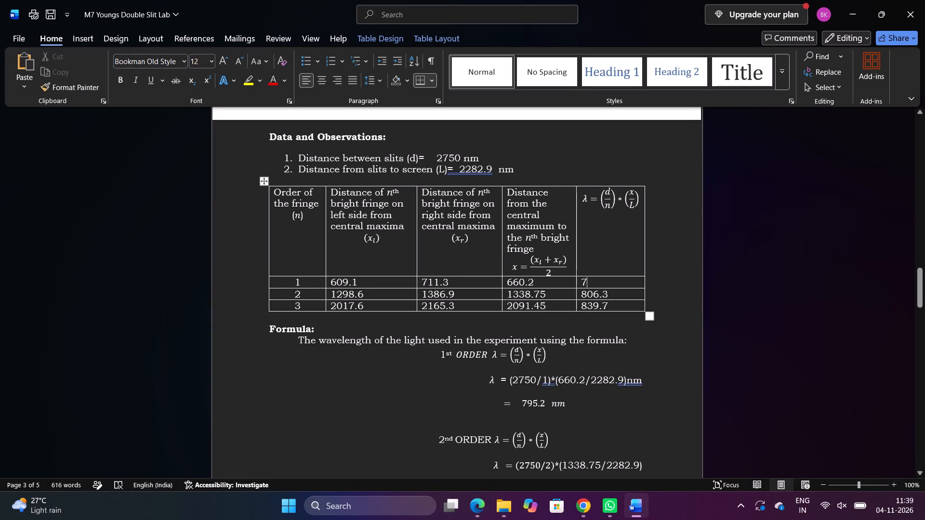
Enter 795.2 in the λ column of the observation table's first-order row.
key(9)
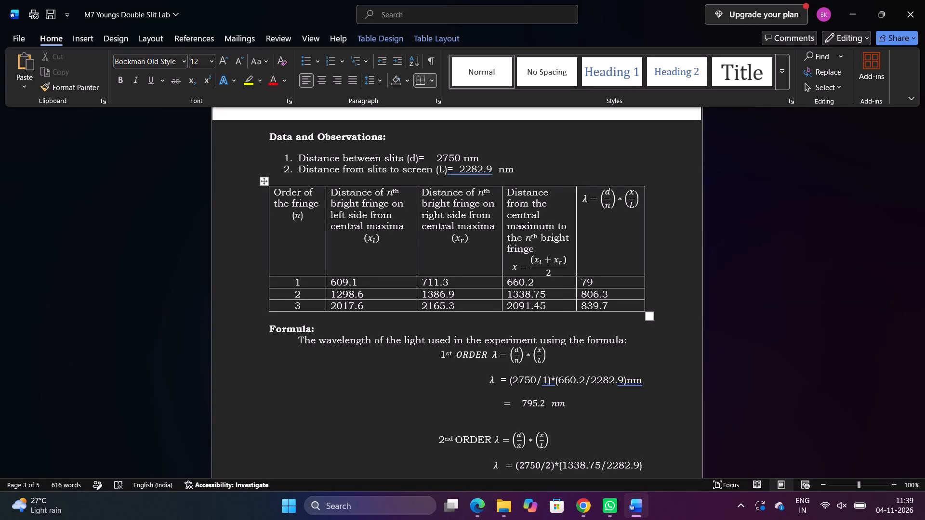
text(5.2)
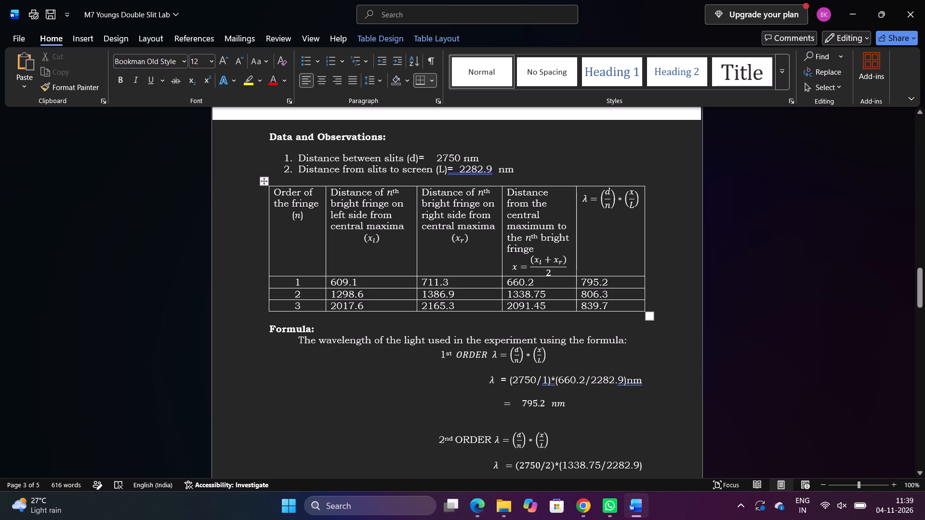
Remove the indent of the "where:" line and insert spaces and blank lines before it to push the definitions onto the next page.
scroll(641, 438, down, 1)
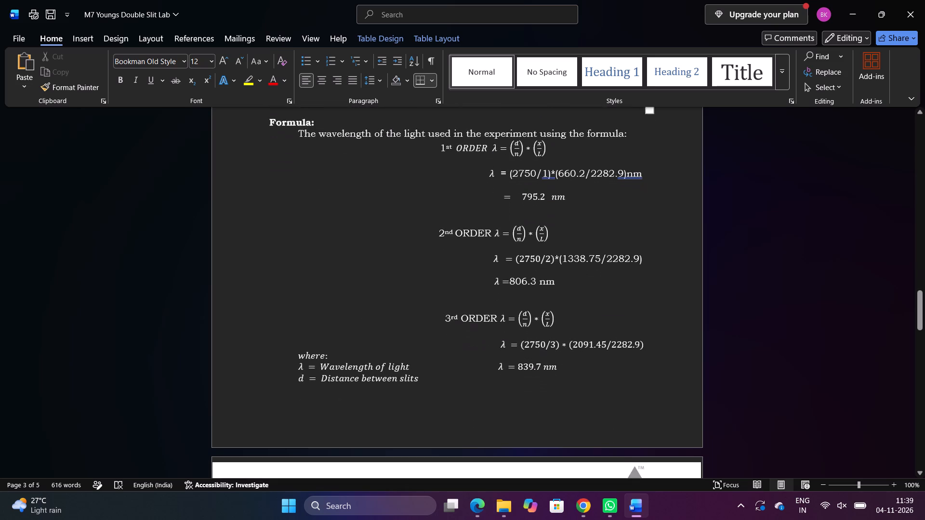
scroll(641, 438, down, 1)
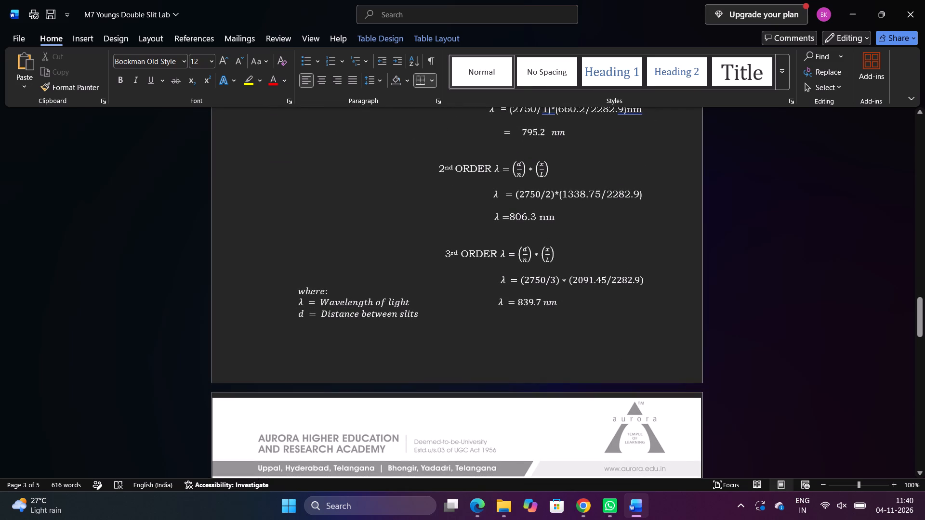
click(294, 295)
key(BackSpace)
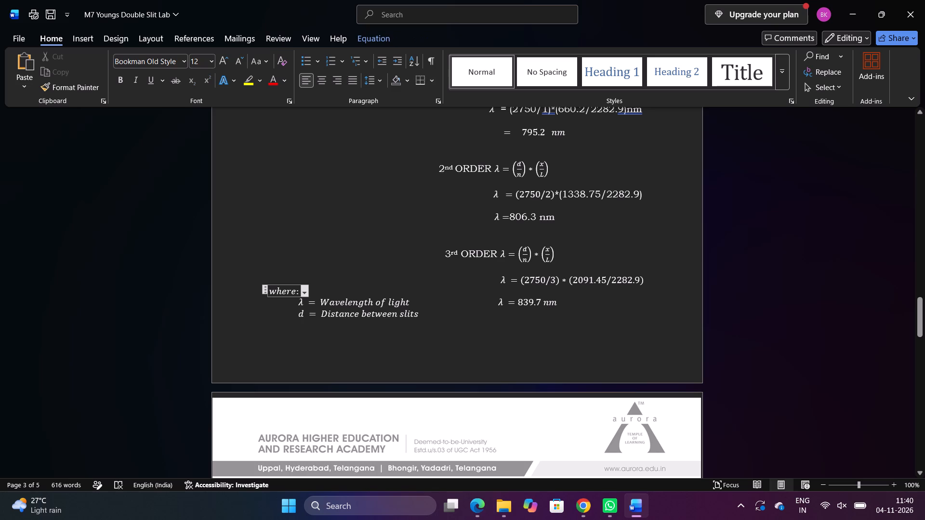
key(space)
key(space)
key(space)
key(space)
key(space)
key(space)
key(space)
key(space)
key(space)
key(space)
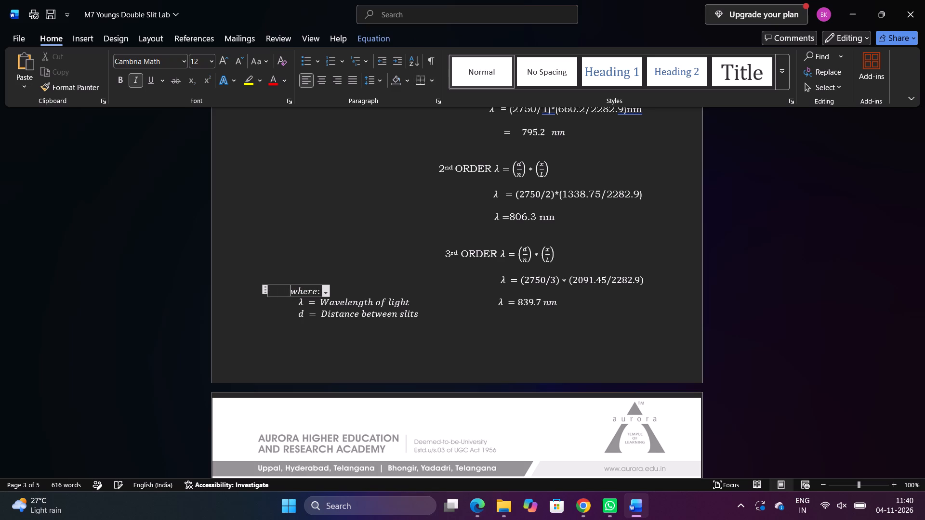
key(space)
key(space)
key(space)
key(space)
key(Return)
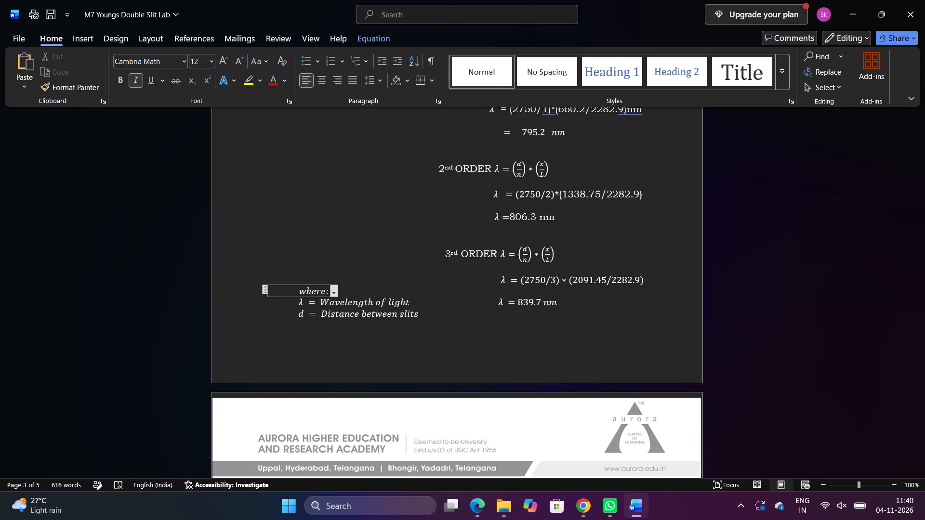
key(Return)
key(Return)
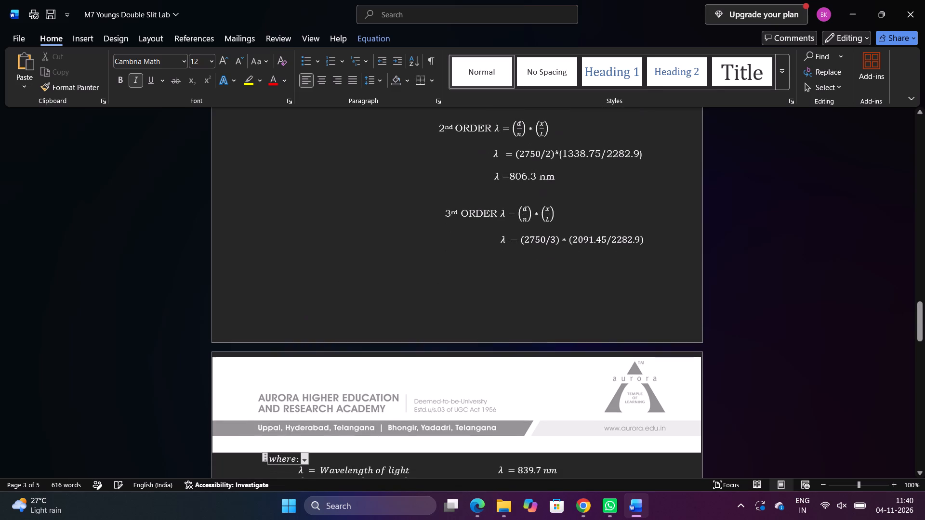
Copy the λ = 839.7 nm equation from beside the definitions and paste it below the third-order substitution line.
scroll(294, 295, down, 1)
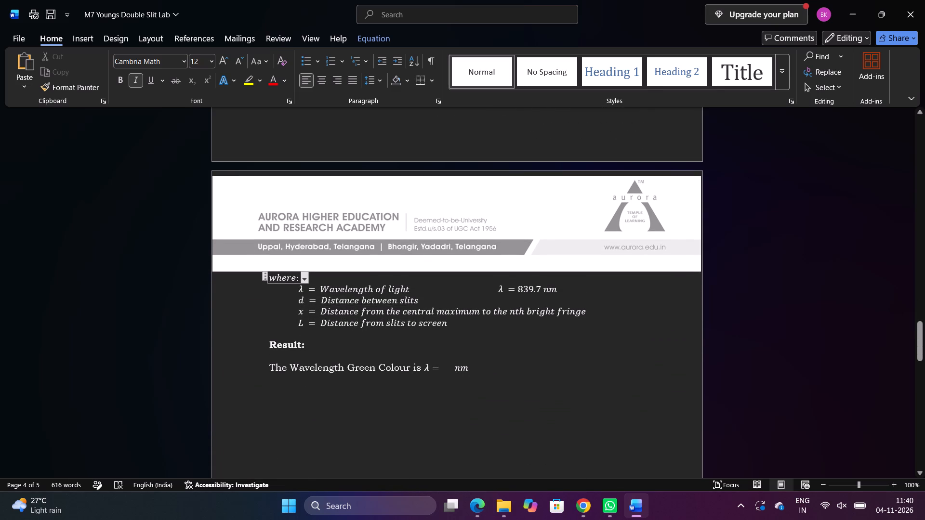
scroll(494, 291, up, 1)
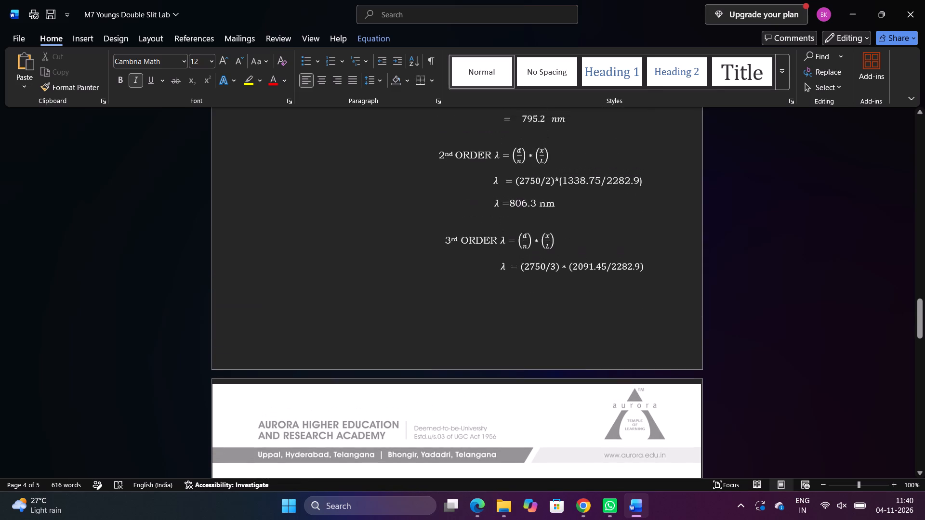
scroll(494, 291, up, 1)
drag(493, 412, 563, 412)
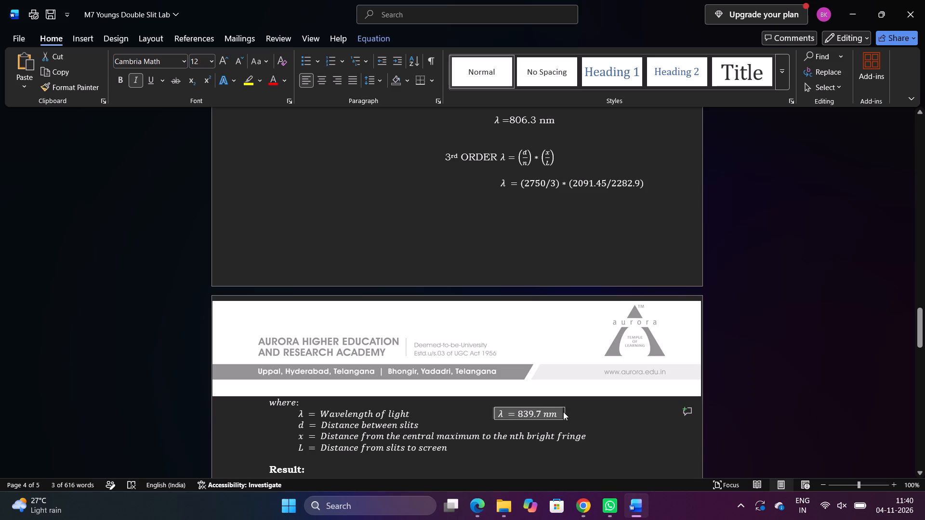
key(ctrl+c)
click(509, 207)
key(space)
key(space)
key(space)
key(space)
key(space)
key(space)
key(space)
key(space)
key(space)
key(space)
key(space)
key(space)
key(space)
key(space)
key(space)
key(space)
key(space)
key(space)
key(space)
key(space)
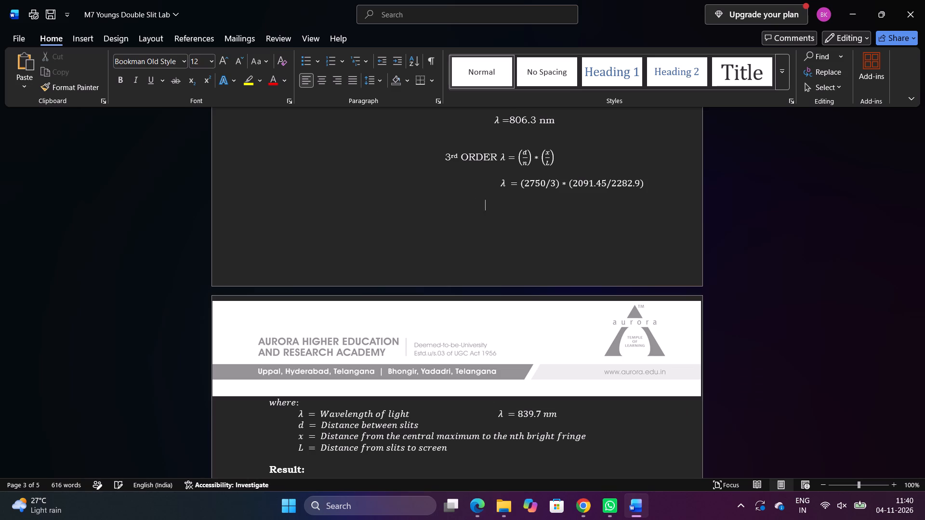
key(BackSpace)
key(BackSpace)
key(BackSpace)
key(BackSpace)
key(BackSpace)
key(BackSpace)
key(BackSpace)
key(ctrl+v)
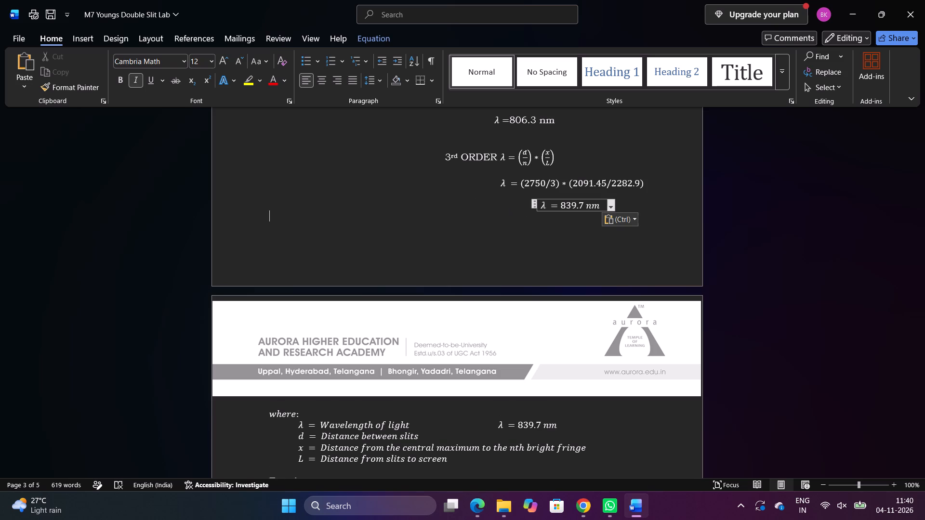
Remove the extra spaces before the pasted λ = 839.7 nm line to align it with the third-order equation above.
click(539, 208)
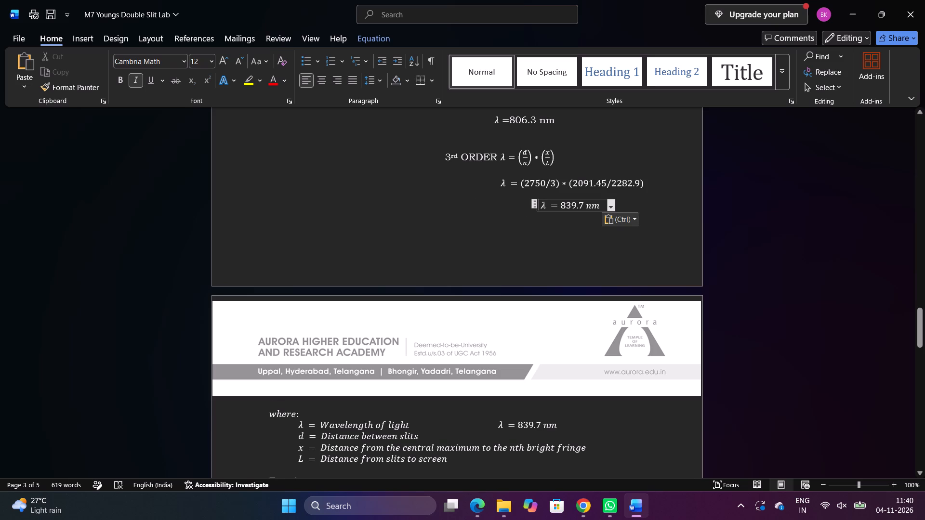
key(BackSpace)
key(BackSpace)
key(BackSpace)
key(BackSpace)
key(BackSpace)
key(BackSpace)
key(BackSpace)
key(BackSpace)
key(BackSpace)
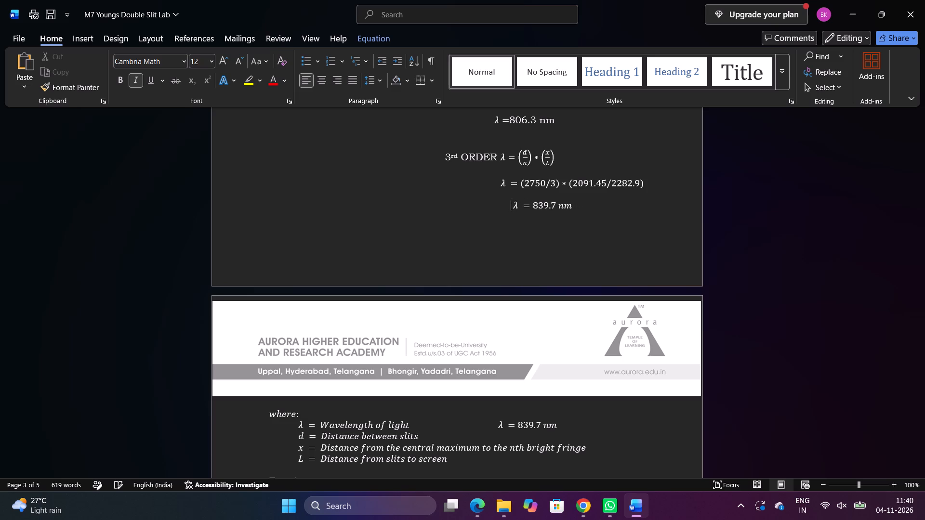
key(BackSpace)
key(BackSpace)
key(BackSpace)
key(BackSpace)
Delete the leftover λ = 839.7 nm equation beside the wavelength definition in the "where:" list.
scroll(539, 208, down, 2)
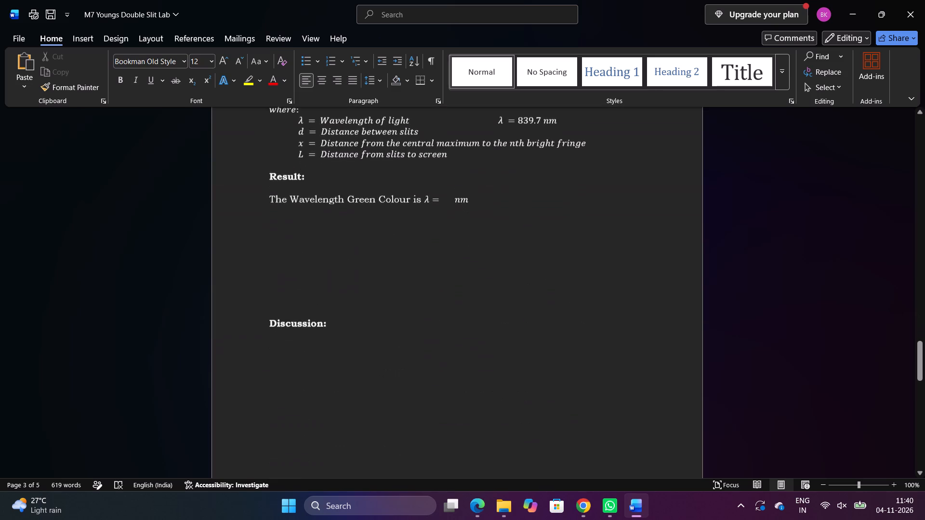
scroll(539, 208, up, 1)
drag(568, 182, 534, 194)
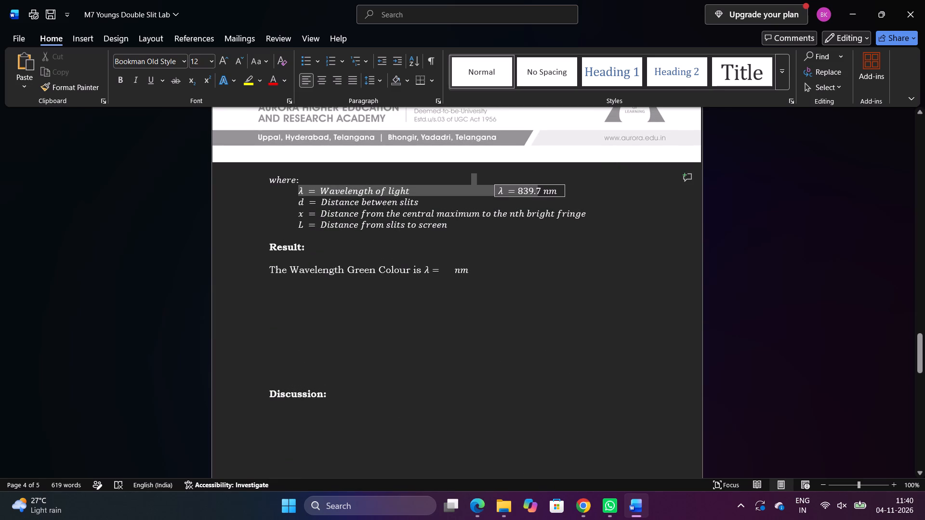
drag(534, 194, 554, 193)
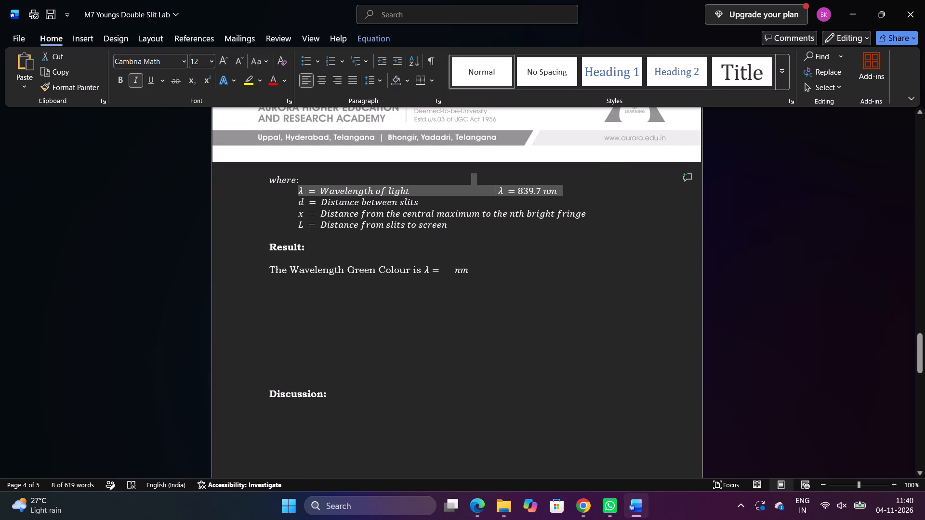
click(494, 196)
drag(494, 196, 499, 191)
key(BackSpace)
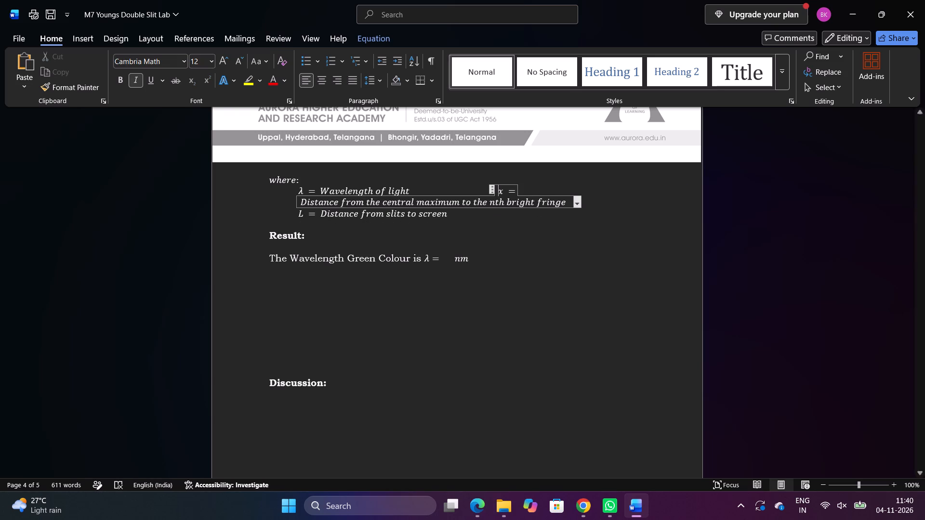
key(BackSpace)
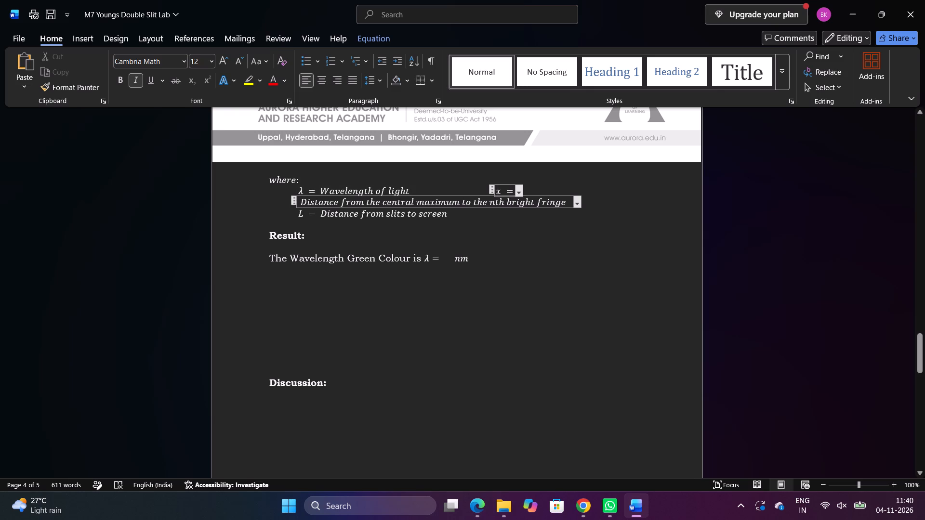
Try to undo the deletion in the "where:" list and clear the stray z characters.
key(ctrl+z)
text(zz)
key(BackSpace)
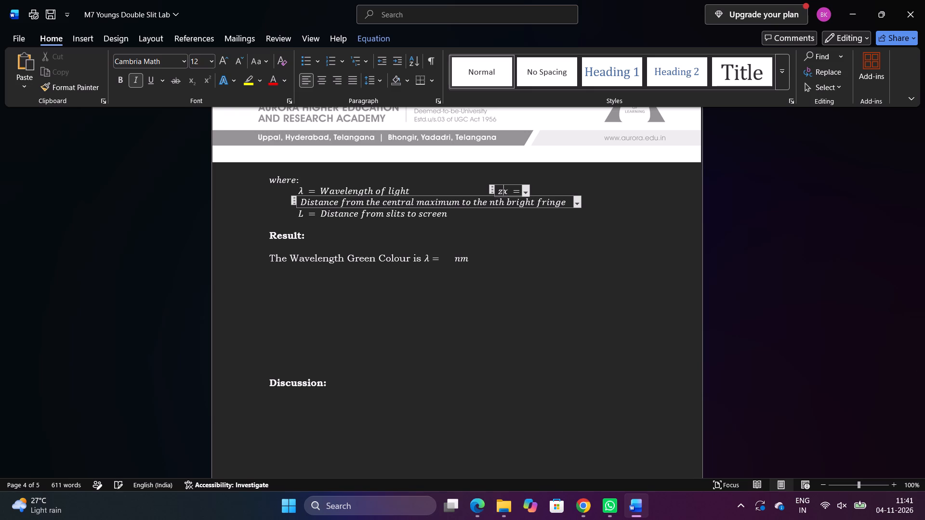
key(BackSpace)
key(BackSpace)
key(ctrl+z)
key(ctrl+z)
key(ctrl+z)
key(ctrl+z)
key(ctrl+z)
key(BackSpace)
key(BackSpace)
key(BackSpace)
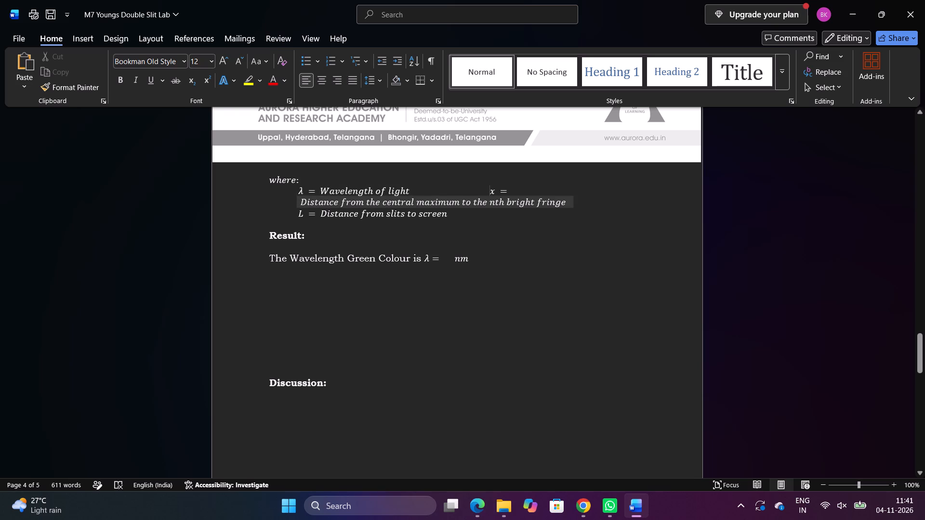
Insert a line break after "Wavelength of light" so that the x = definition starts on its own line.
click(511, 194)
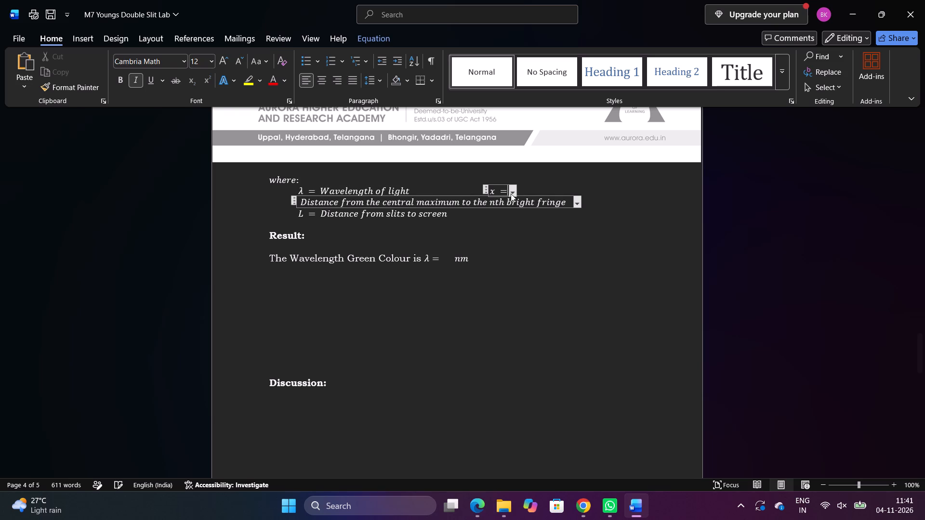
drag(490, 191, 509, 197)
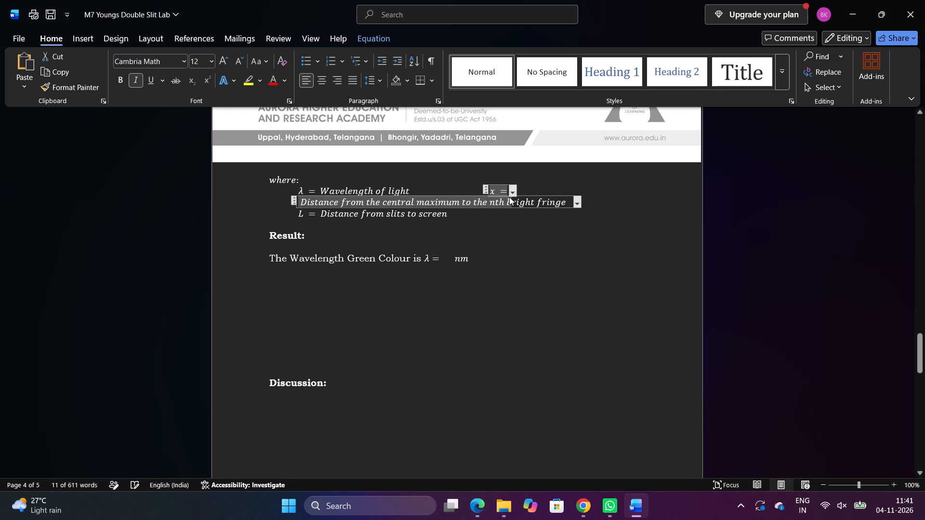
click(453, 180)
click(408, 192)
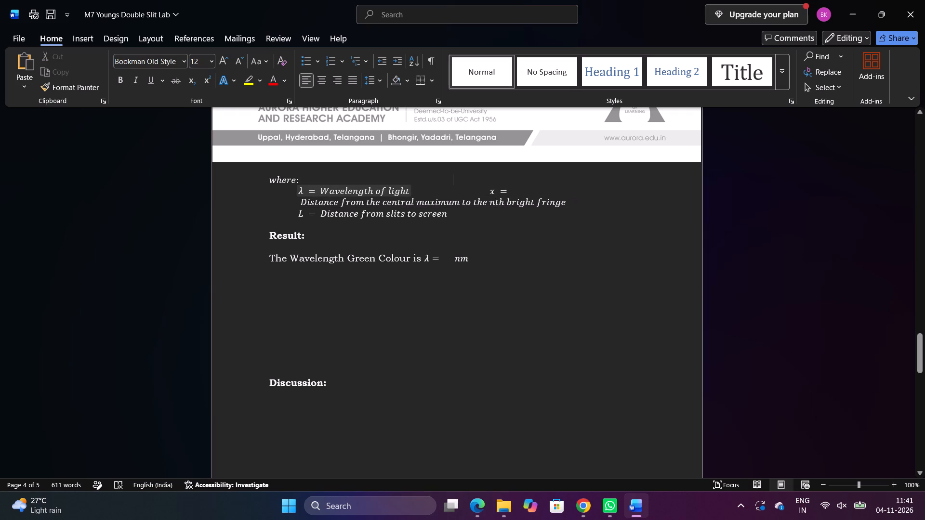
key(Return)
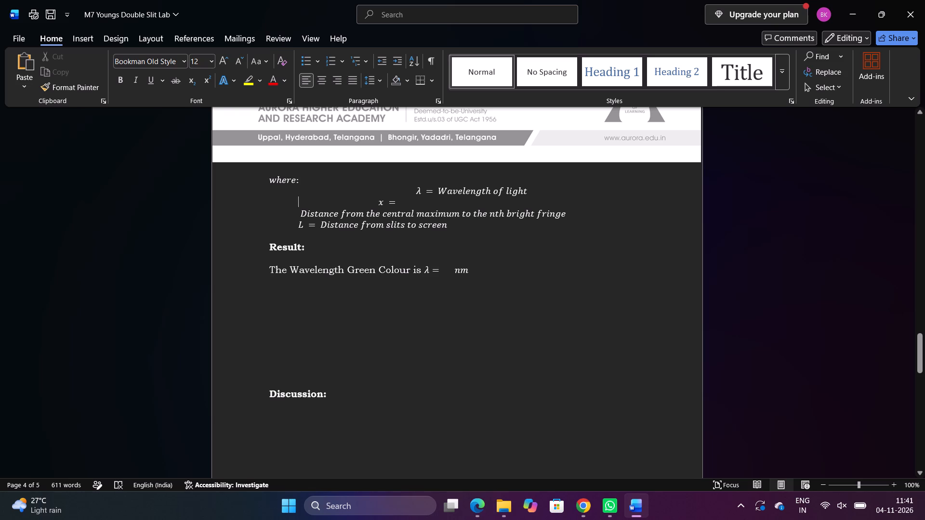
Remove the excess spacing before "λ = Wavelength of light" and place it slightly indented on its own line under "where:".
scroll(398, 196, up, 2)
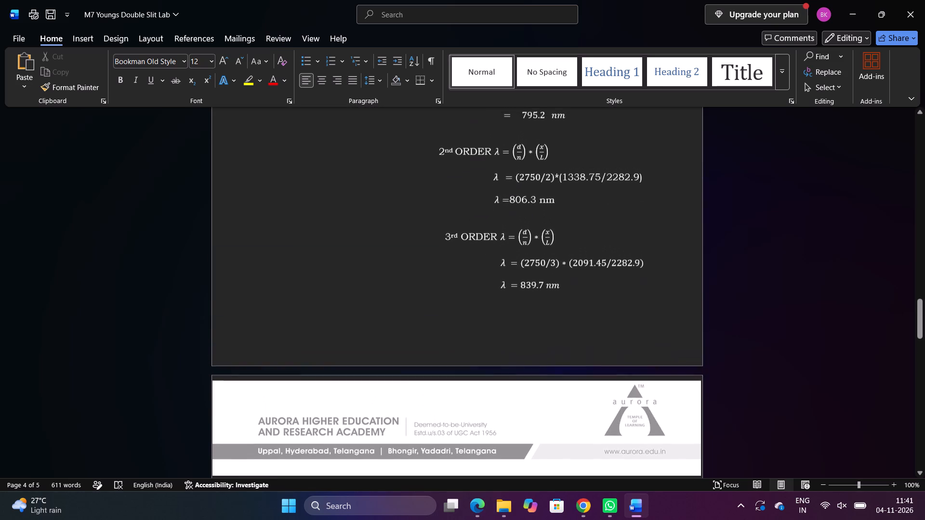
scroll(398, 196, up, 1)
scroll(398, 196, down, 1)
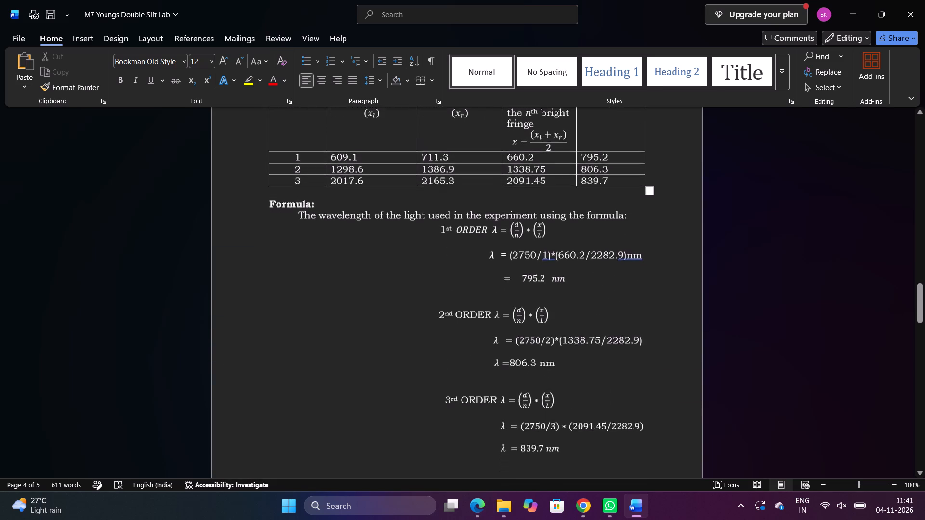
scroll(398, 196, down, 1)
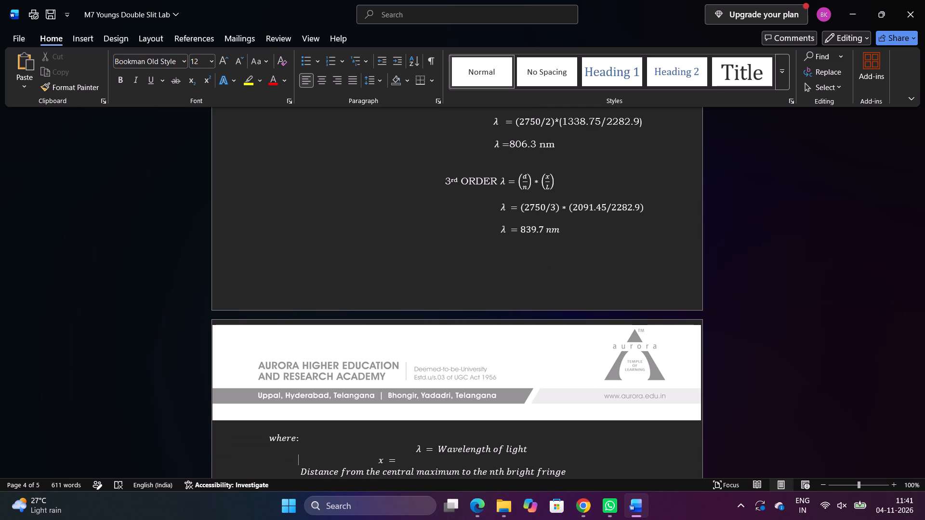
click(415, 449)
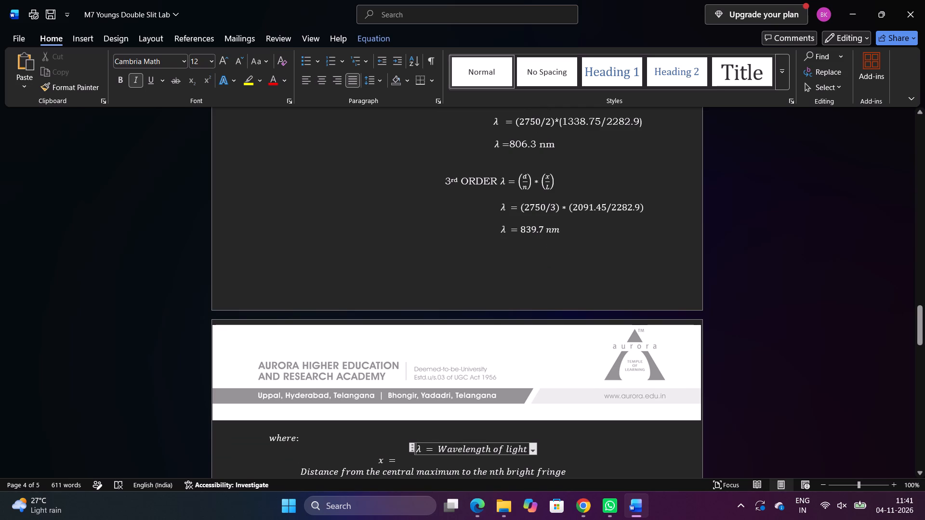
key(BackSpace)
key(BackSpace)
key(BackSpace)
key(BackSpace)
key(BackSpace)
key(BackSpace)
key(BackSpace)
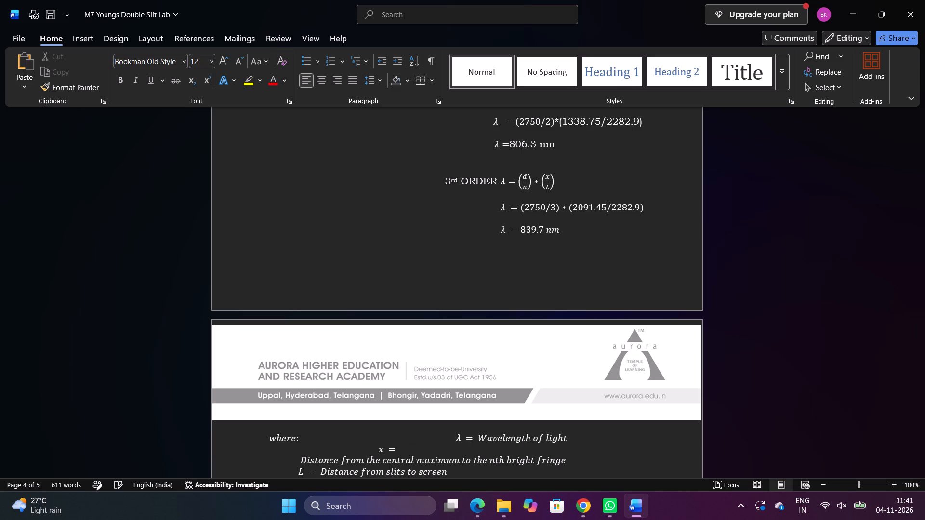
key(BackSpace)
key(Return)
key(BackSpace)
key(BackSpace)
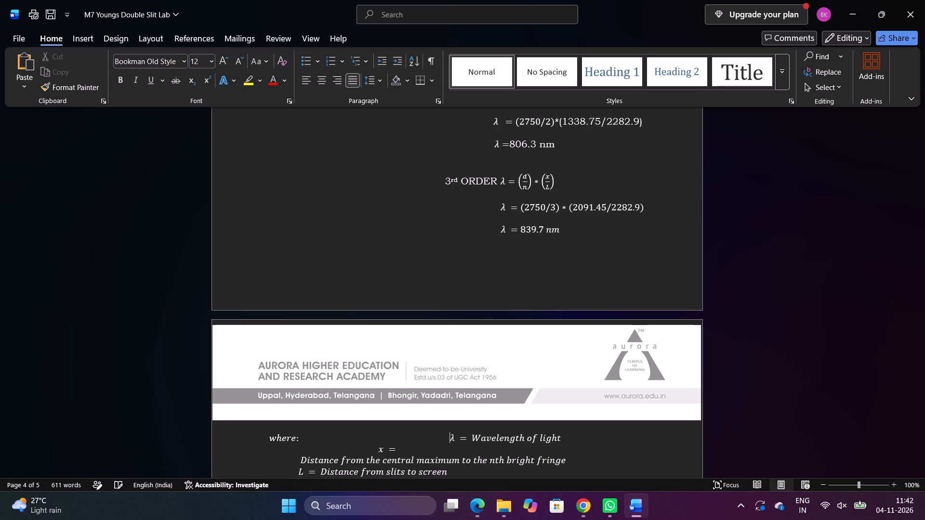
key(Return)
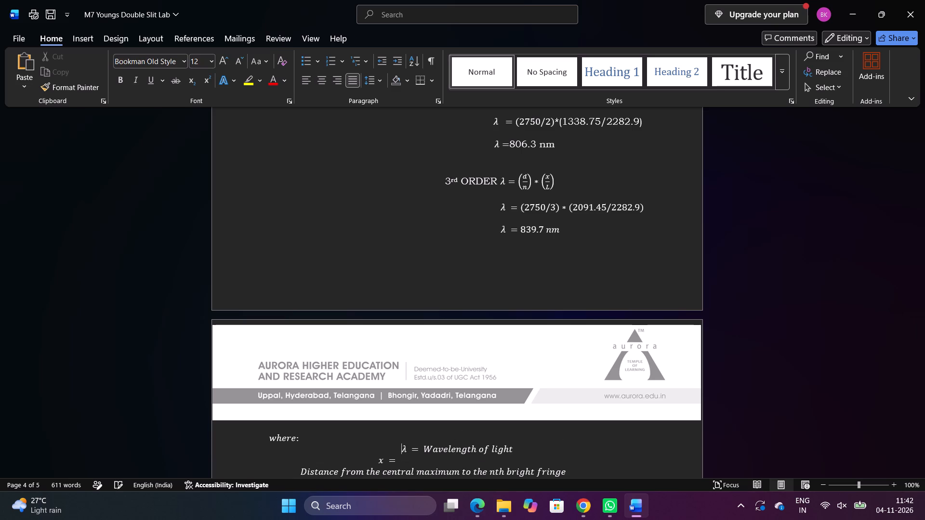
key(space)
key(space)
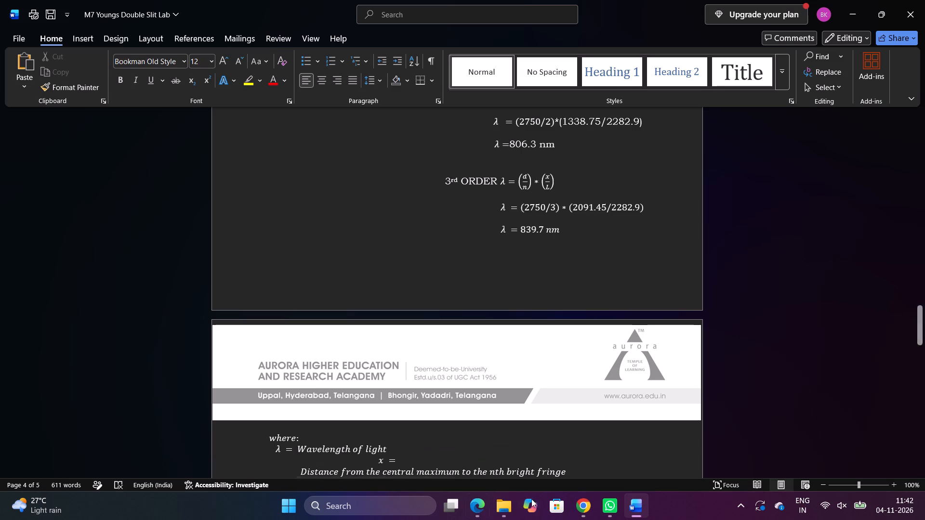
Add a new line below the wavelength definition that starts with "d =", indented to match the λ line.
click(394, 452)
key(Return)
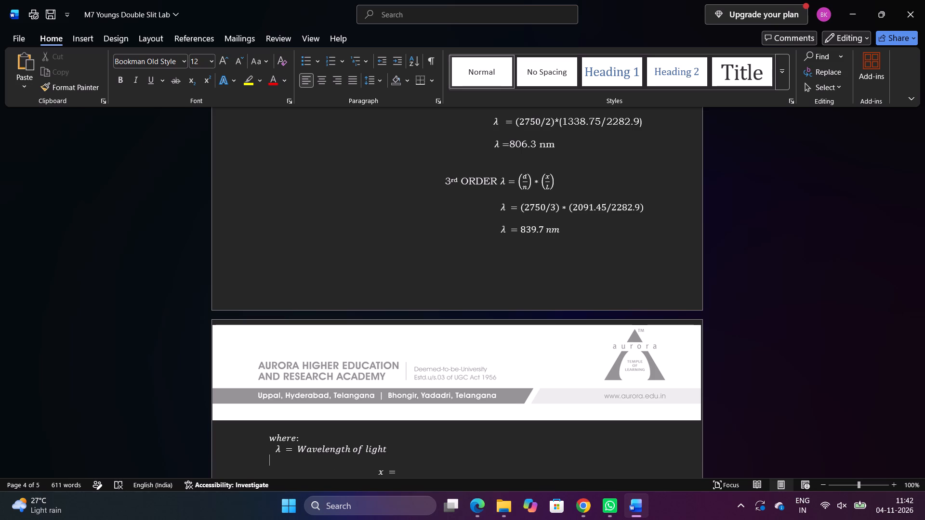
key(d)
key(Left)
key(space)
key(space)
key(space)
key(BackSpace)
key(Right)
key(space)
key(BackSpace)
key(BackSpace)
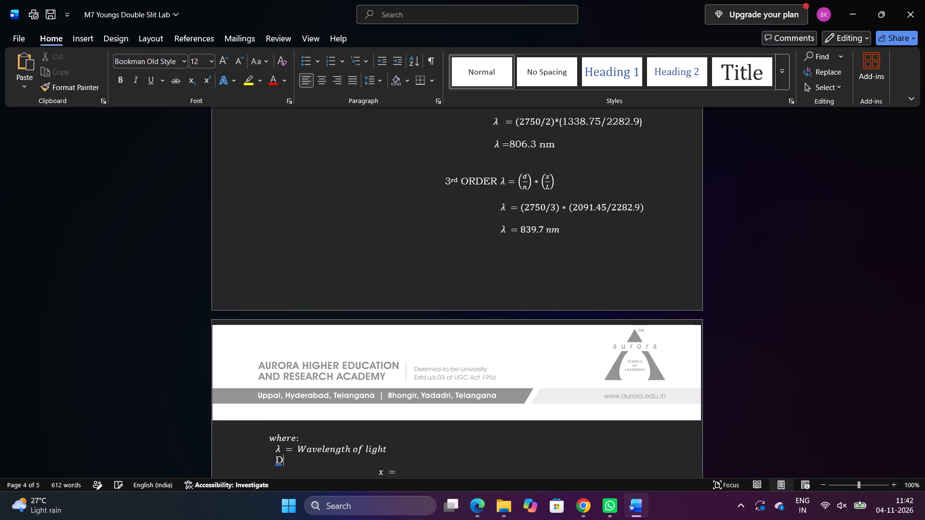
key(d)
key(space)
key(equal)
key(space)
Complete the d definition with "Distance between slits", correct its spelling and add a line break after it.
text(DI)
key(BackSpace)
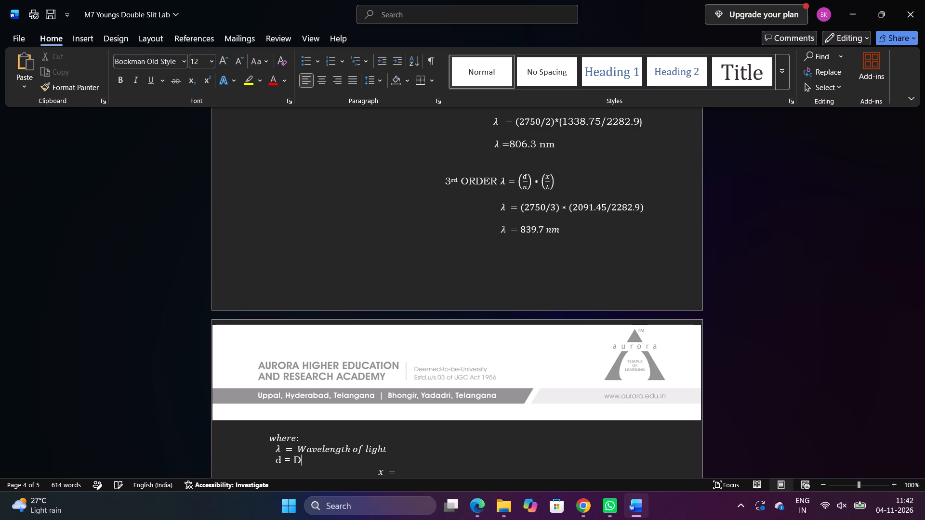
text(stance)
key(space)
text(betww)
key(BackSpace)
text(een)
key(space)
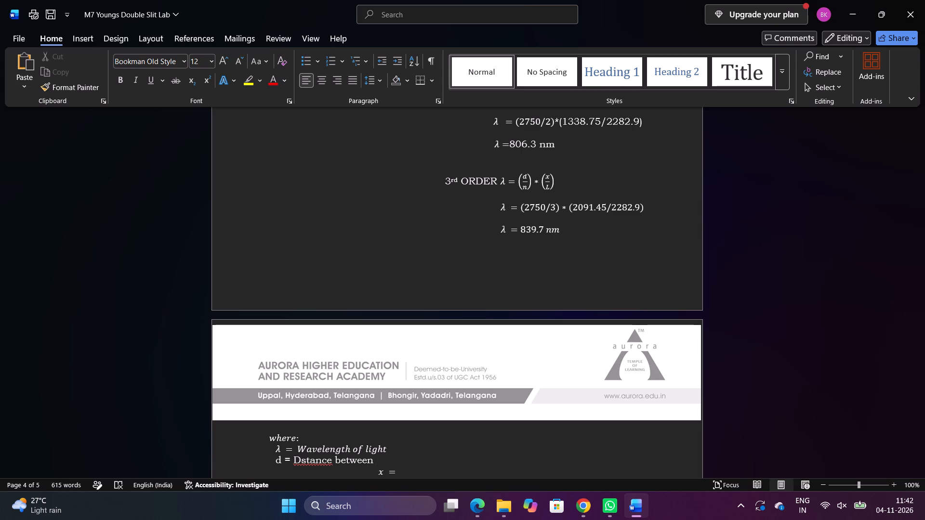
text(slits)
key(Return)
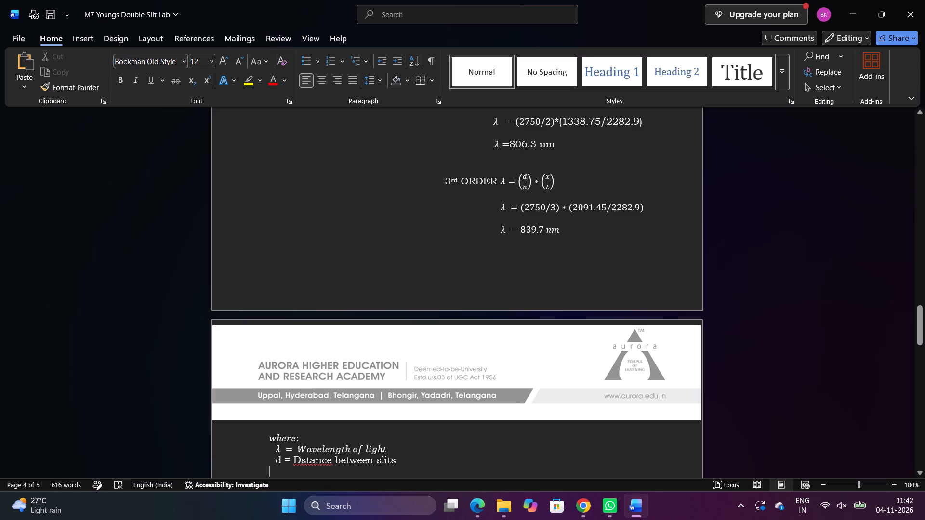
click(301, 456)
key(i)
Delete the blank line and all extra spaces before the x definition so it follows directly below the d definition.
scroll(377, 471, down, 1)
click(377, 386)
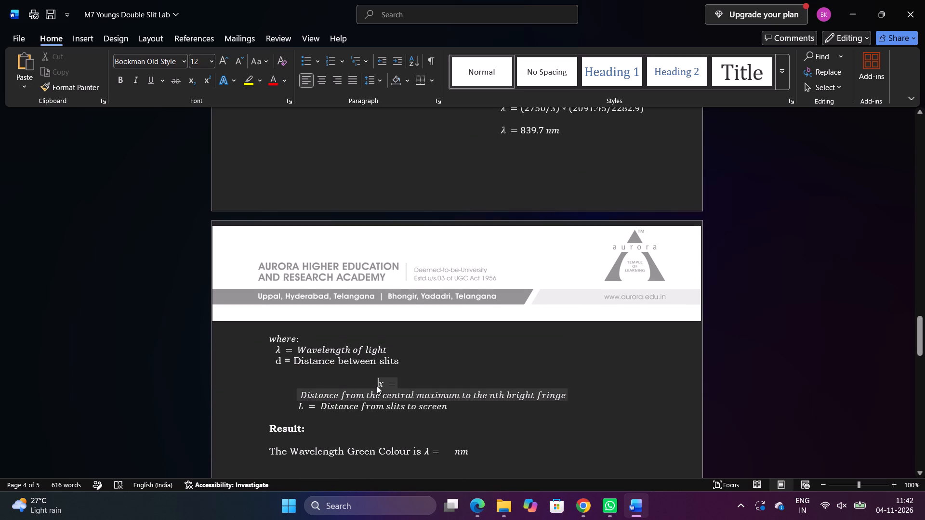
key(BackSpace)
key(BackSpace)
key(BackSpace)
key(BackSpace)
key(BackSpace)
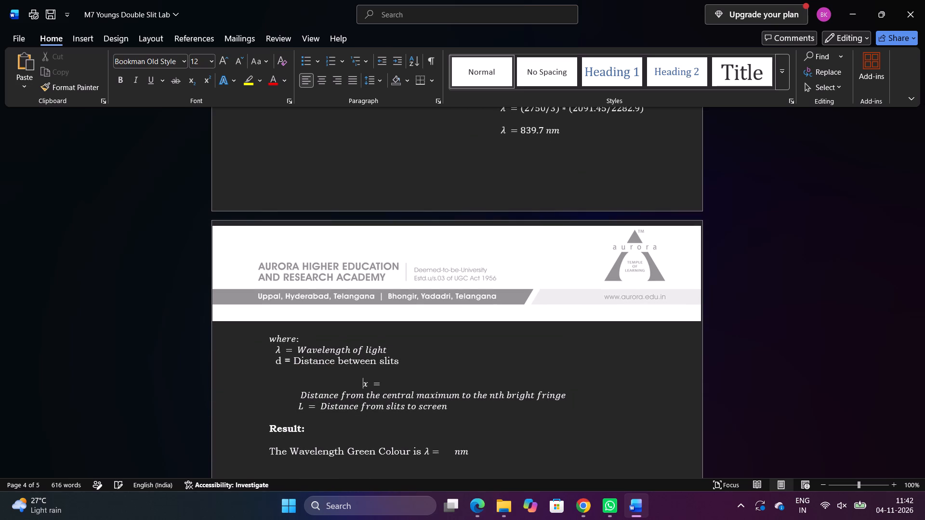
key(BackSpace)
key(BackSpace)
key(BackSpace)
key(BackSpace)
key(BackSpace)
key(BackSpace)
key(BackSpace)
key(BackSpace)
key(BackSpace)
key(BackSpace)
key(BackSpace)
key(BackSpace)
key(BackSpace)
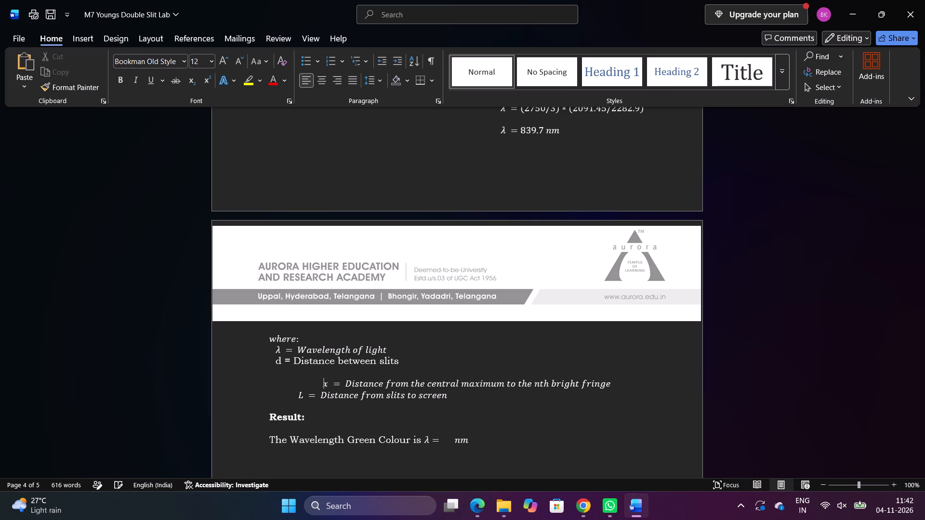
key(BackSpace)
key(BackSpace)
key(BackSpace)
key(BackSpace)
key(BackSpace)
key(BackSpace)
key(BackSpace)
key(BackSpace)
key(BackSpace)
key(BackSpace)
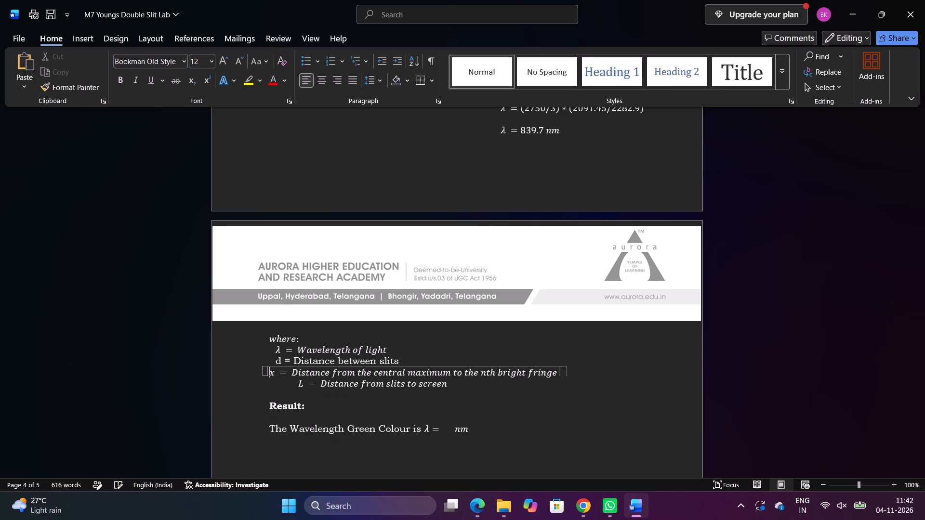
Indent the x definition with three spaces to line up with the λ and d definitions.
key(space)
key(space)
key(space)
key(space)
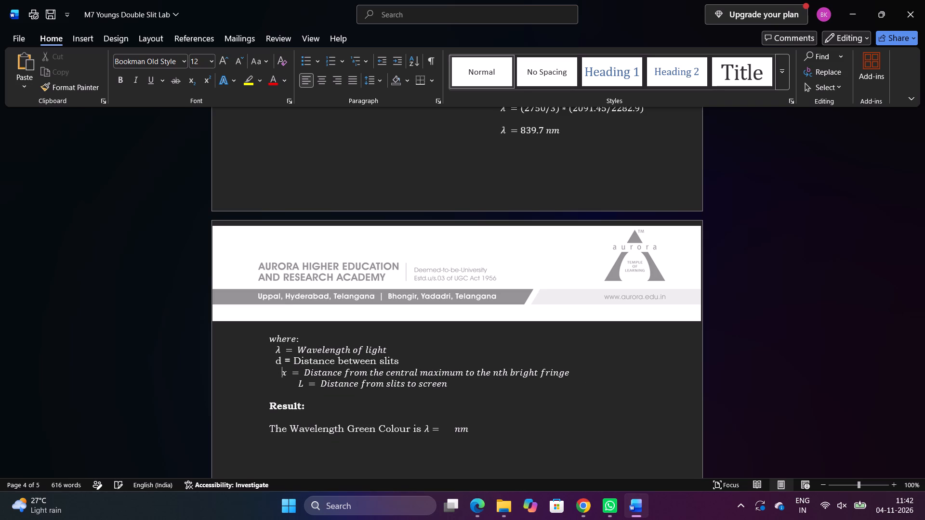
key(BackSpace)
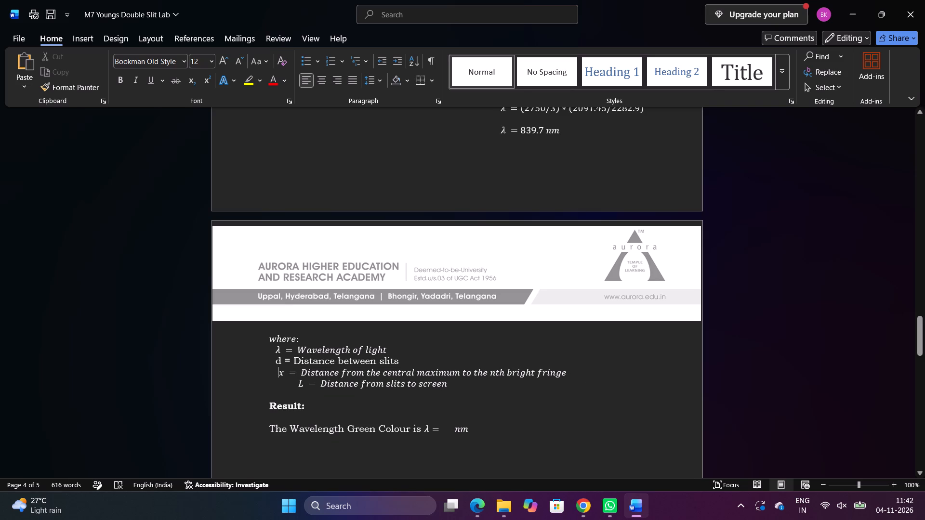
Remove the indent before the L definition, padding with spaces so it starts at the margin directly below the x definition.
click(293, 383)
key(BackSpace)
key(BackSpace)
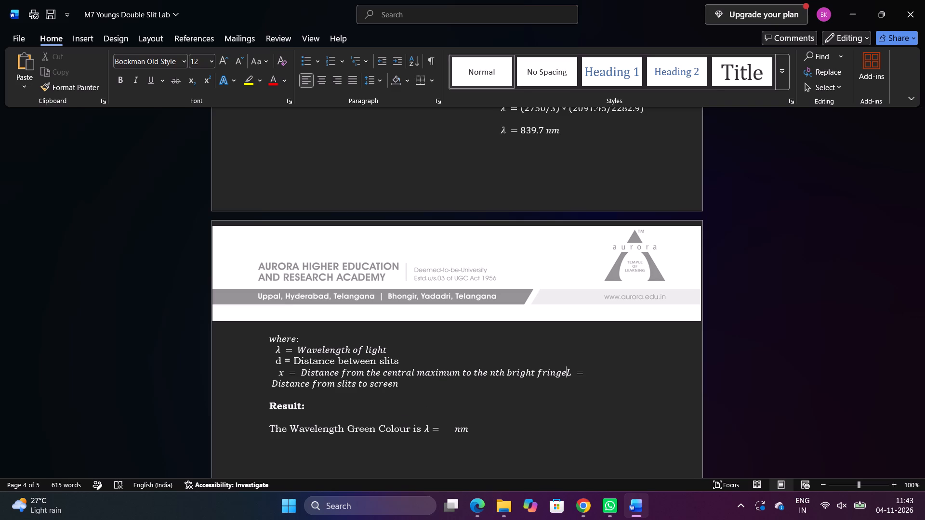
key(space)
key(space)
key(space)
key(space)
key(space)
key(space)
key(space)
key(space)
key(space)
key(space)
key(space)
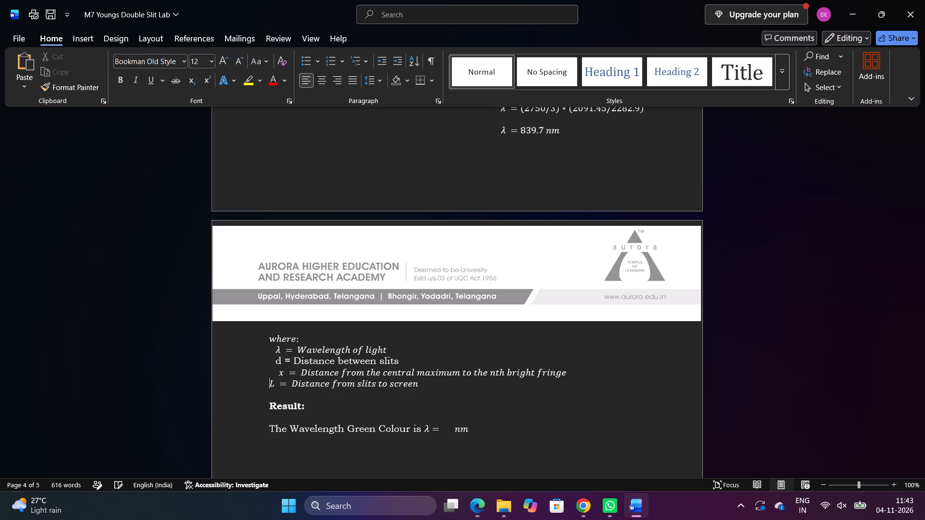
key(space)
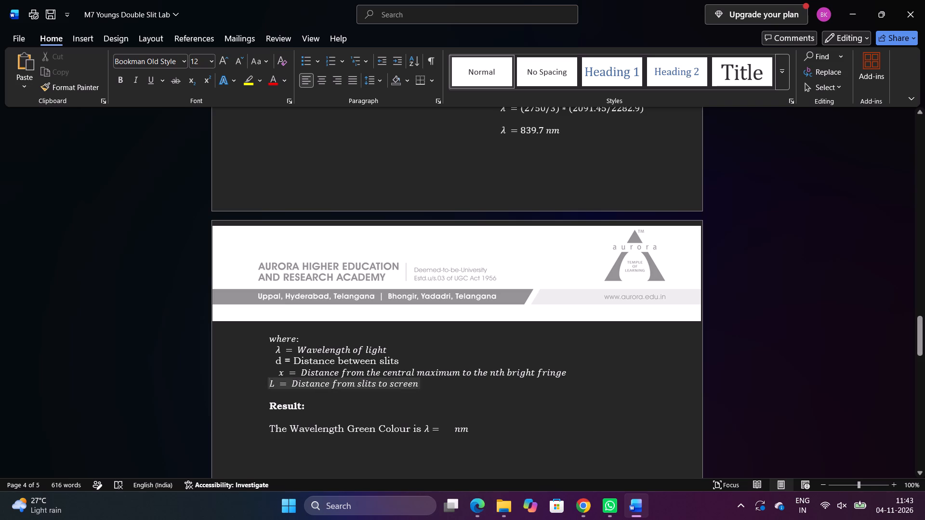
Reduce the indents of the x and d definitions to one space each, keeping d on its own line.
click(275, 375)
key(BackSpace)
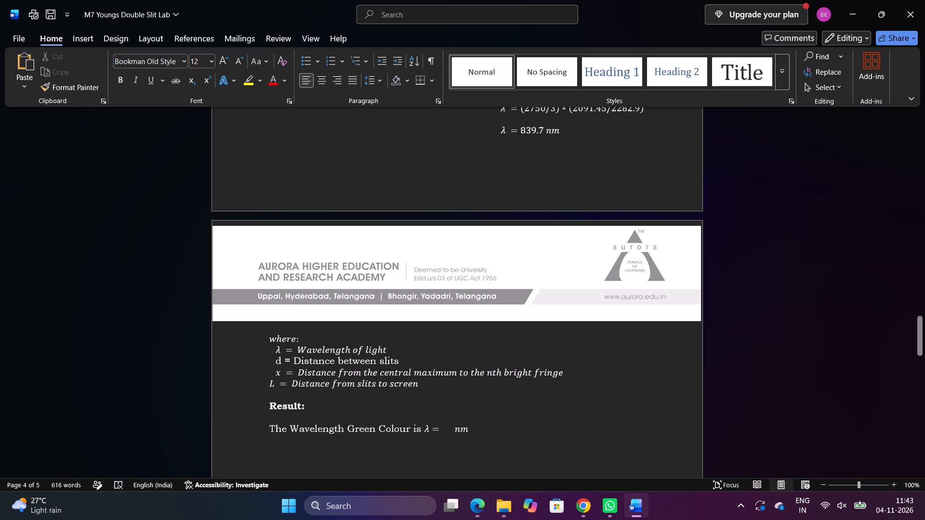
key(BackSpace)
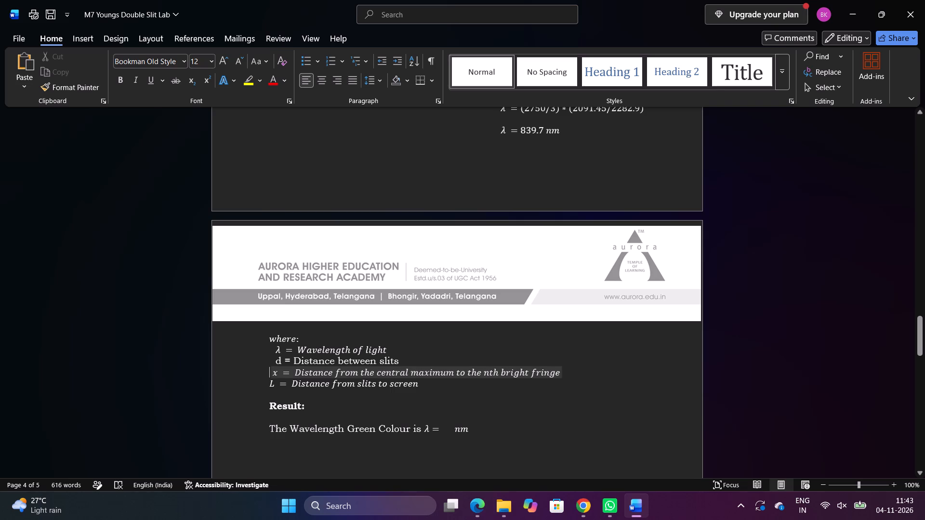
key(Up)
key(BackSpace)
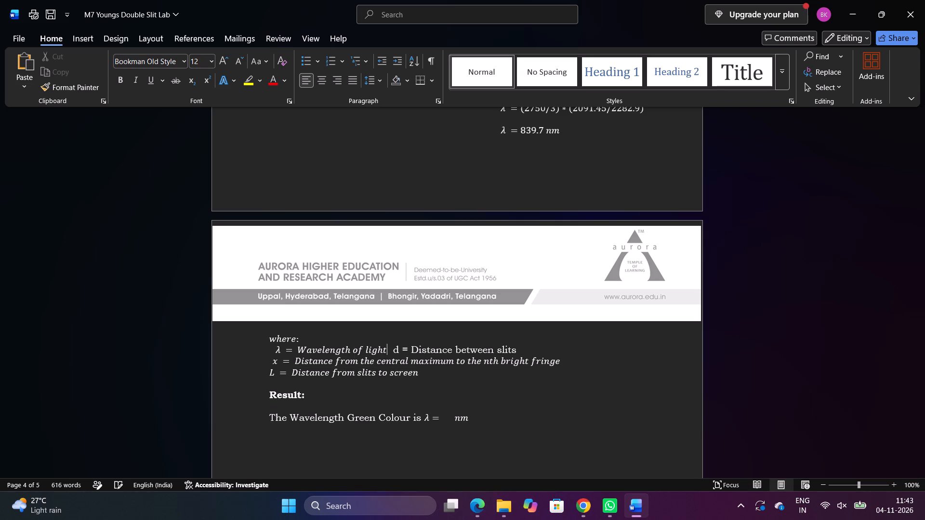
key(Return)
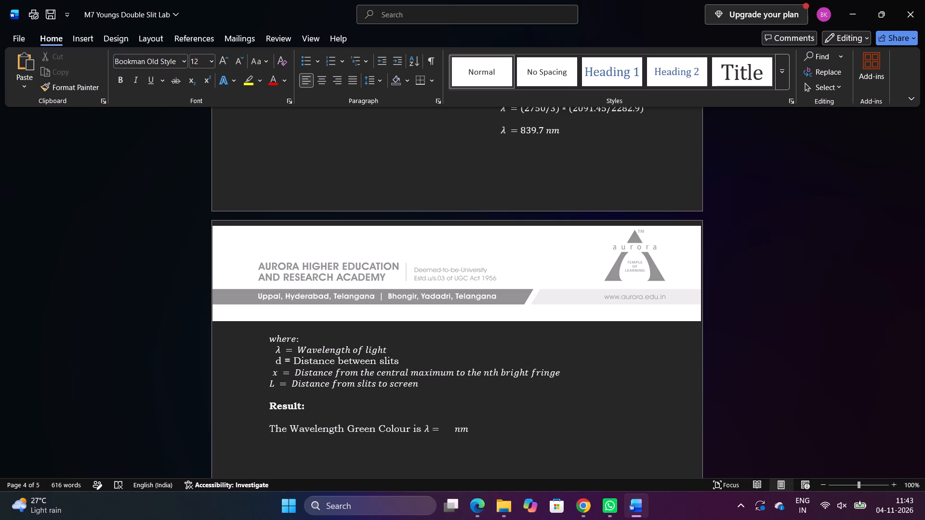
click(274, 363)
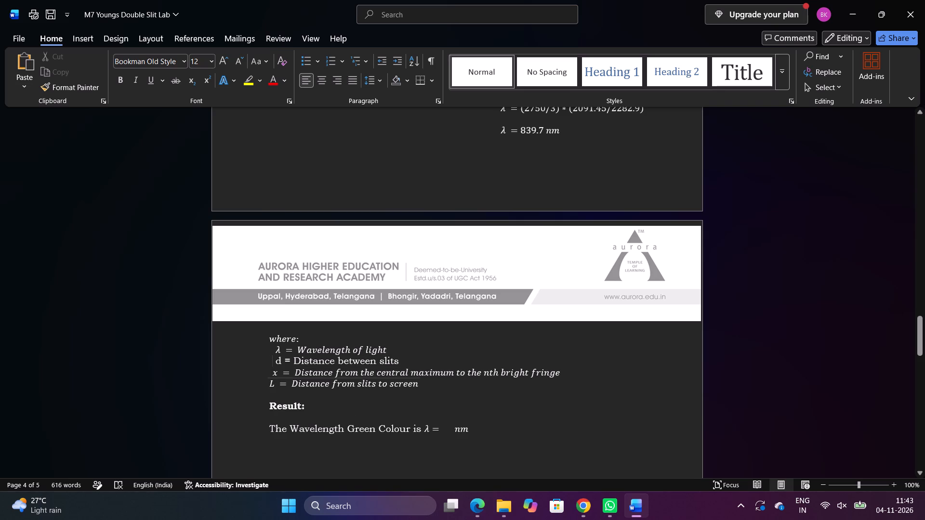
key(Right)
key(BackSpace)
key(Up)
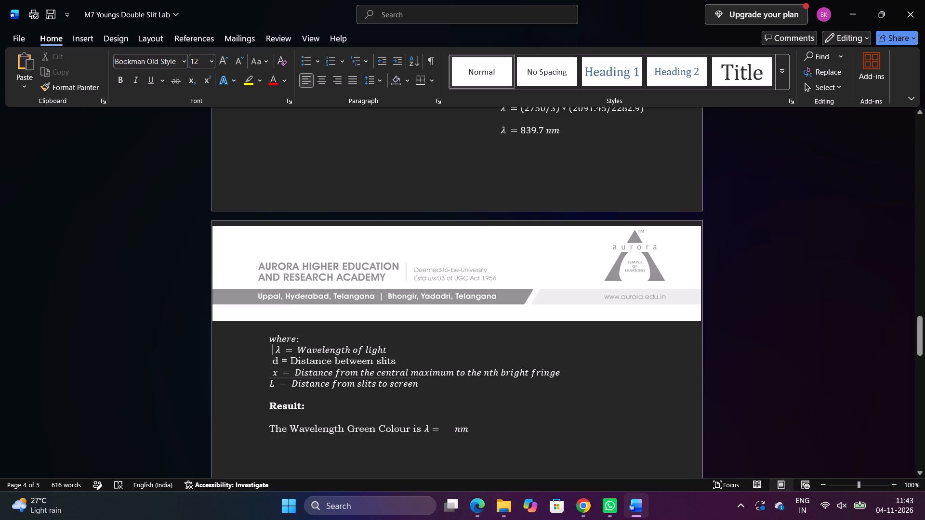
Indent the L definition with two spaces to line up with the x and d definitions.
click(268, 384)
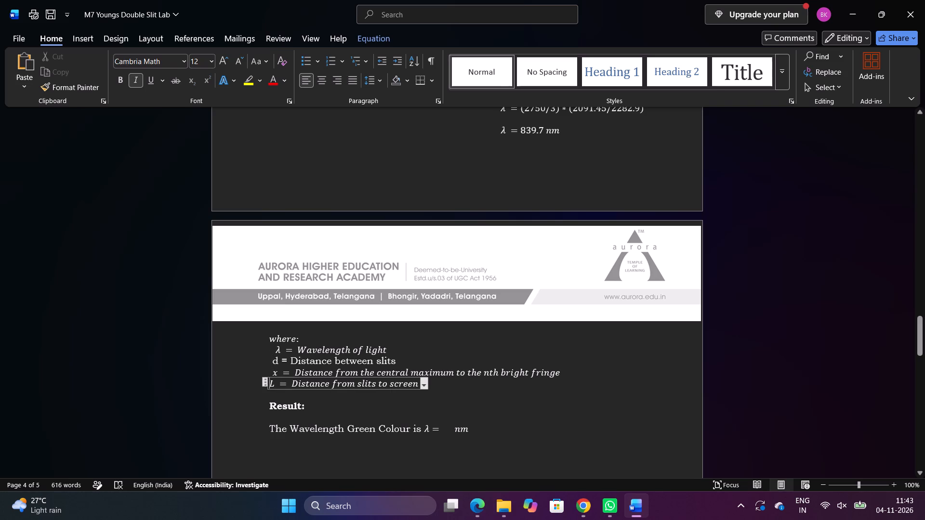
key(space)
key(space)
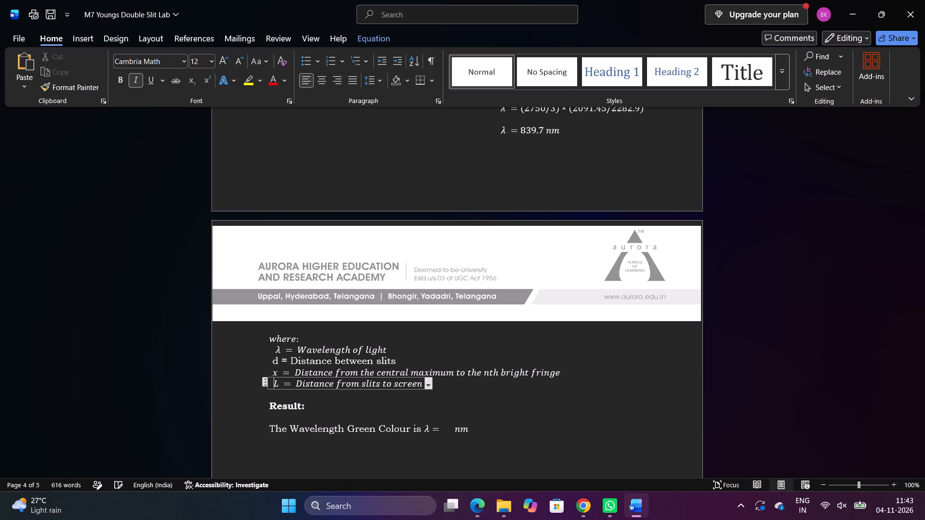
Begin the Result wavelength expression after "λ =" with an opening parenthesis and the first-order value, "(795.2".
scroll(341, 411, down, 1)
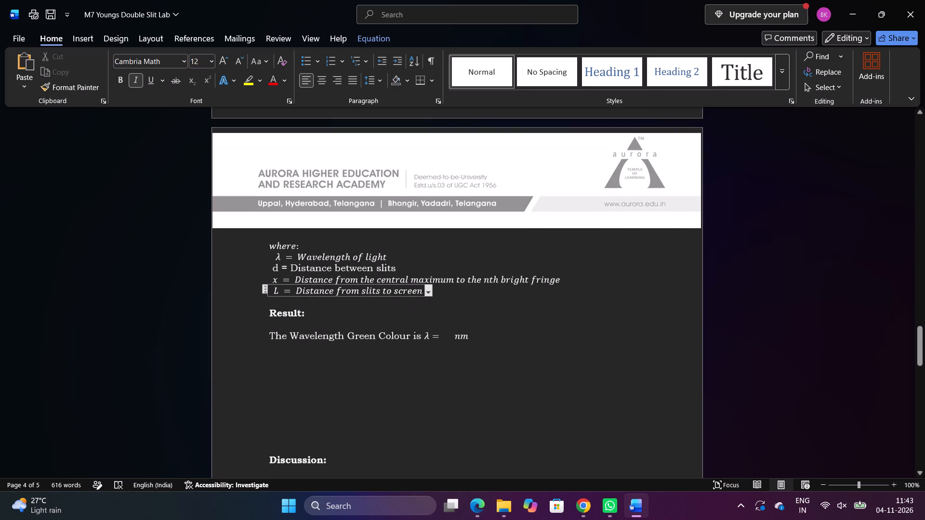
scroll(341, 411, down, 1)
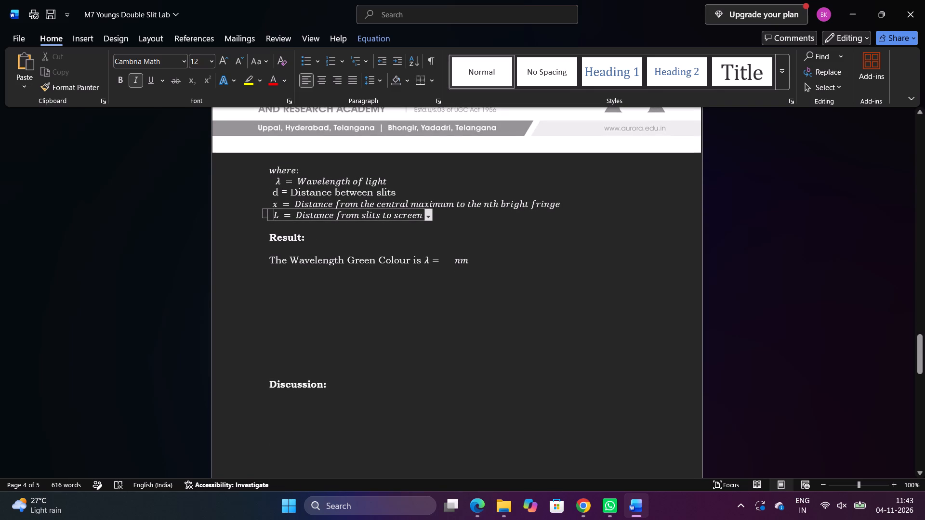
scroll(376, 374, up, 1)
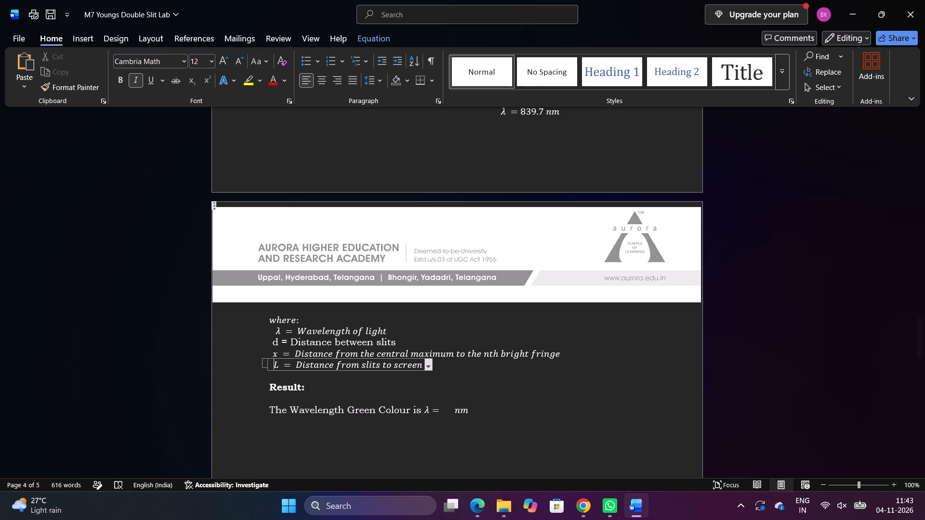
click(446, 412)
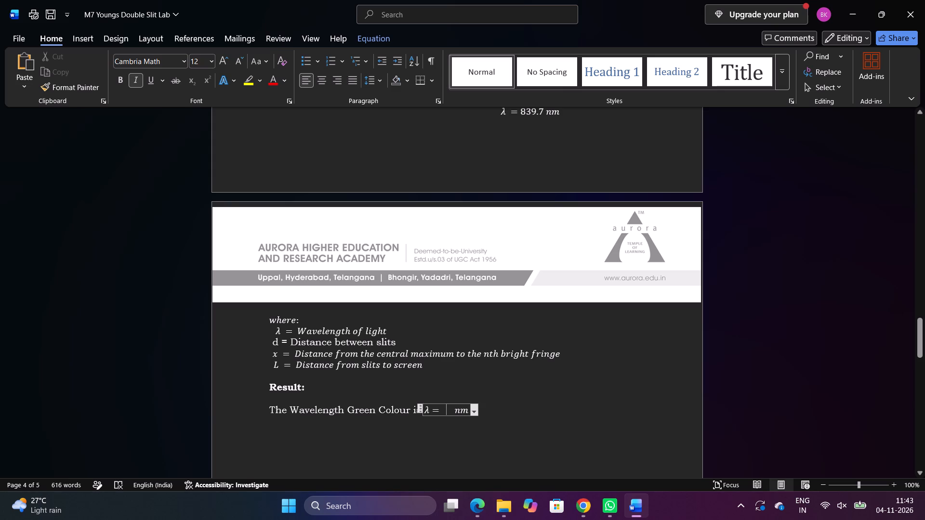
scroll(446, 412, up, 2)
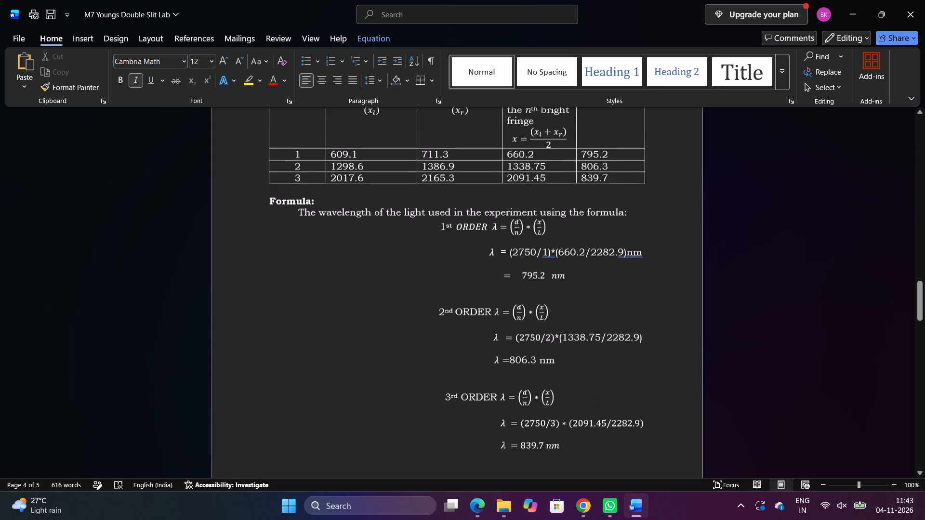
scroll(446, 412, up, 1)
scroll(543, 345, right, 1)
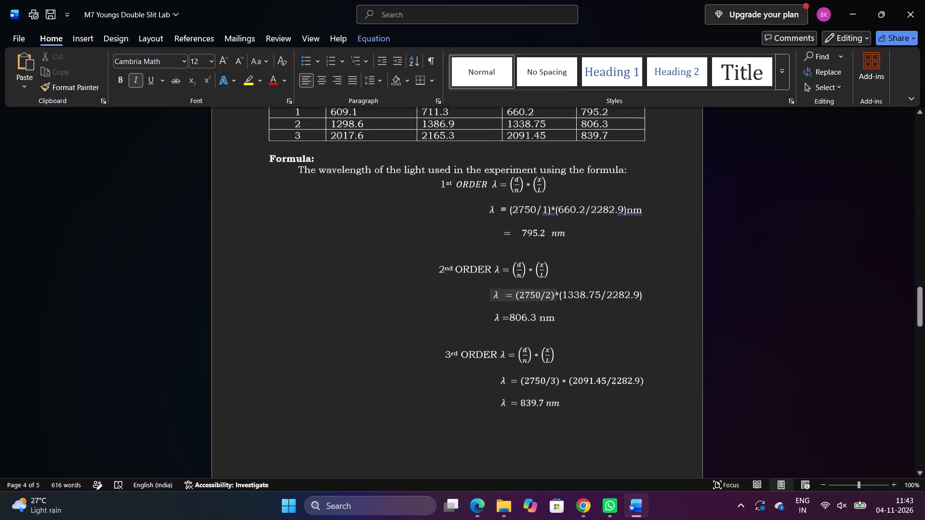
scroll(543, 345, right, 1)
scroll(543, 345, down, 1)
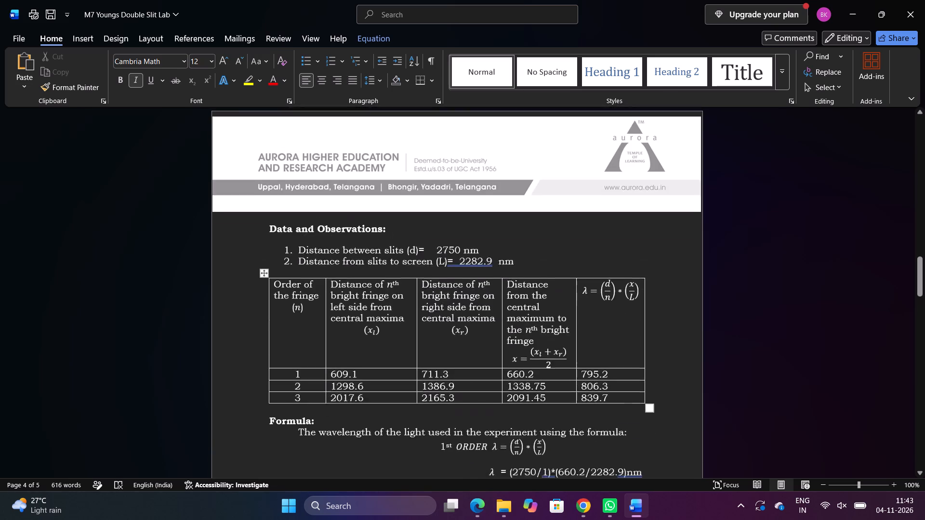
scroll(543, 345, down, 1)
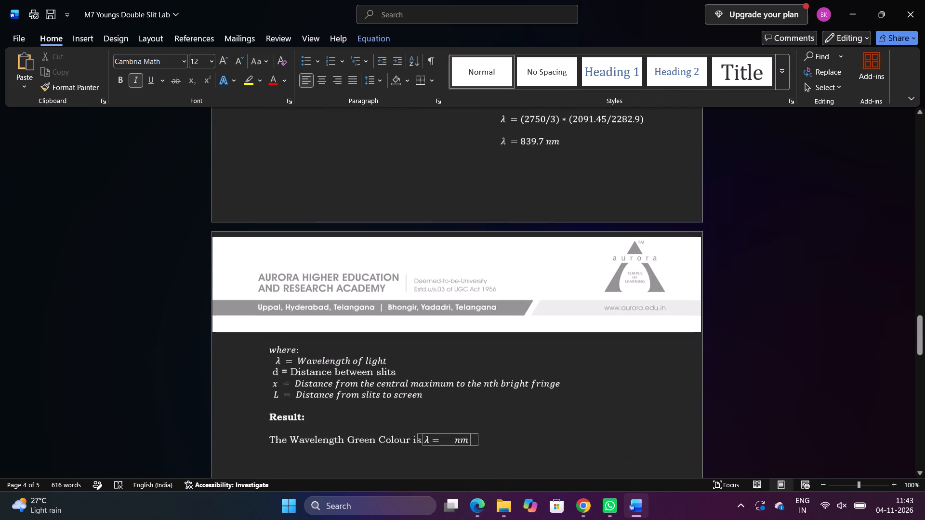
key(shift+parenleft)
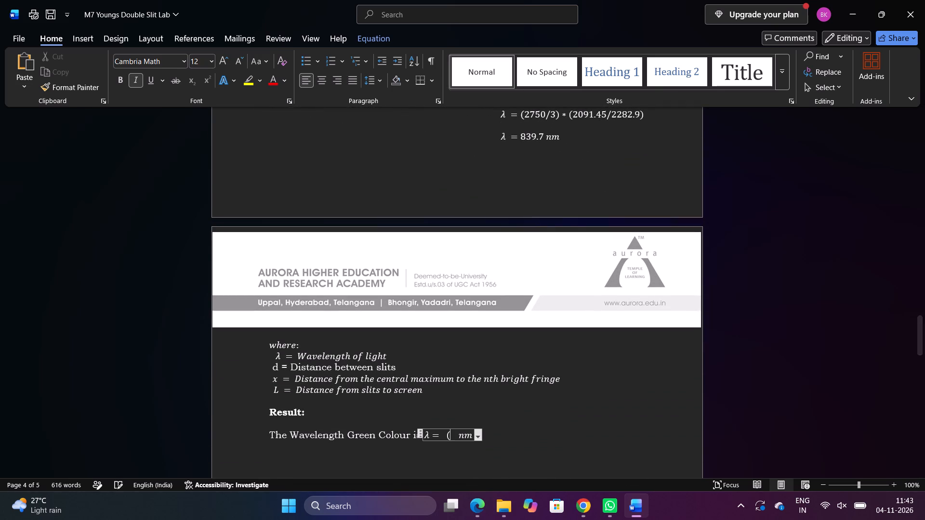
key(7)
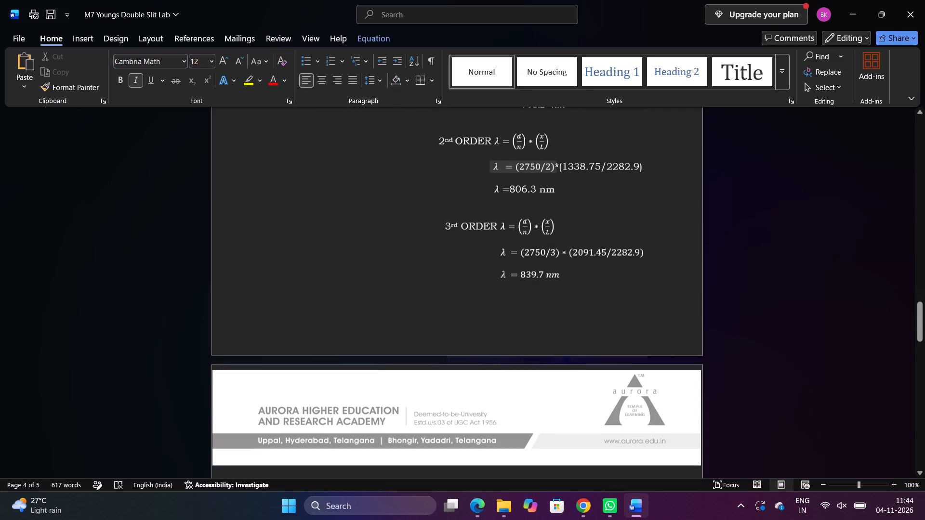
scroll(441, 445, down, 1)
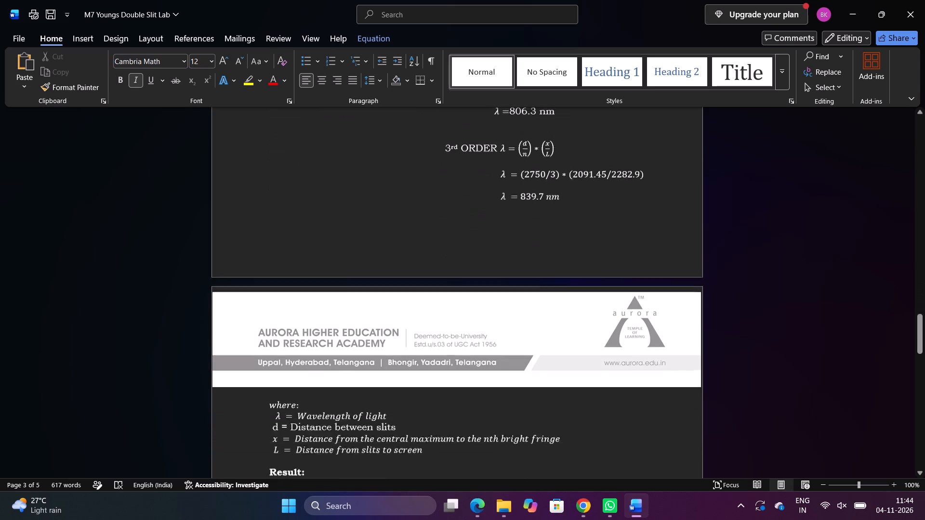
scroll(441, 445, down, 1)
key(9)
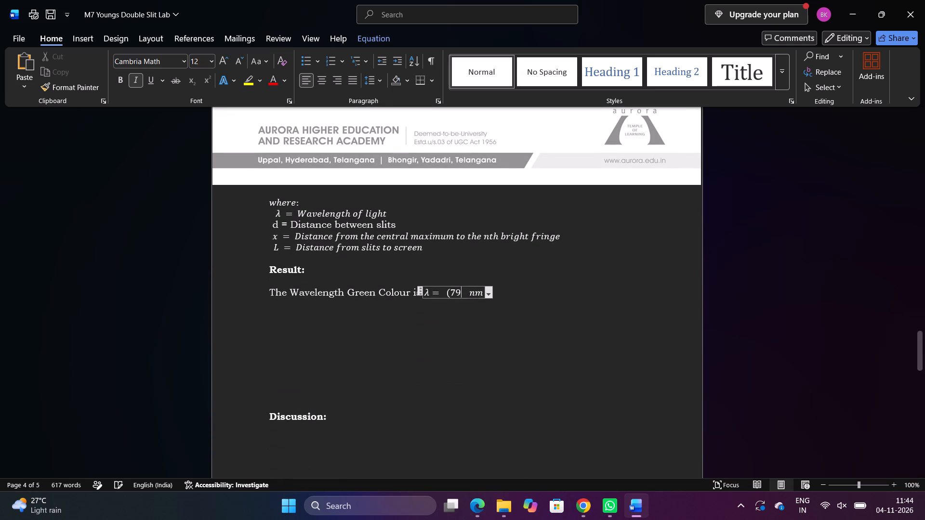
text(5.)
scroll(441, 445, down, 2)
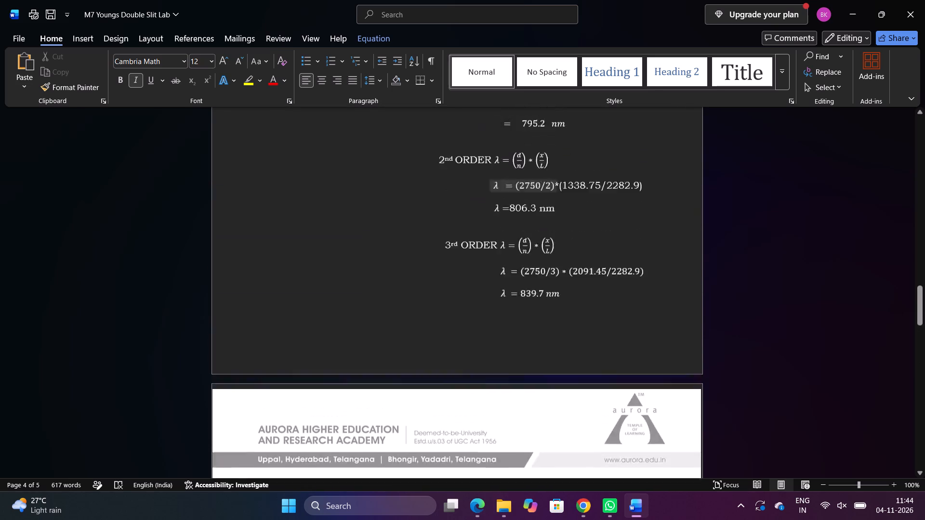
scroll(441, 445, down, 5)
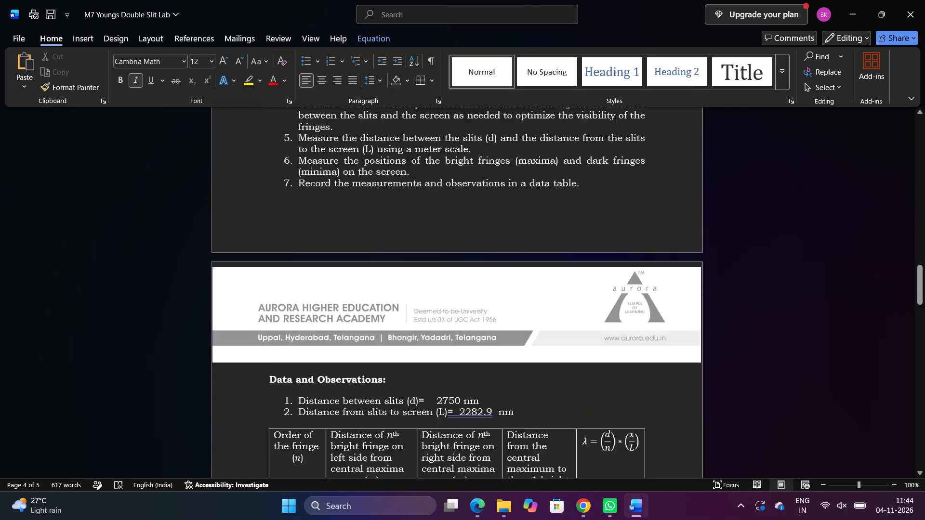
scroll(441, 445, down, 6)
scroll(441, 445, up, 1)
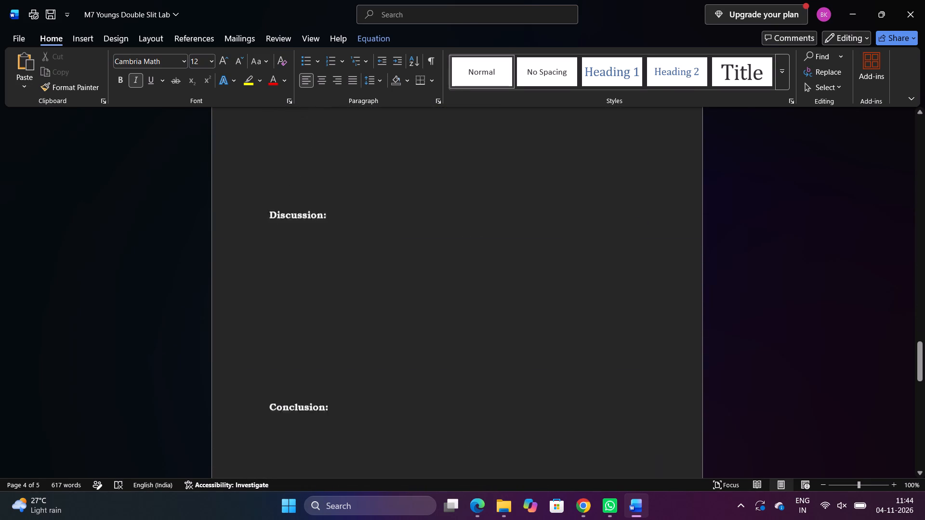
scroll(441, 445, up, 1)
key(2)
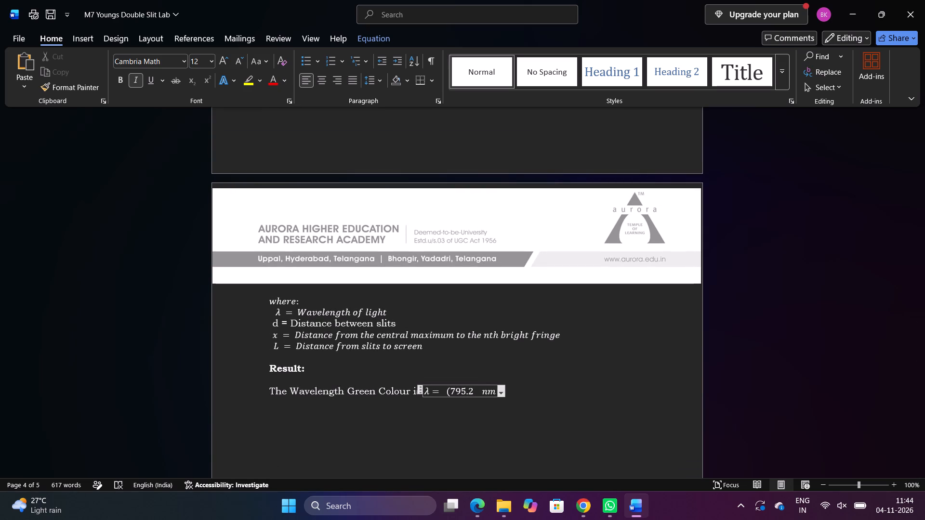
Complete the Result wavelength expression by adding the second- and third-order values and the division, "+ 806.3 + 839.7/3)".
key(equal)
key(BackSpace)
key(shift+plus)
scroll(441, 445, down, 1)
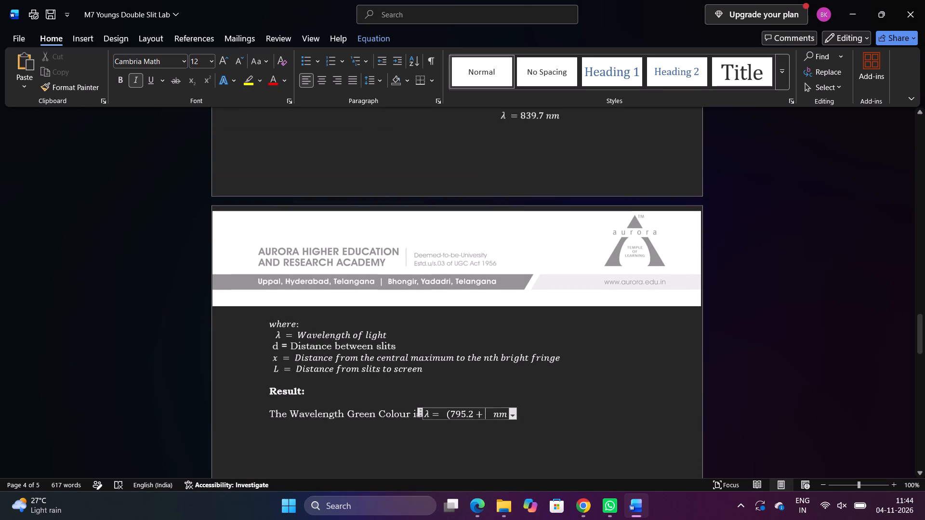
scroll(441, 445, down, 1)
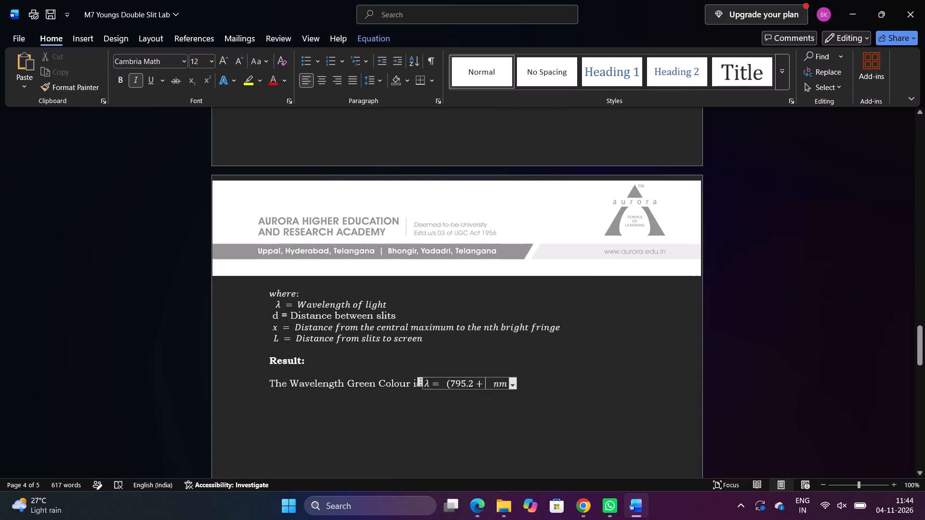
scroll(441, 445, down, 1)
text(806.3)
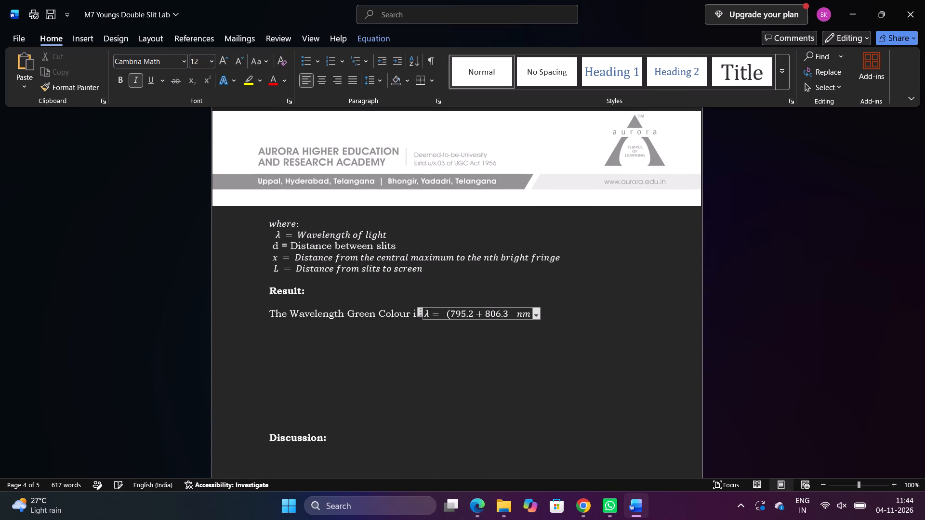
key(shift+plus)
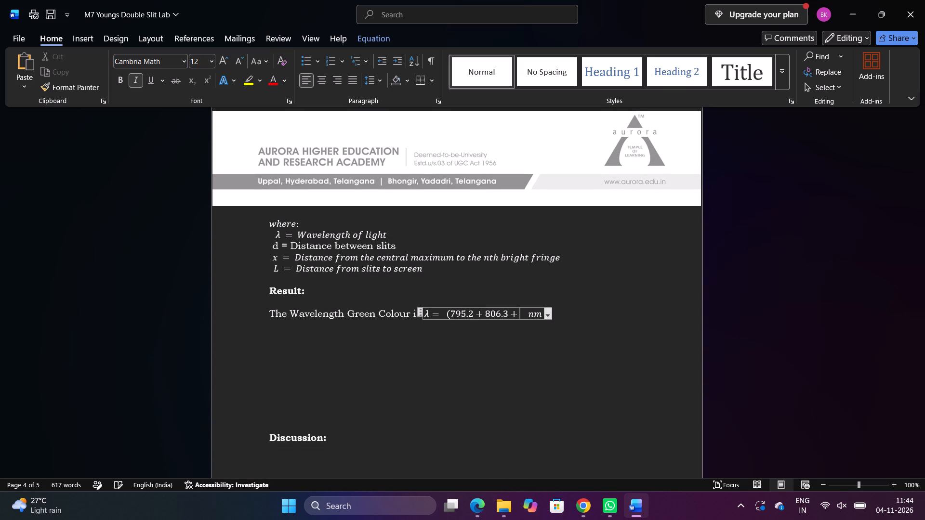
scroll(441, 445, up, 1)
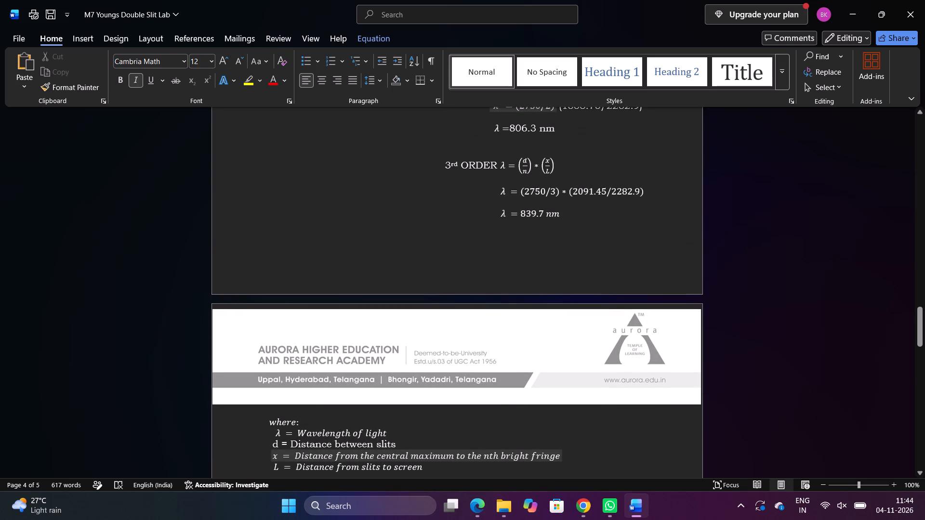
scroll(484, 450, down, 2)
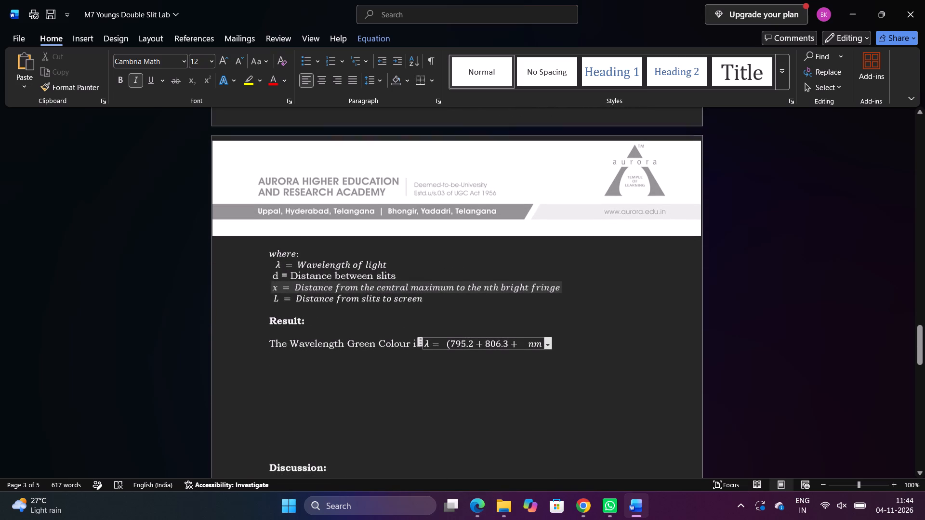
text(839.7)
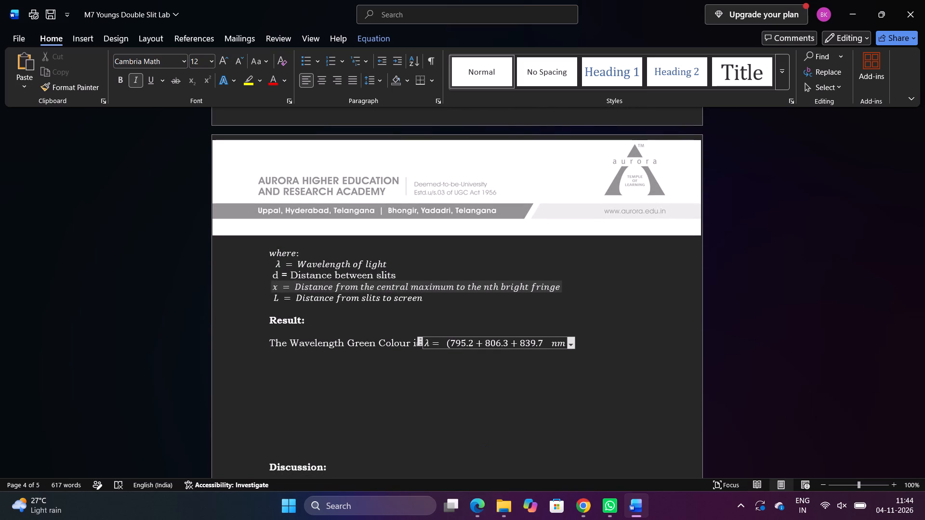
key(slash)
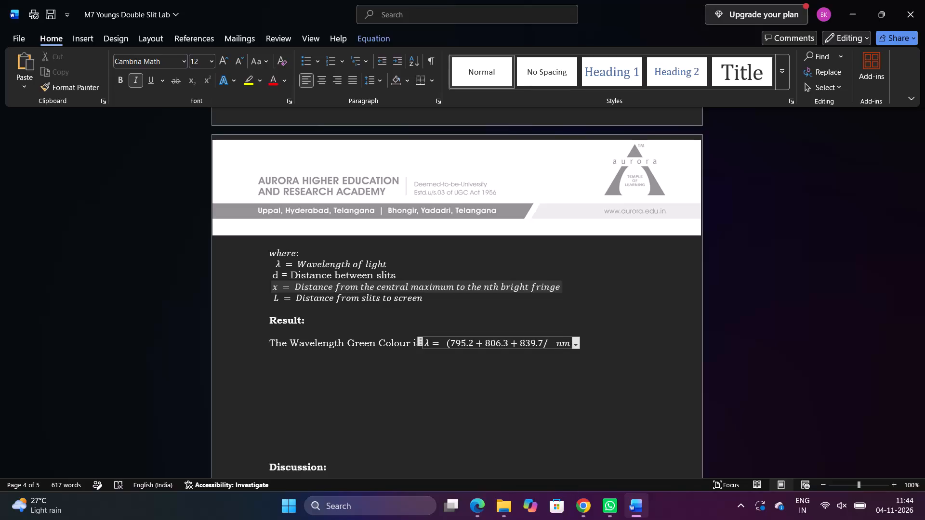
key(3)
key(shift+parenright)
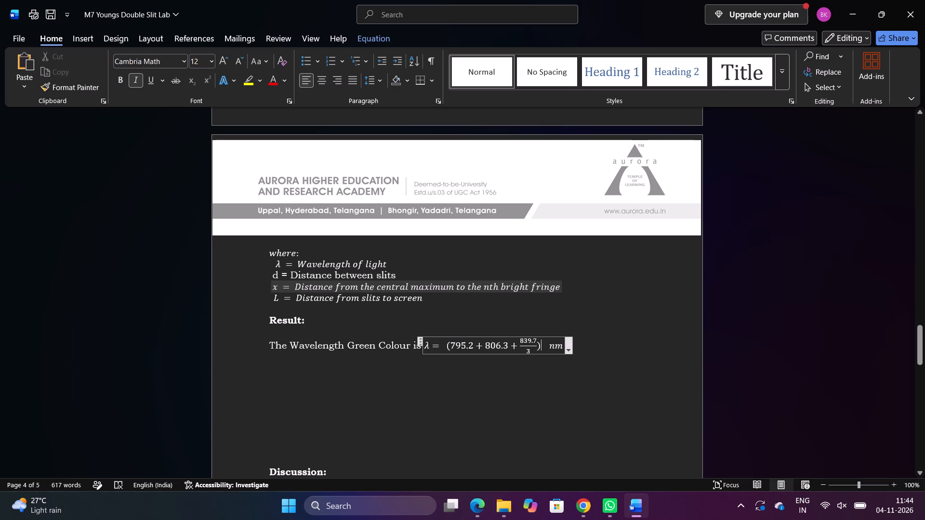
Replace the stacked fraction at the end of the Result expression with the inline text "839.7 /3", with italics off.
click(536, 349)
key(BackSpace)
key(BackSpace)
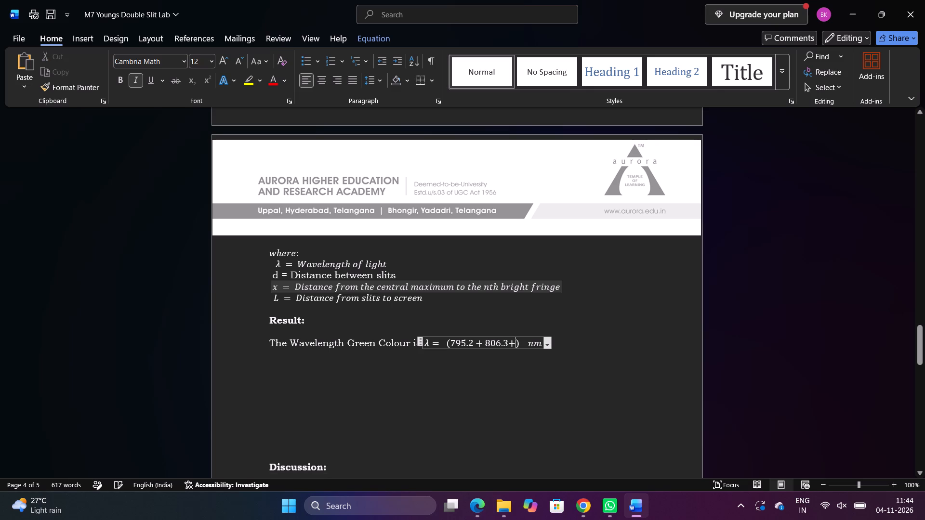
click(135, 81)
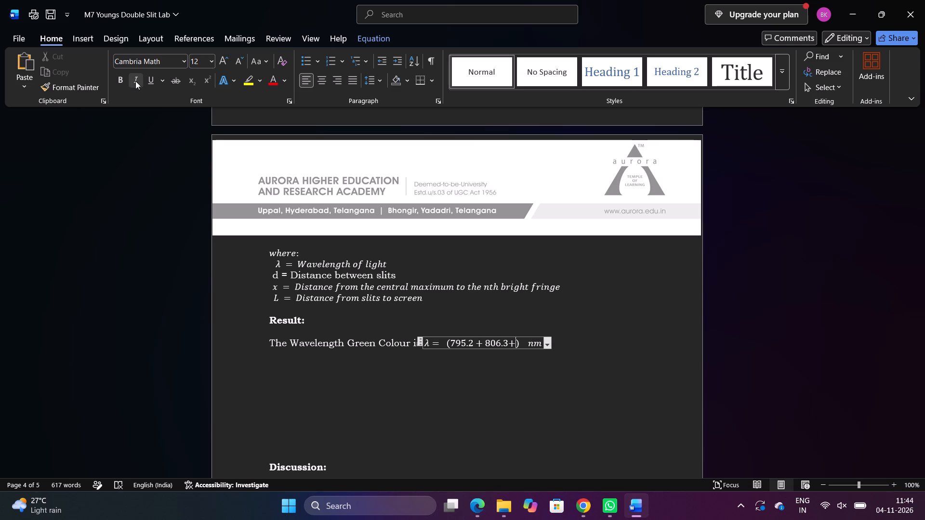
scroll(361, 182, down, 1)
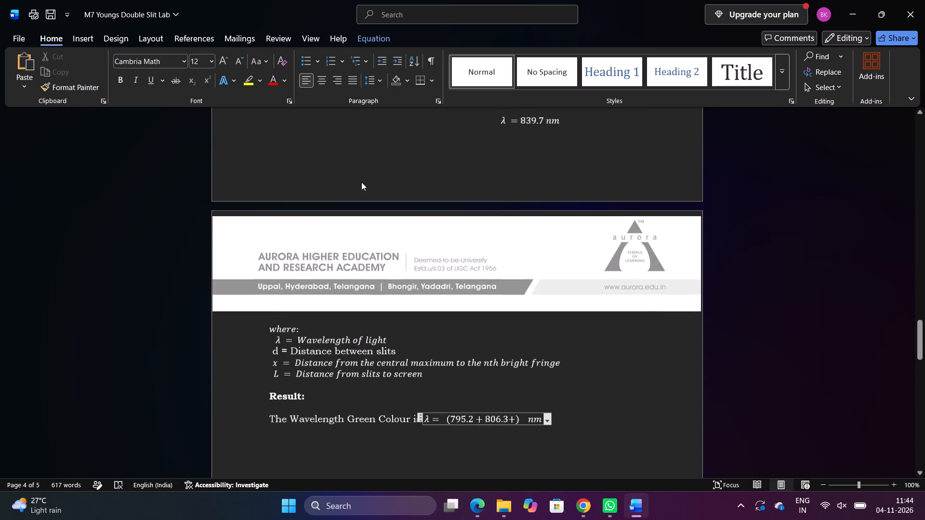
scroll(361, 182, down, 1)
text(839.7)
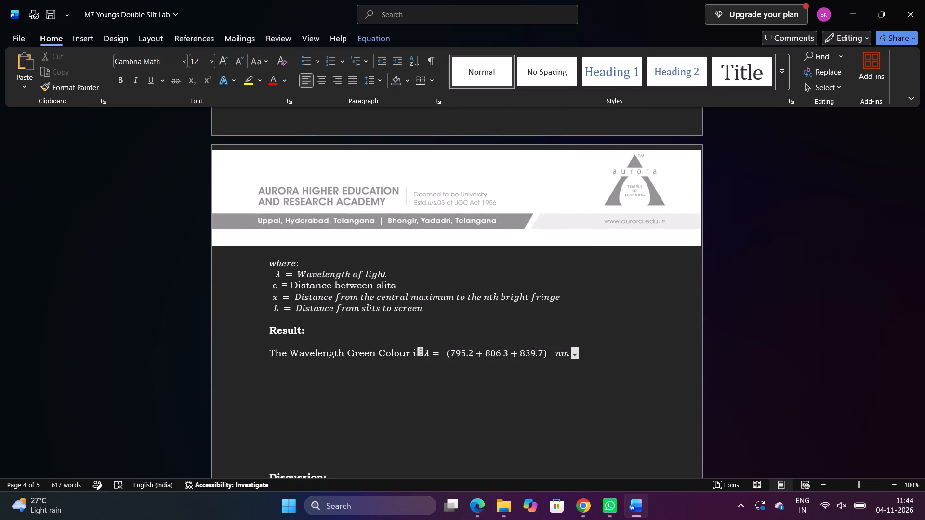
key(space)
text(/)
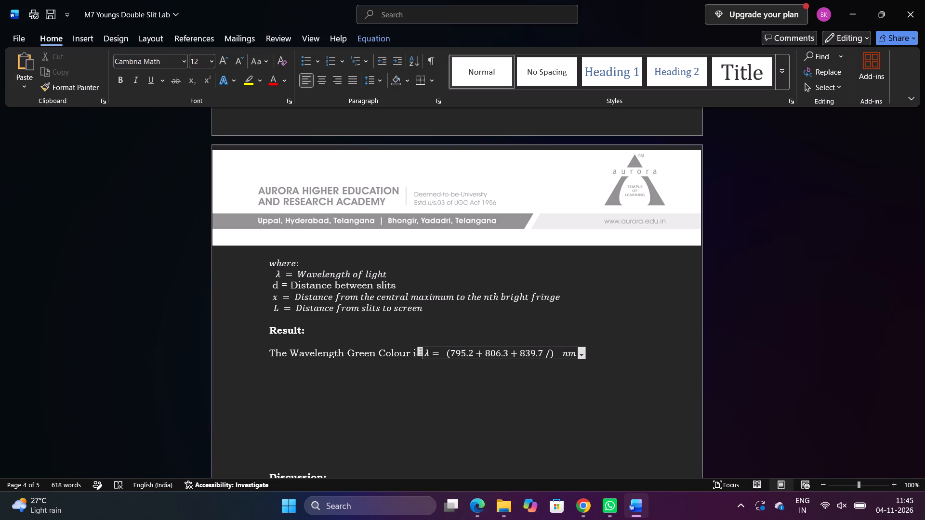
key(3)
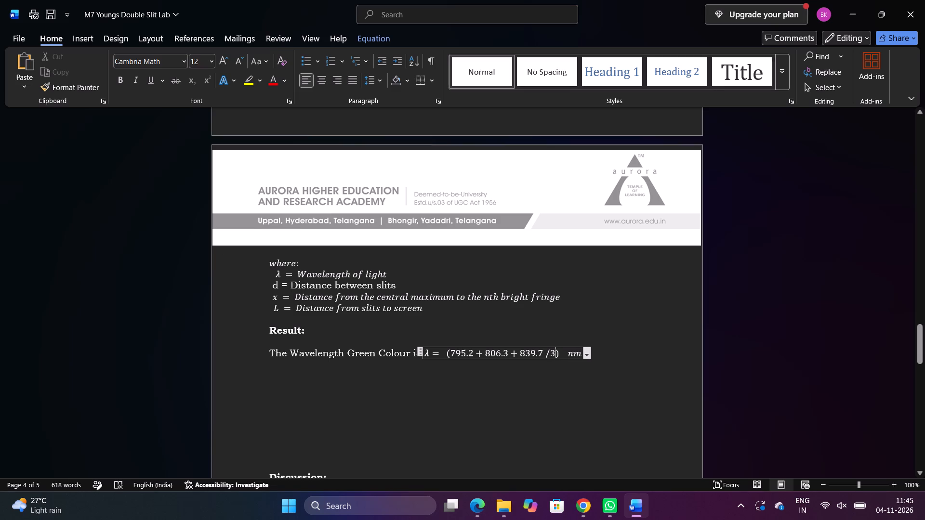
Add an equals sign on the line below the Result expression, padded with spaces to sit under the expression's equals sign.
click(437, 377)
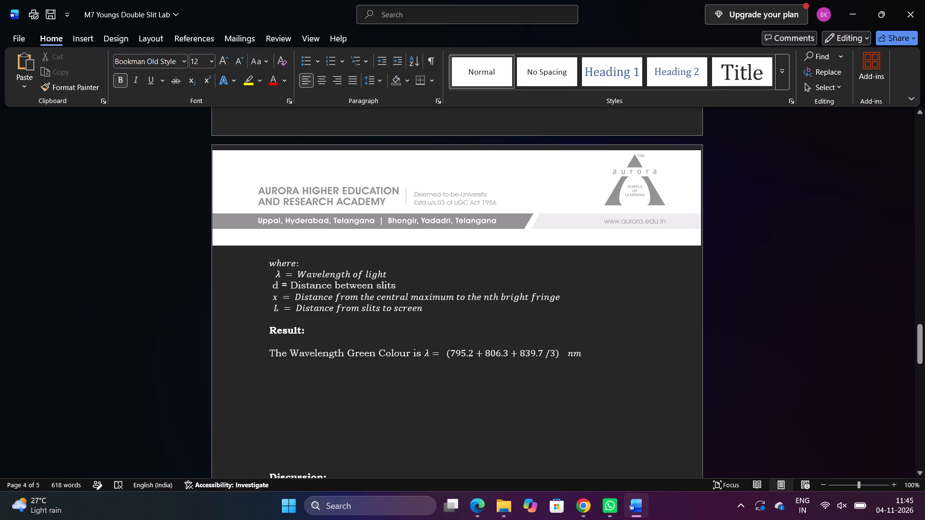
key(space)
key(space)
key(space)
key(space)
key(space)
key(space)
key(space)
key(space)
key(space)
key(space)
key(space)
key(space)
key(space)
key(space)
key(space)
key(space)
key(space)
key(space)
key(space)
key(space)
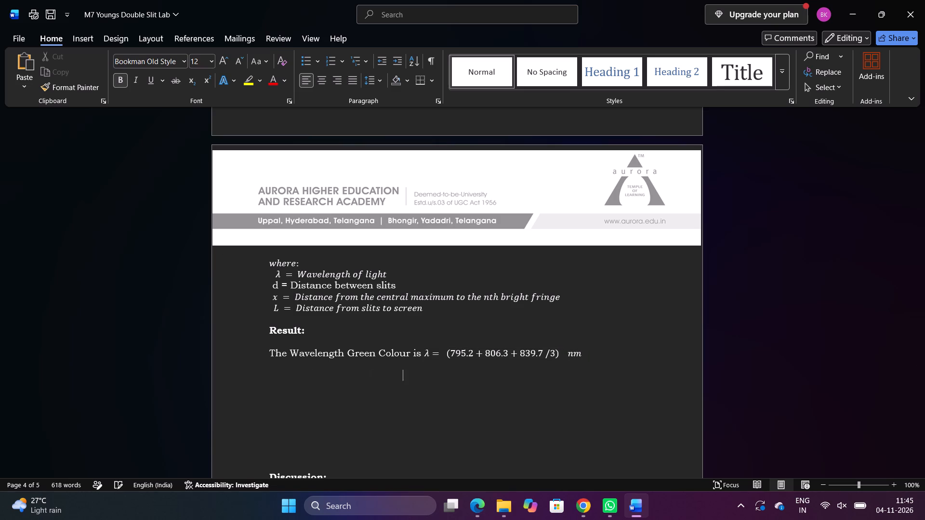
key(BackSpace)
key(equal)
key(Left)
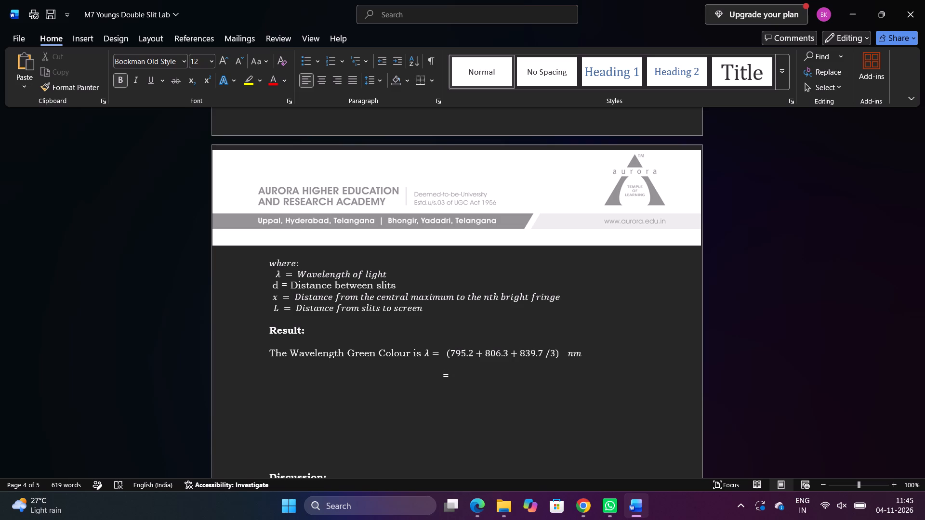
key(BackSpace)
key(BackSpace)
key(BackSpace)
Enter 813.7 after the new equals sign in regular weight, with two spaces between the sign and the number.
click(457, 379)
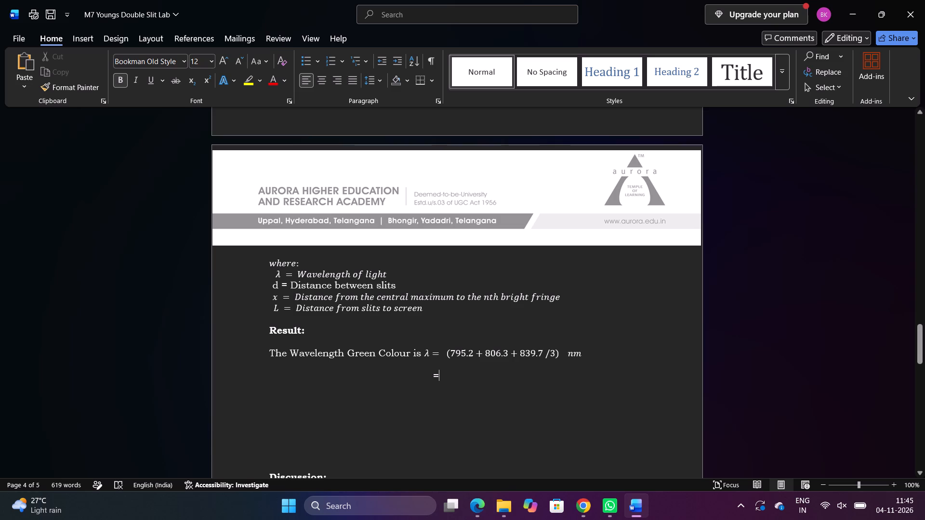
key(8)
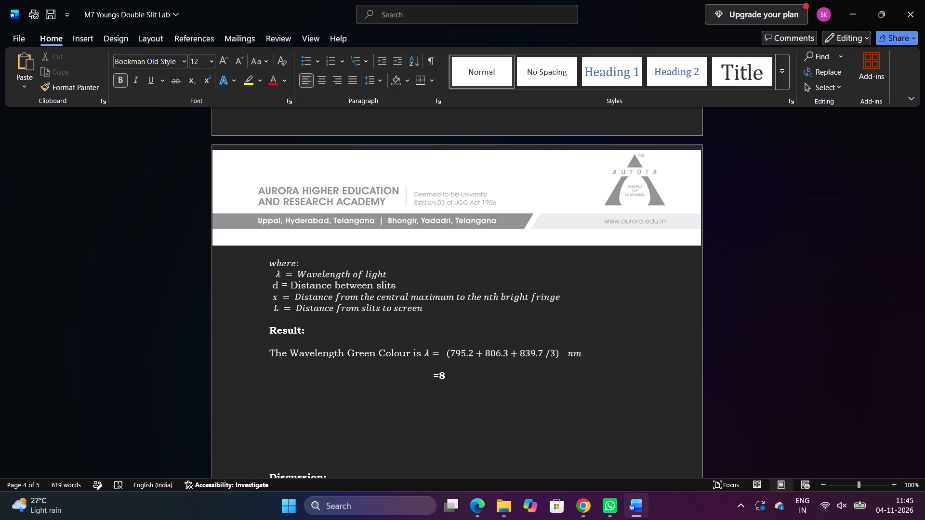
key(1)
key(period)
key(BackSpace)
text(3.7)
drag(473, 378, 449, 375)
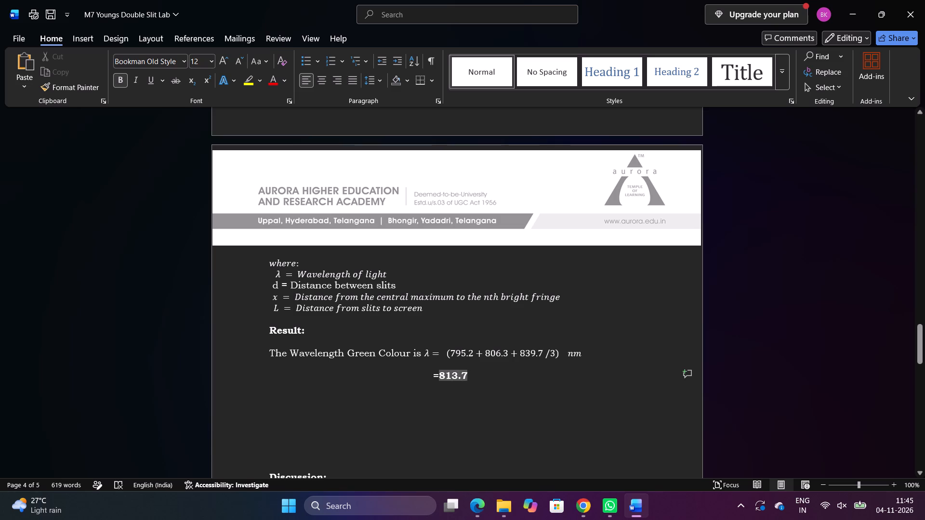
drag(449, 375, 446, 374)
click(452, 354)
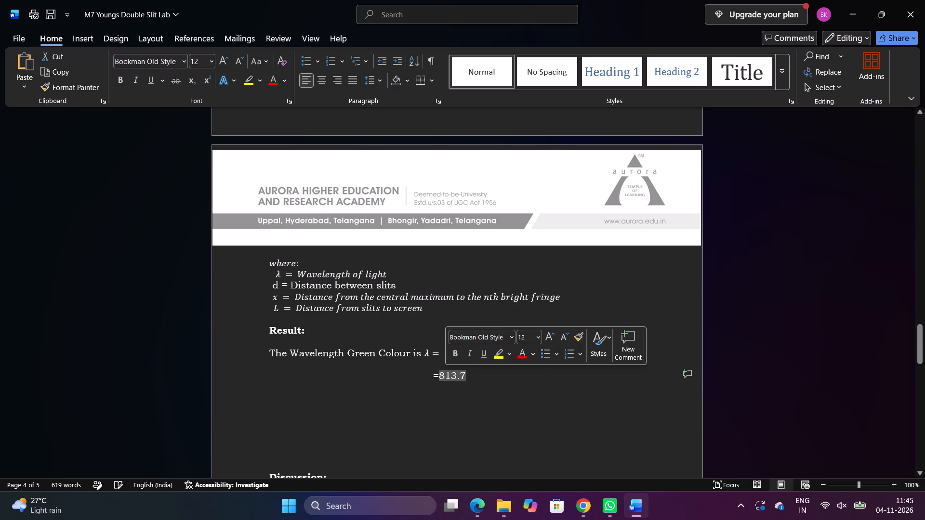
drag(441, 398, 440, 375)
click(440, 375)
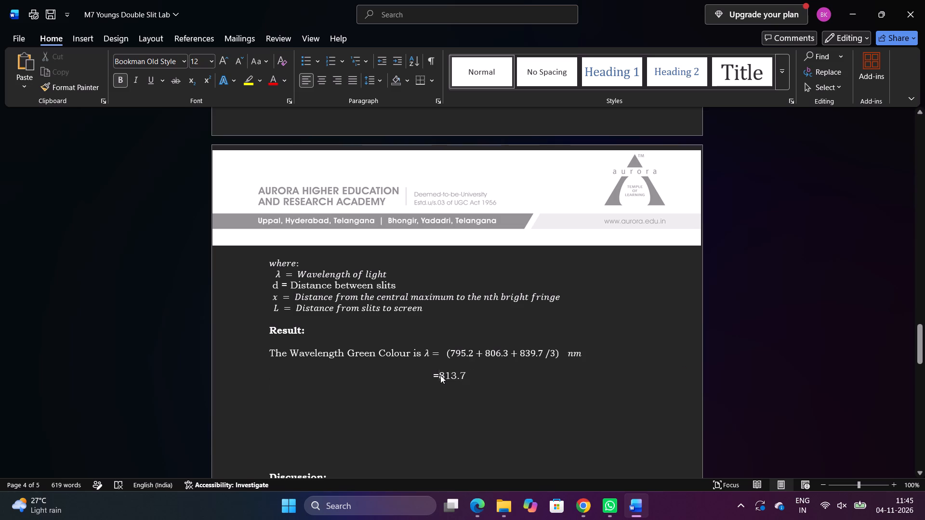
key(space)
key(space)
Remove five blank lines above the Discussion heading to bring it closer to the Result section.
scroll(444, 402, down, 1)
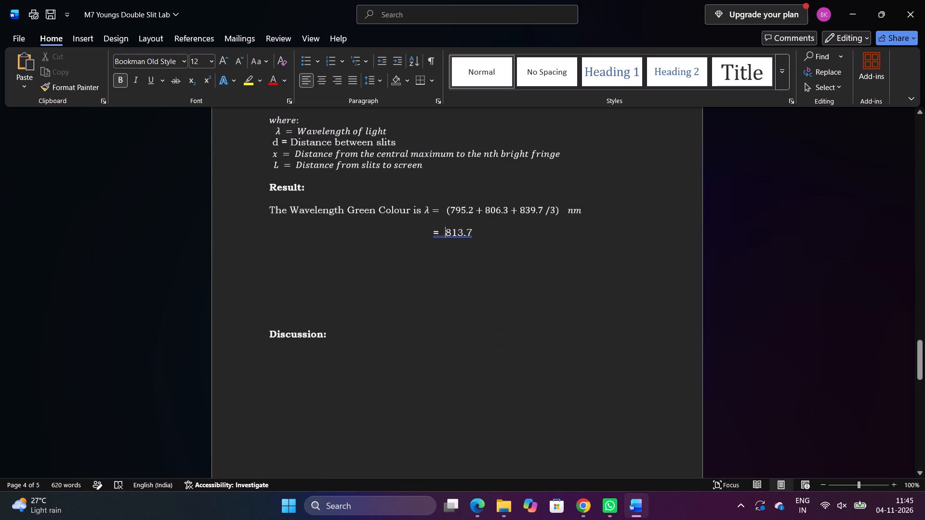
click(269, 331)
key(BackSpace)
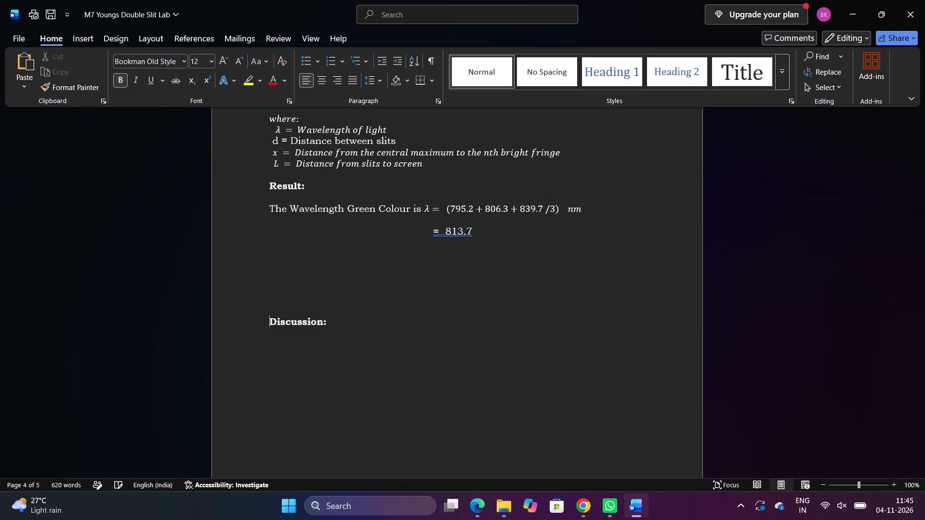
key(BackSpace)
key(BackSpace)
key(BackSpace)
key(BackSpace)
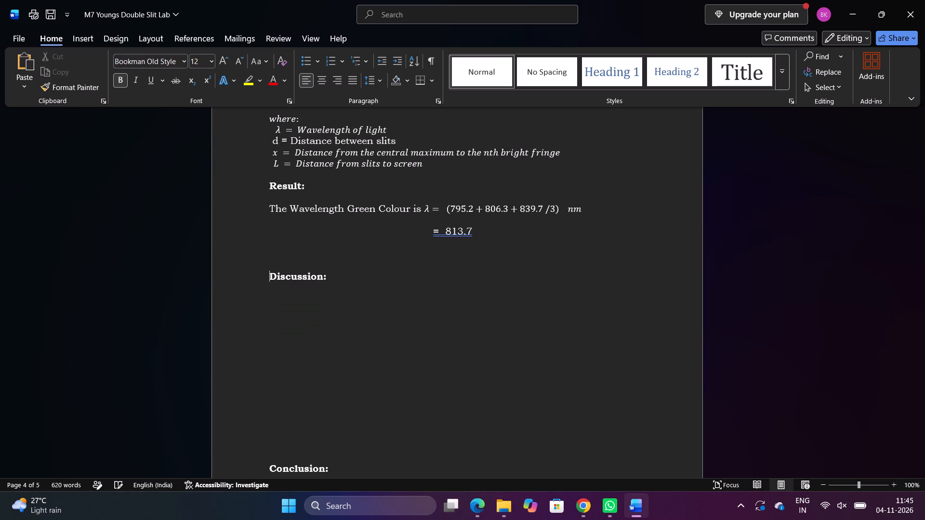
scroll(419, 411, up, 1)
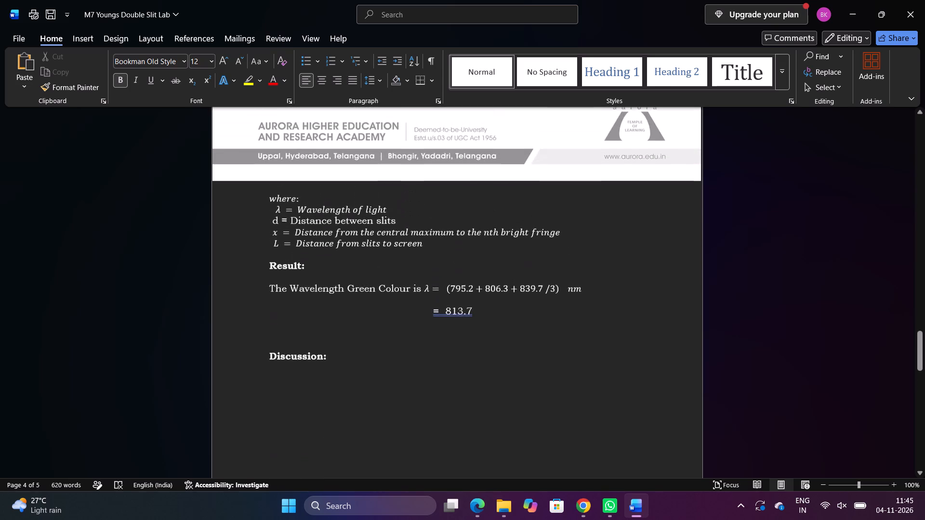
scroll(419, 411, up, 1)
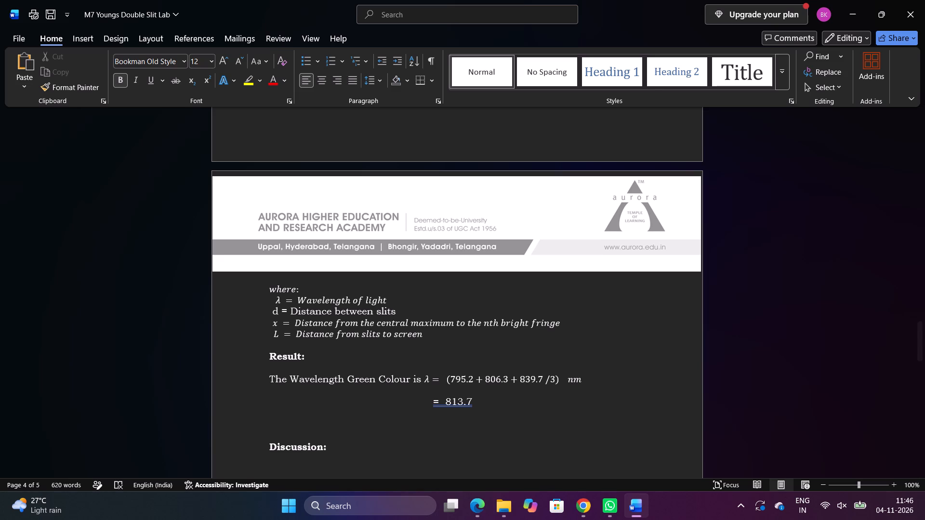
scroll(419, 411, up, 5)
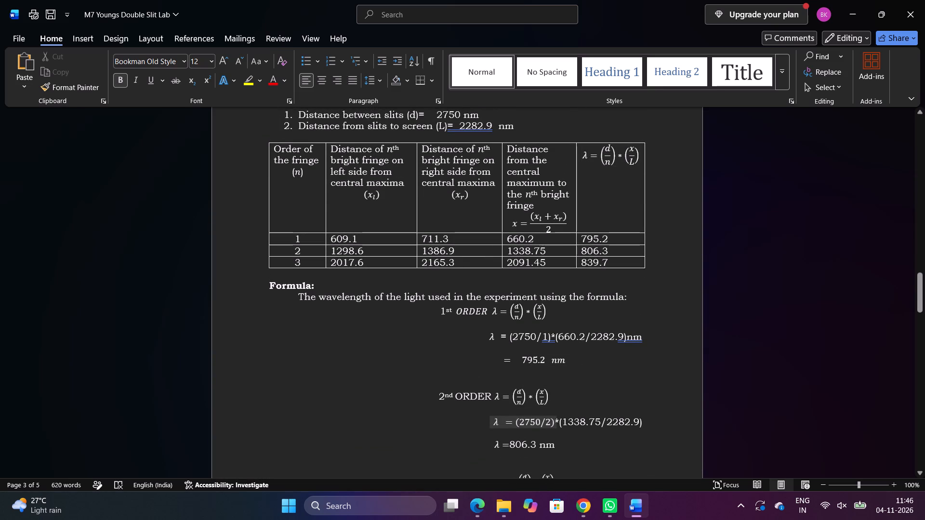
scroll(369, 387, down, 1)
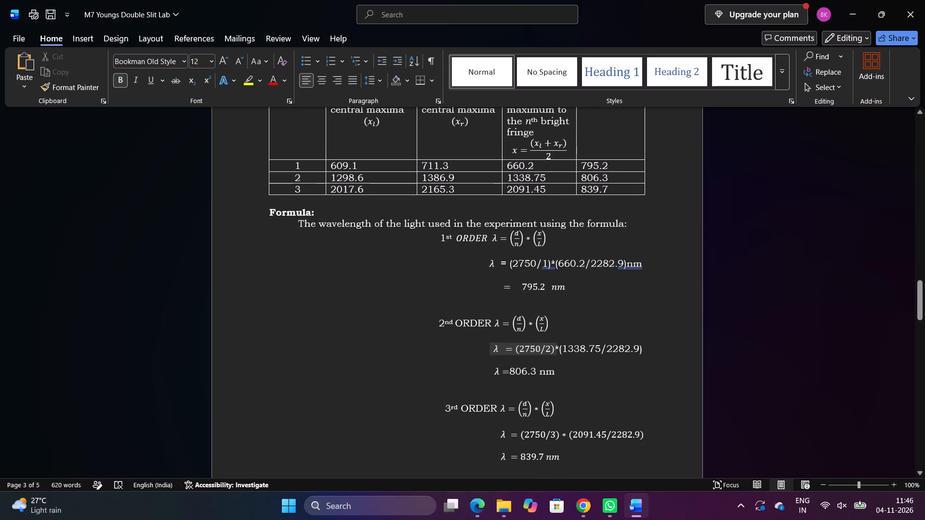
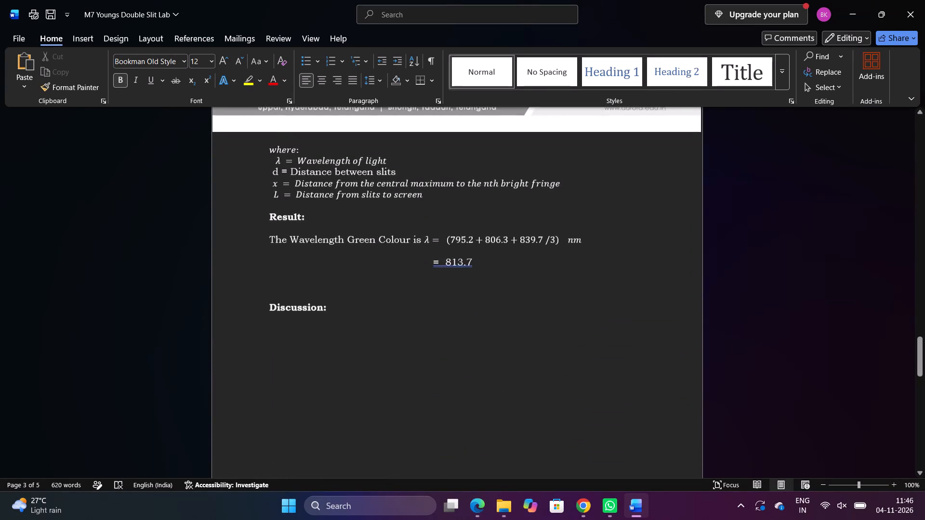
Review the report's fringe data table, the three wavelength calculations and the Result section.
scroll(383, 369, up, 1)
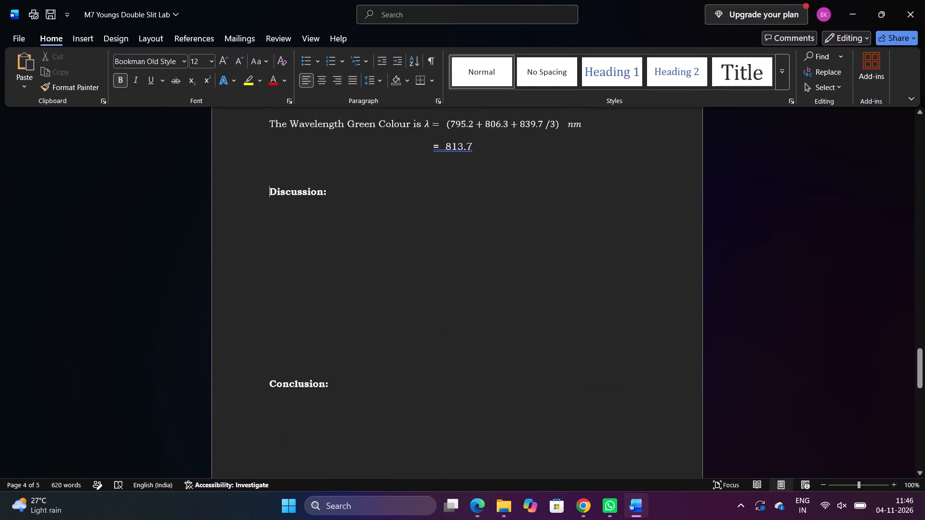
scroll(383, 369, up, 1)
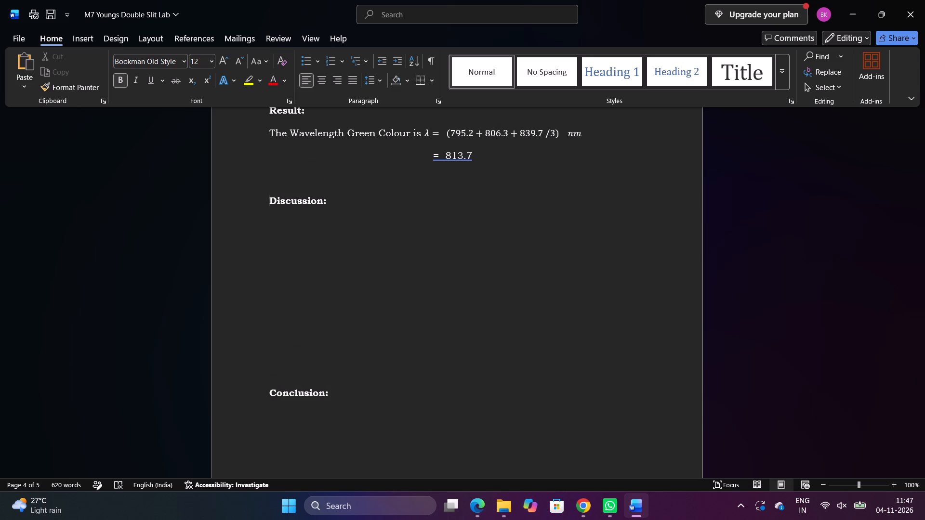
scroll(383, 369, up, 3)
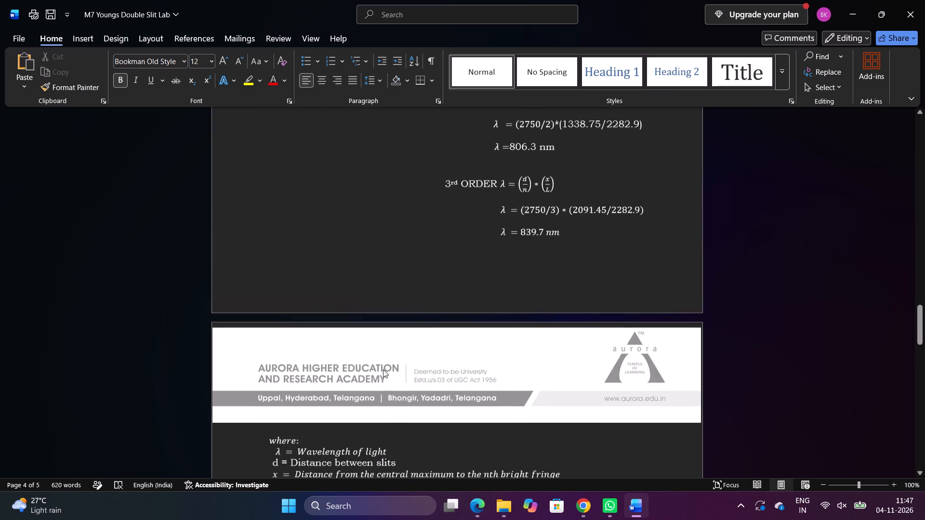
scroll(383, 369, up, 1)
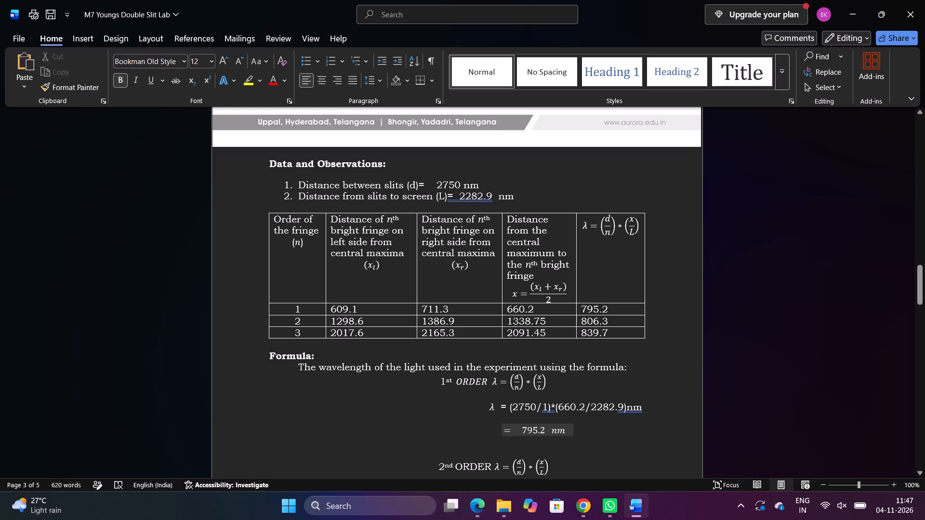
scroll(527, 434, down, 2)
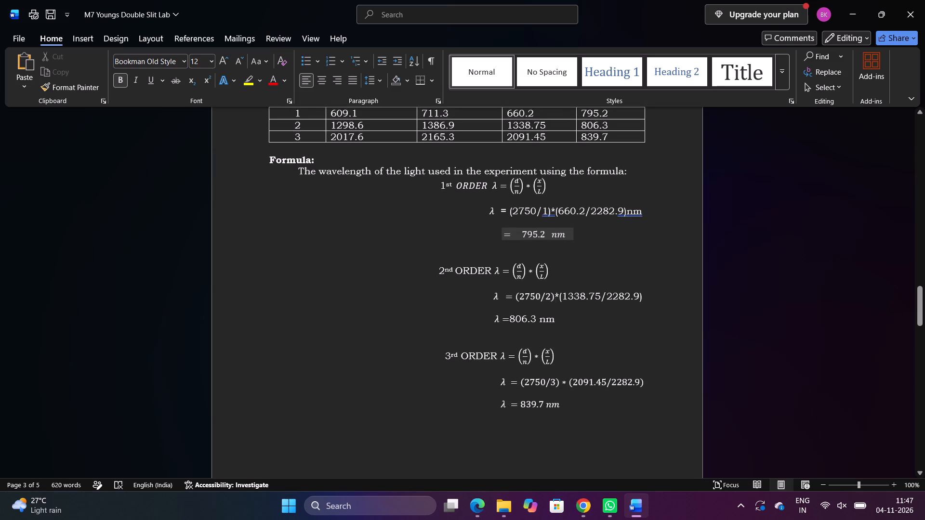
scroll(527, 434, up, 1)
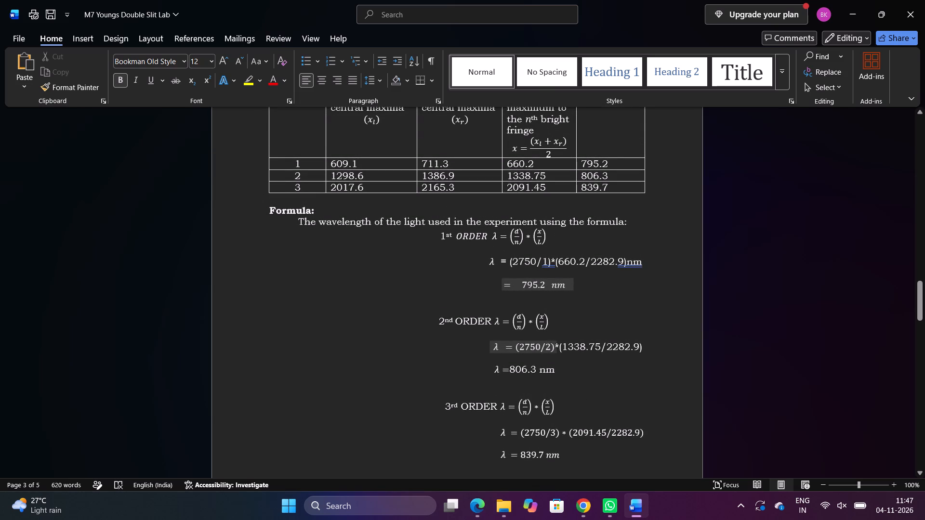
scroll(527, 434, down, 5)
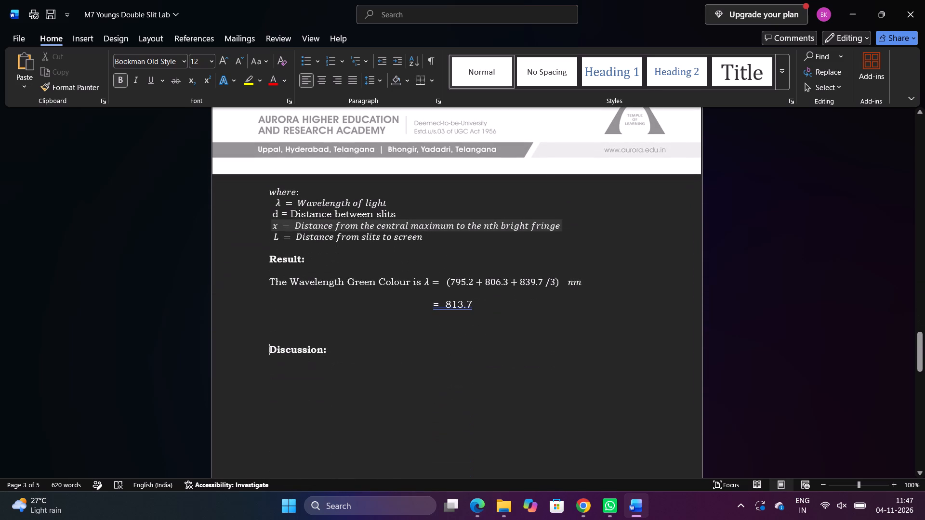
scroll(527, 434, down, 1)
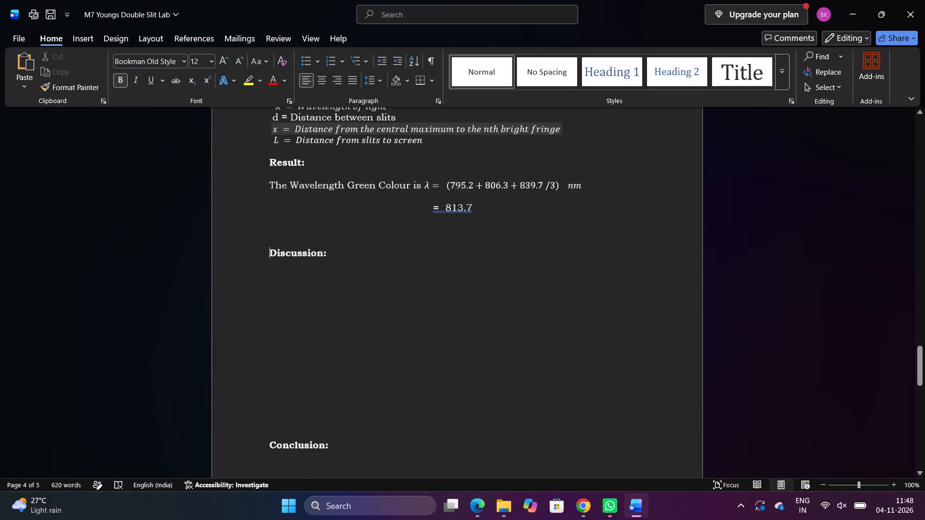
scroll(527, 434, down, 1)
scroll(527, 434, up, 2)
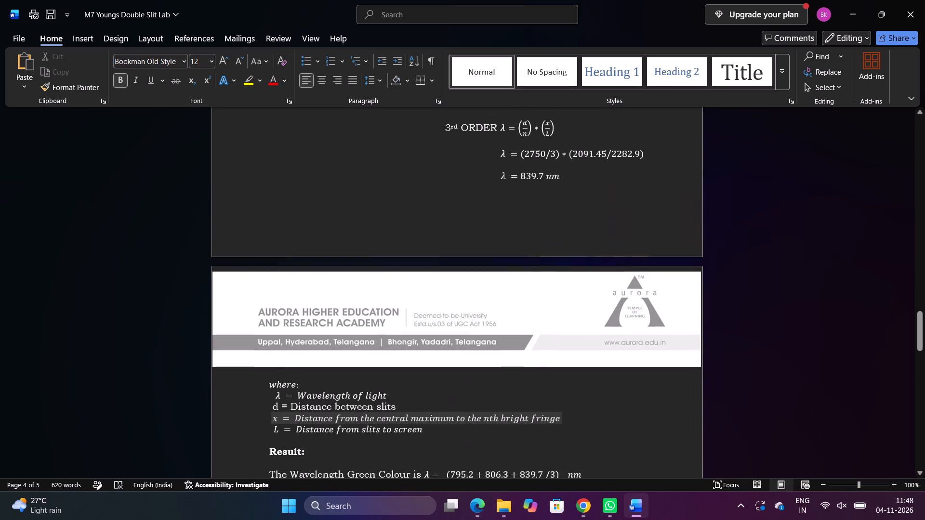
scroll(527, 434, up, 3)
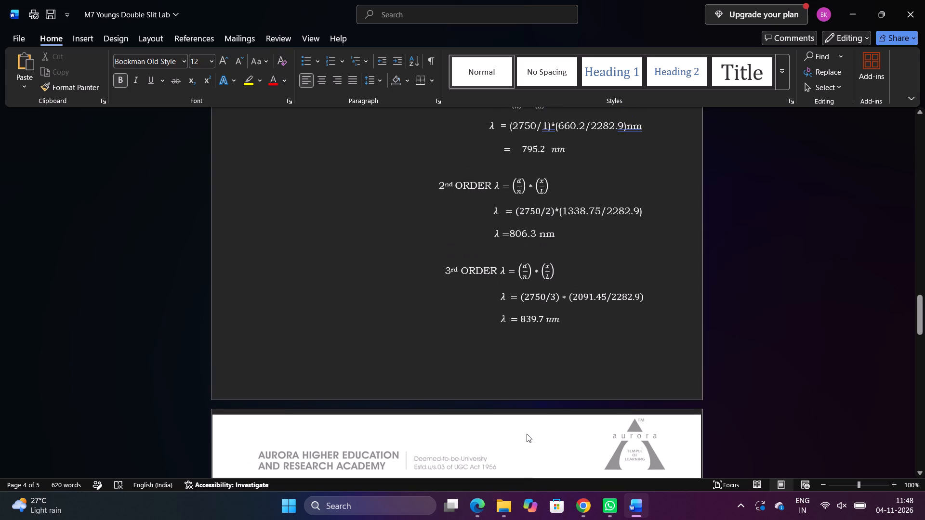
scroll(527, 434, up, 3)
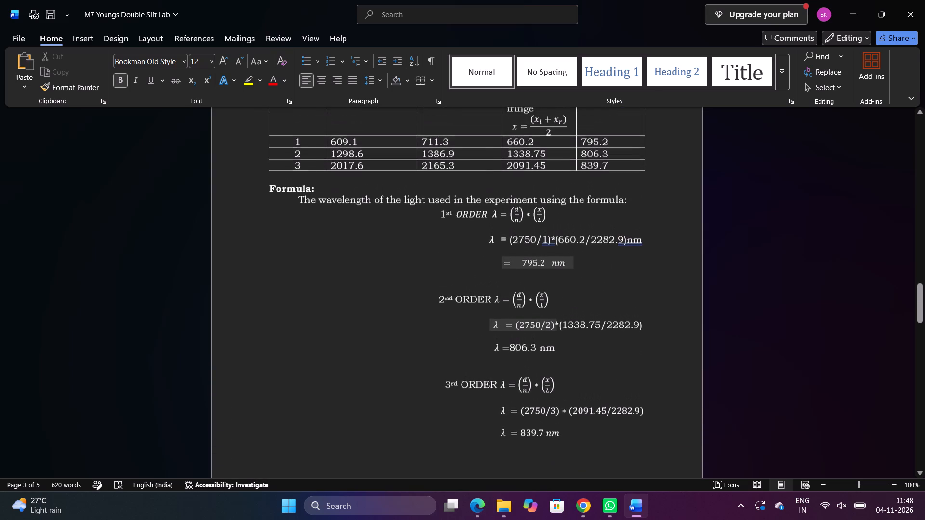
scroll(527, 434, up, 1)
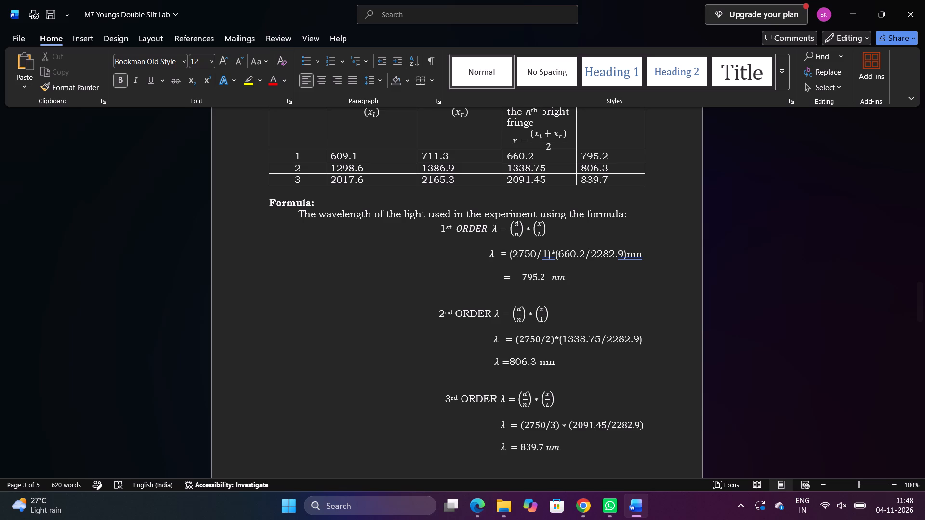
scroll(580, 275, up, 1)
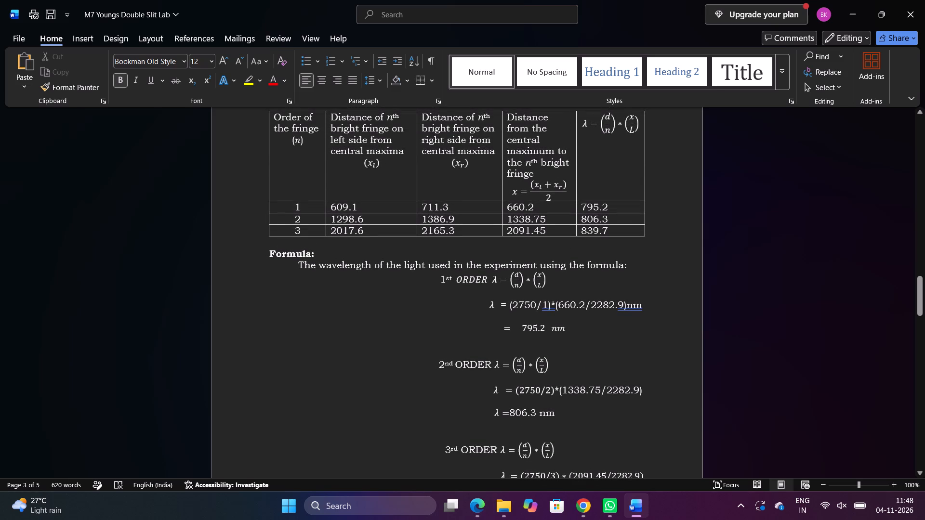
scroll(580, 272, down, 1)
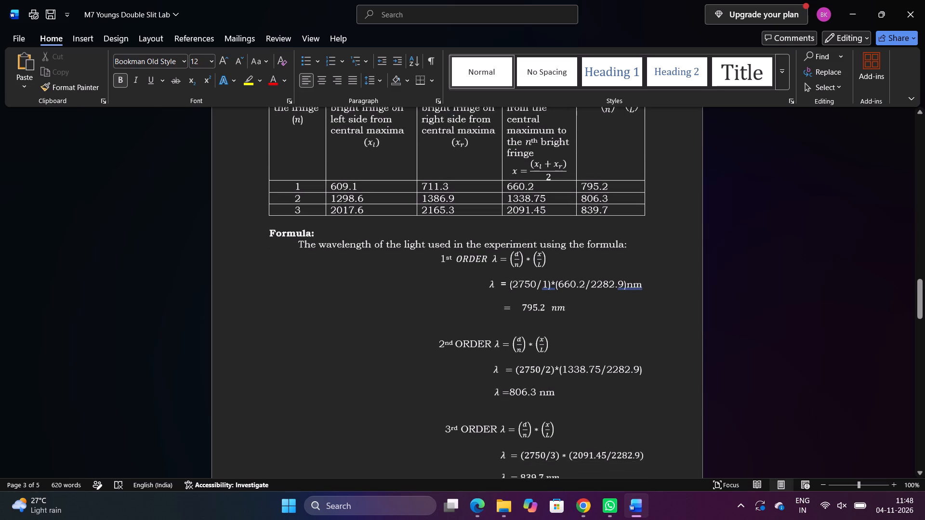
scroll(580, 272, down, 2)
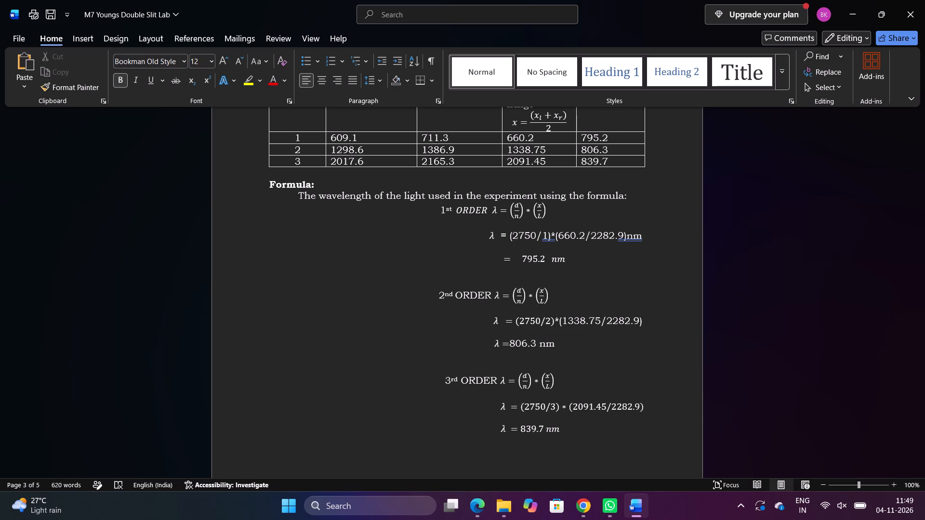
scroll(580, 272, up, 4)
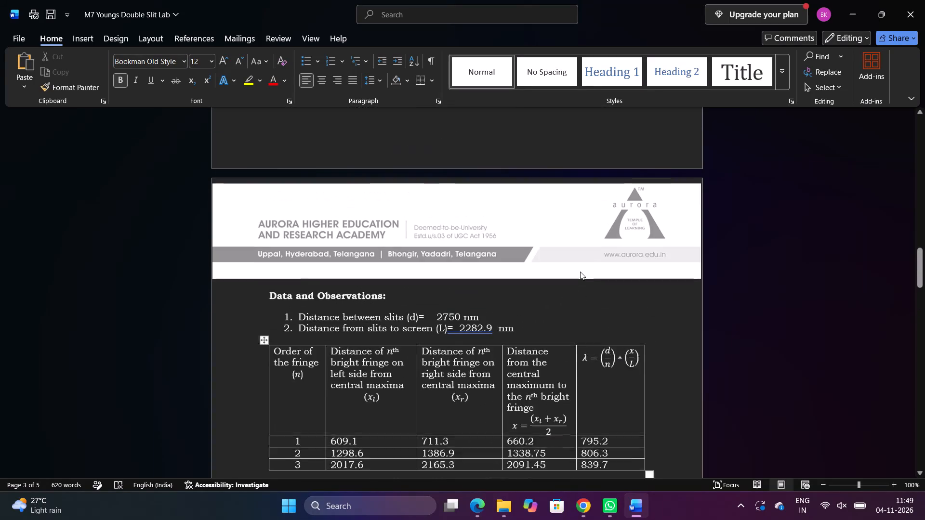
scroll(580, 272, down, 2)
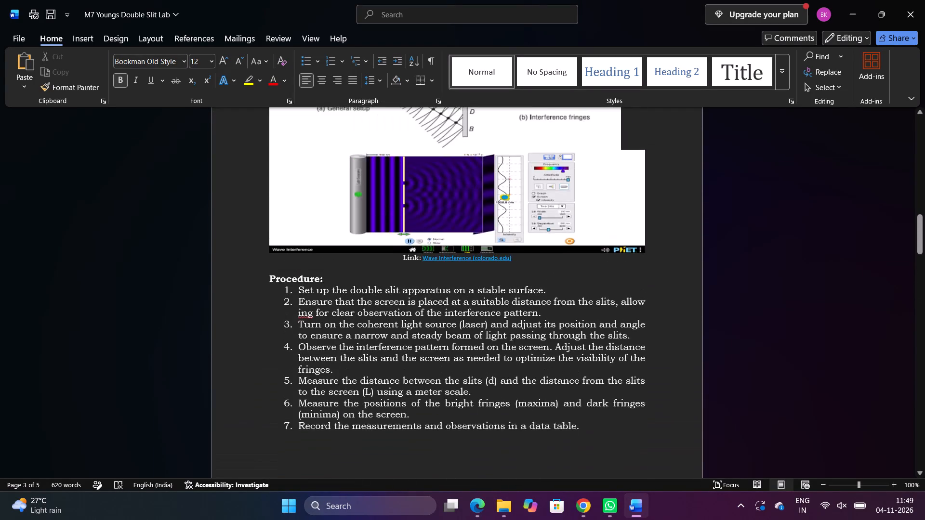
scroll(580, 272, down, 2)
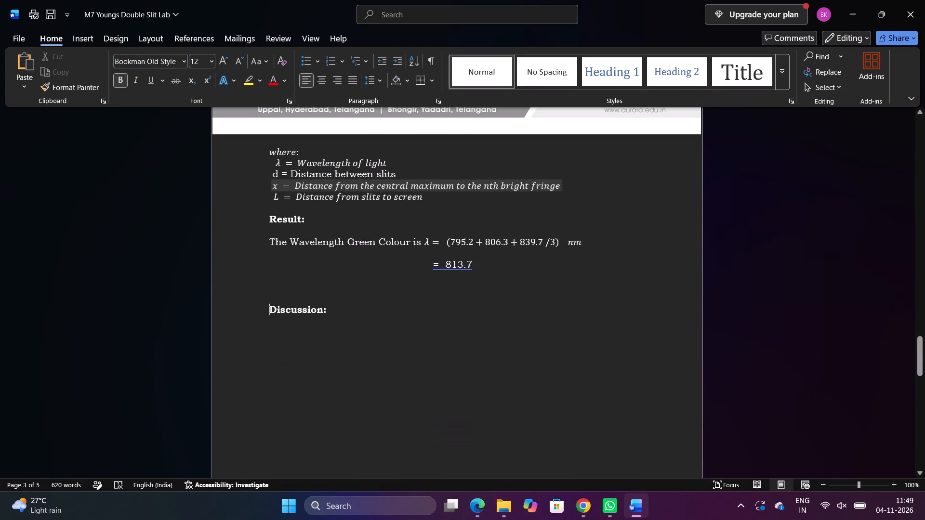
Switch to the Wave Interference simulation in Edge and measure from the central maximum to the first bright fringe above it on the screen.
click(590, 503)
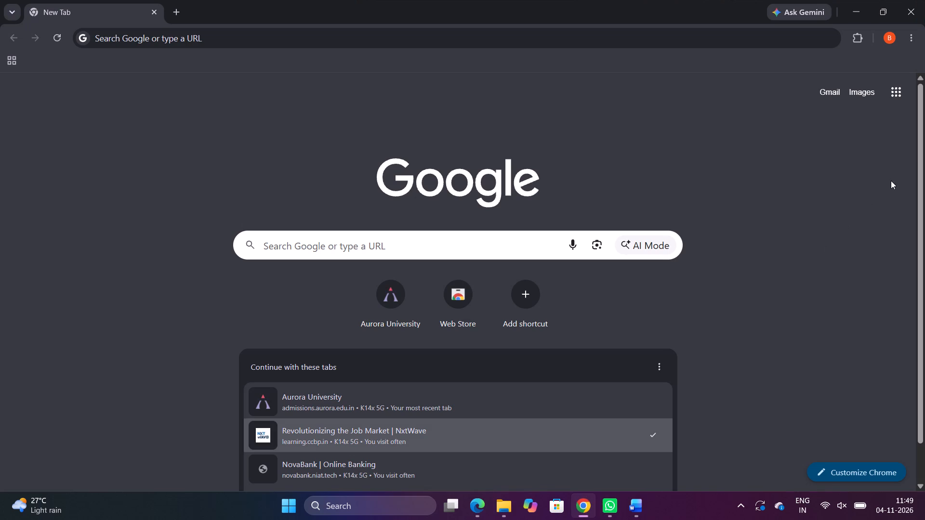
click(860, 5)
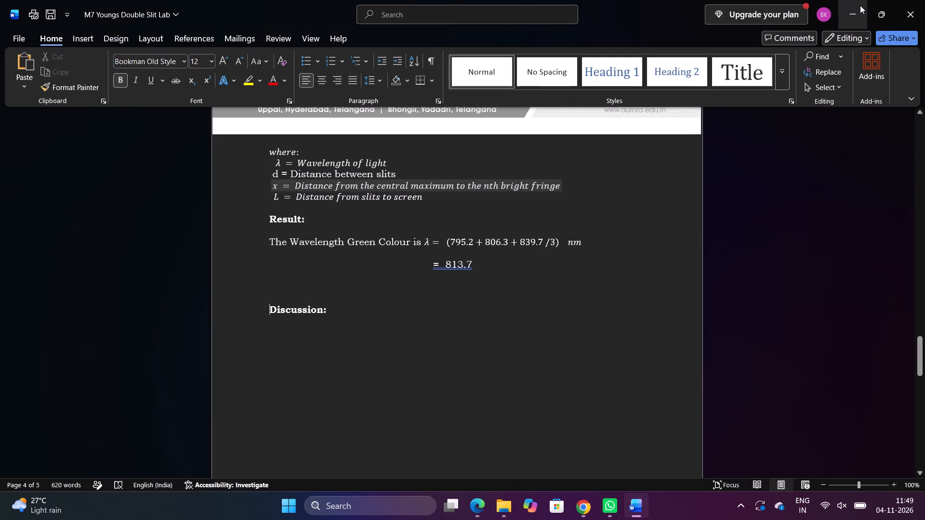
click(459, 504)
click(746, 142)
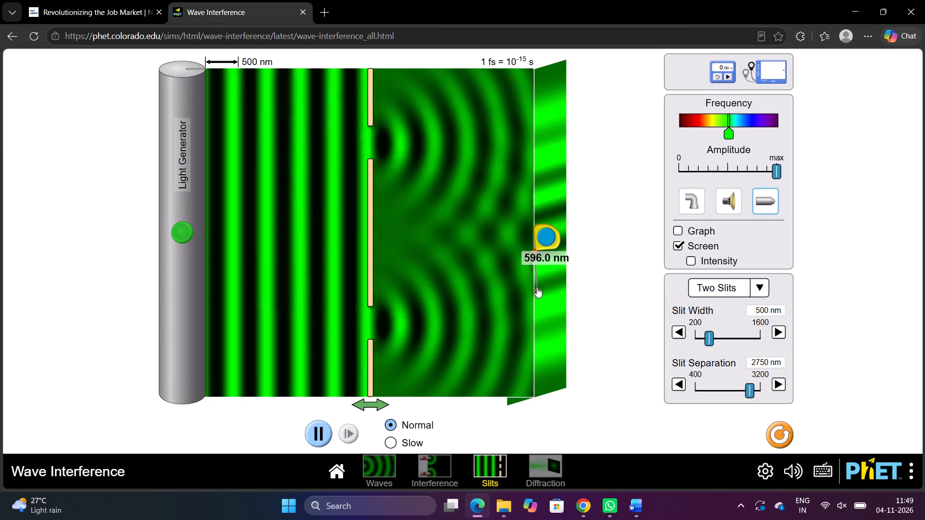
drag(537, 287, 561, 201)
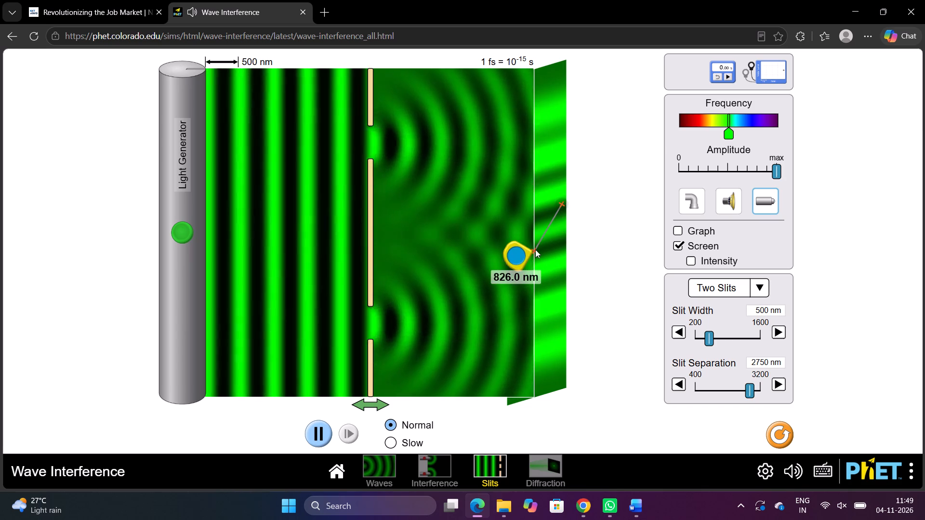
drag(512, 259, 525, 243)
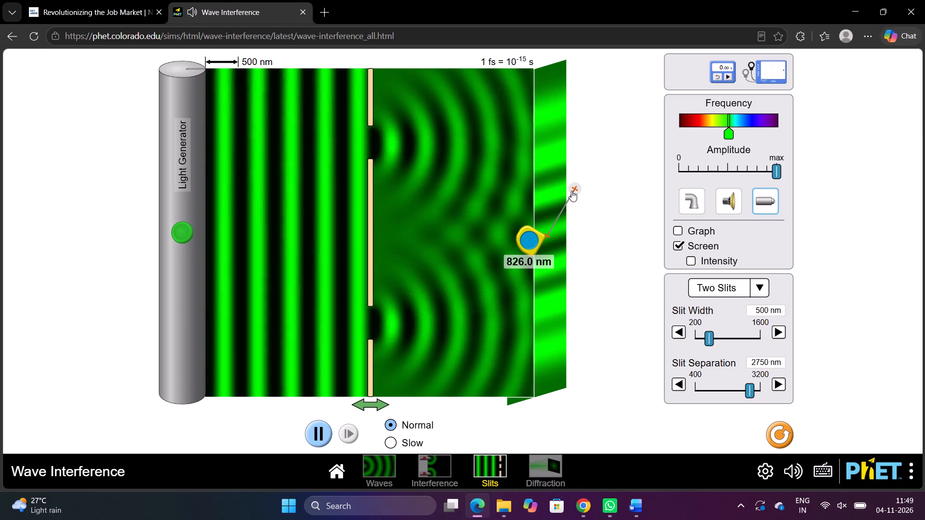
drag(572, 186, 545, 198)
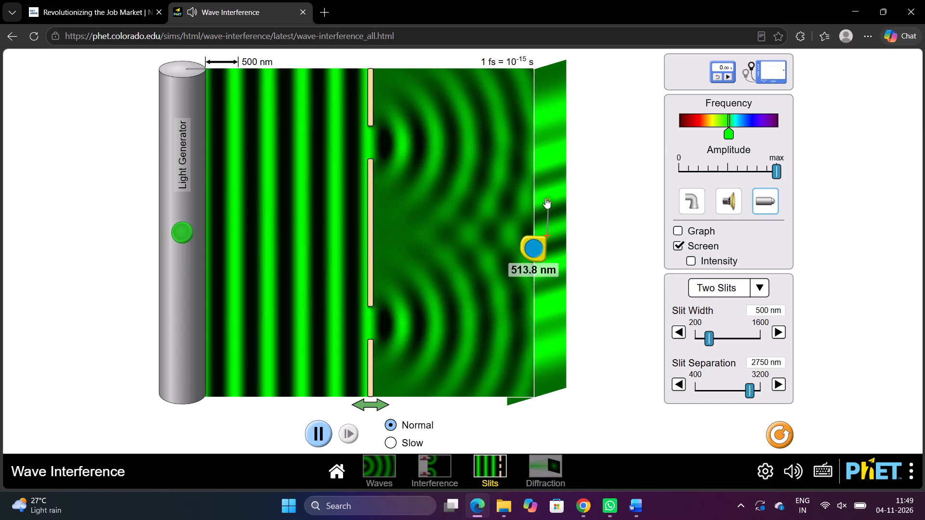
drag(545, 198, 545, 196)
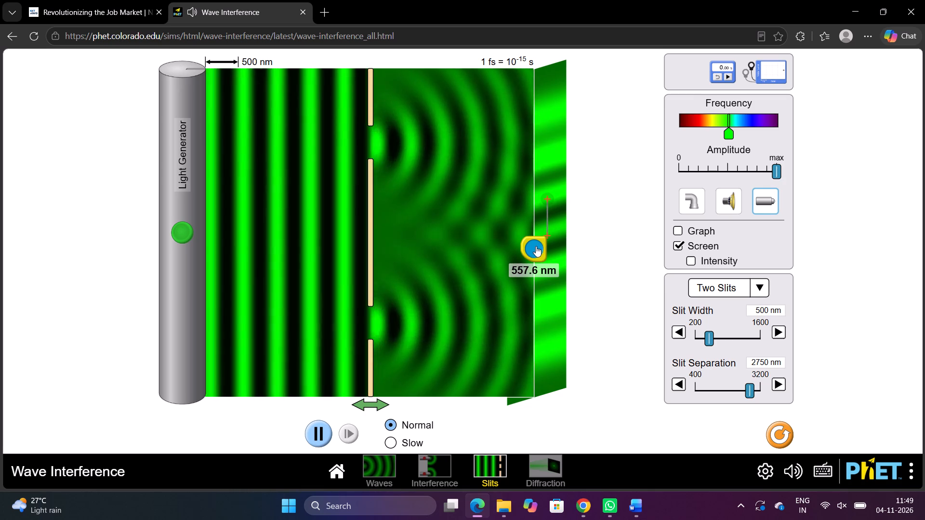
Fine-tune the measuring tape's base on the central maximum and its tip on the first bright fringe above.
right_drag(536, 246, 541, 236)
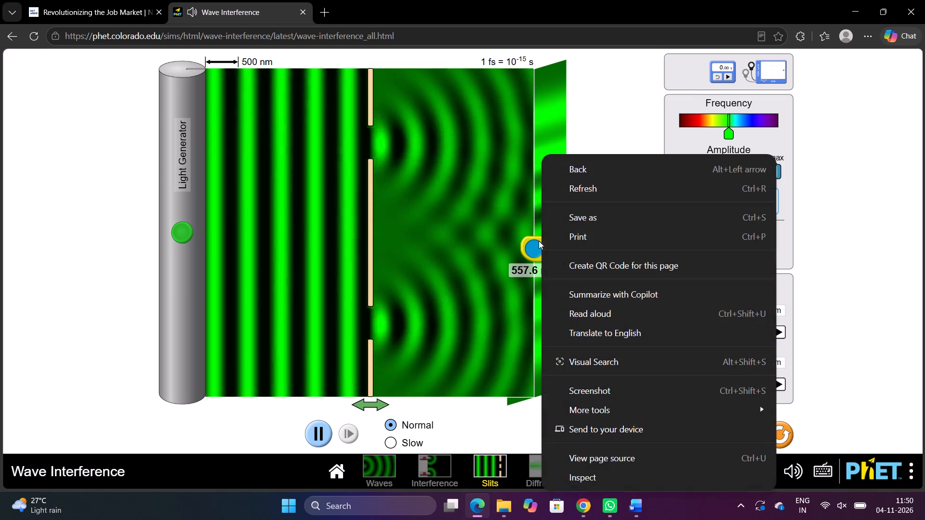
click(532, 247)
click(532, 247)
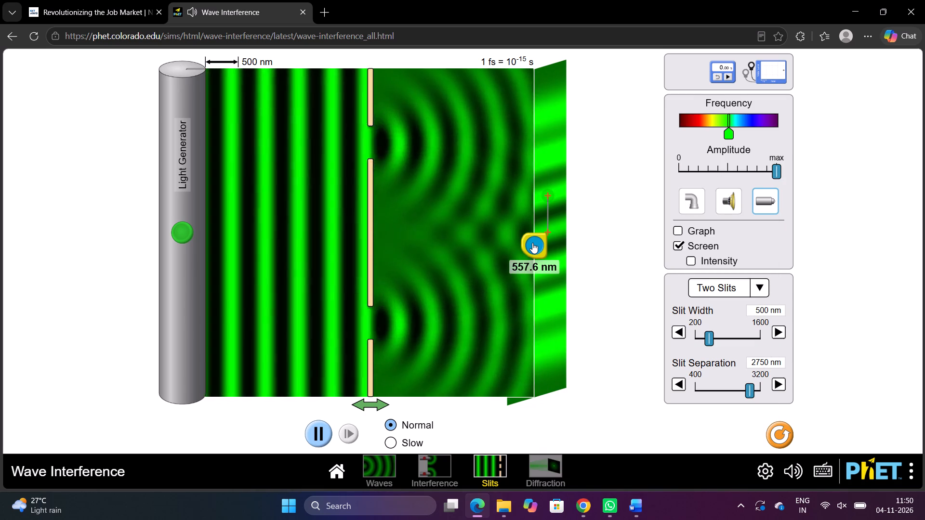
right_click(544, 195)
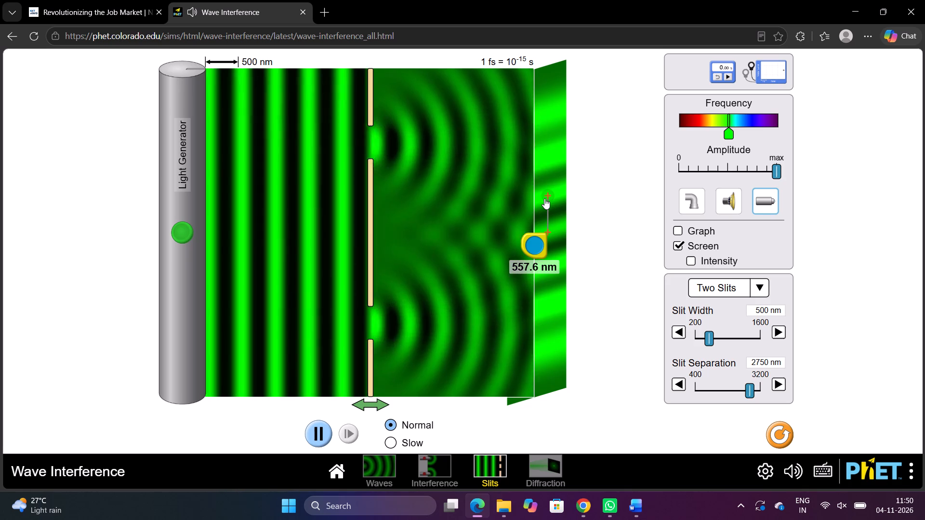
click(513, 195)
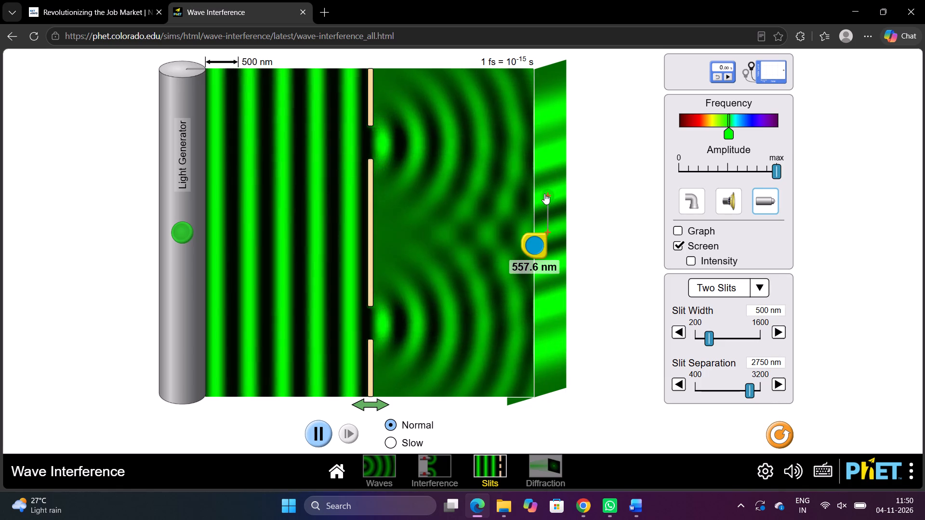
right_click(548, 195)
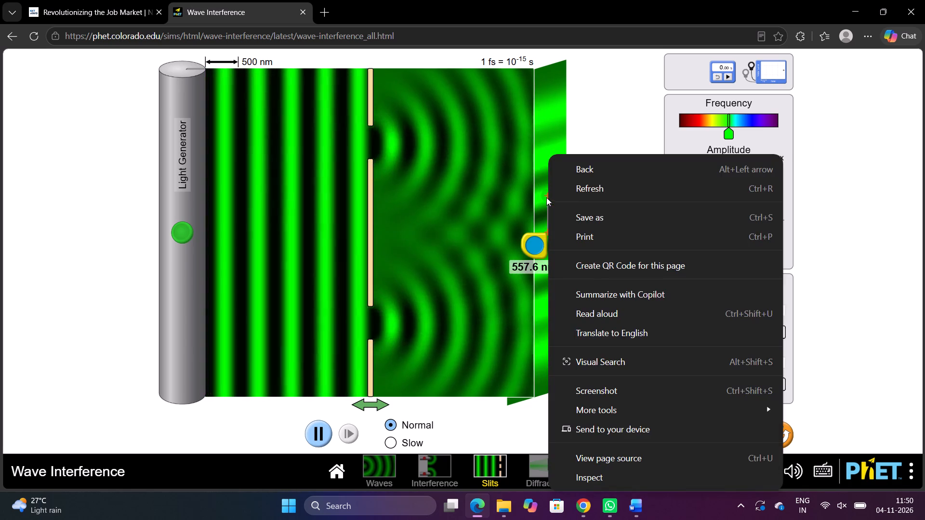
click(511, 203)
click(548, 196)
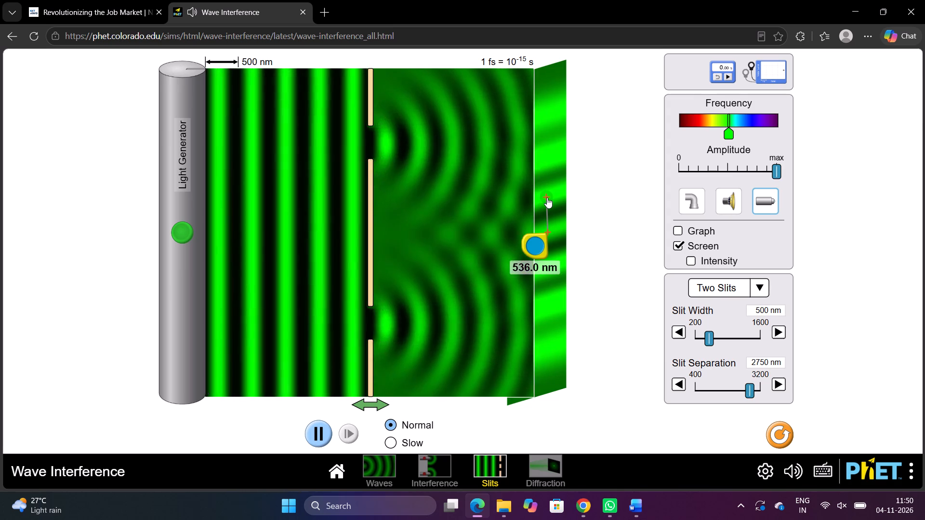
click(547, 197)
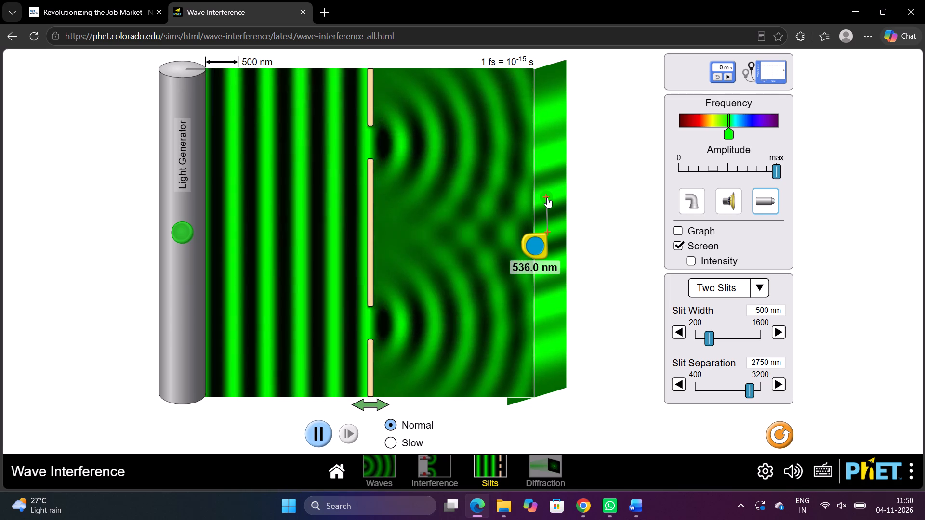
Extend the measuring tape from the central maximum to the second bright fringe above it.
right_drag(547, 197, 542, 164)
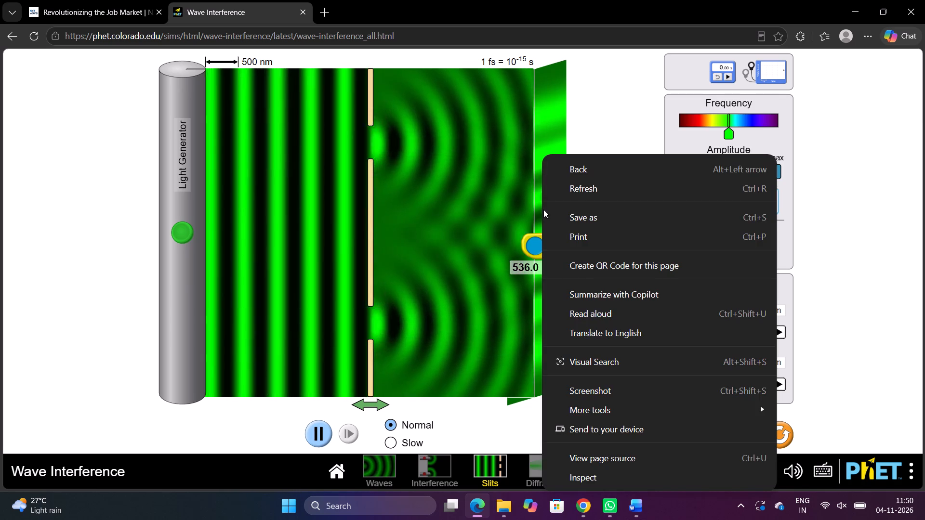
click(499, 194)
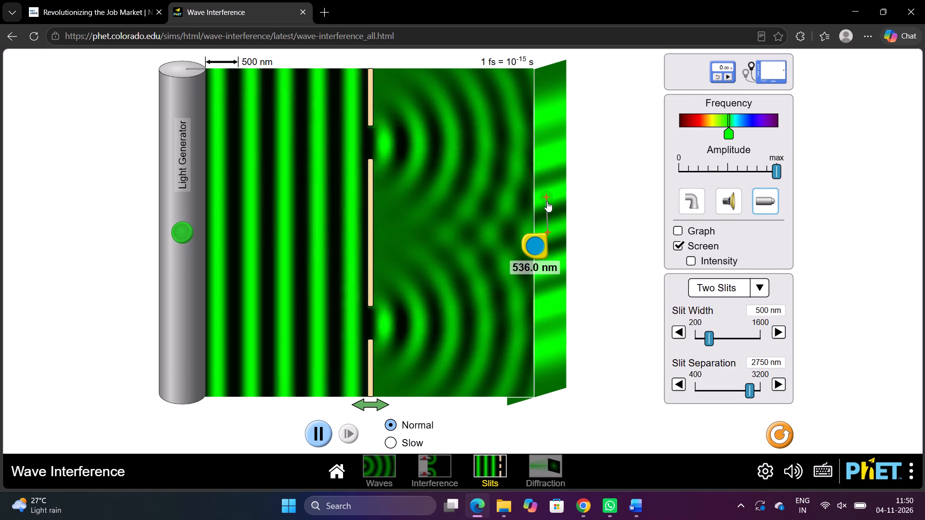
drag(546, 201, 545, 163)
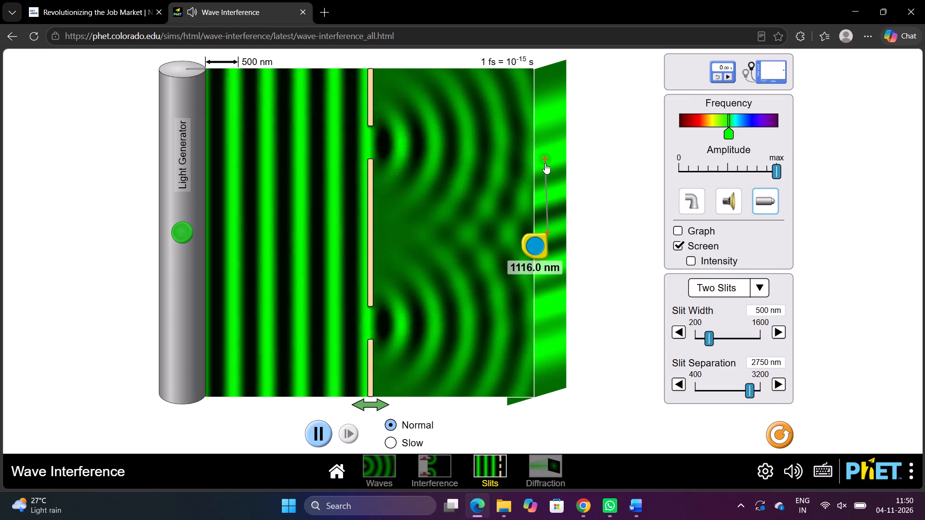
Extend the measuring tape from the central maximum to the third bright fringe above it.
click(545, 163)
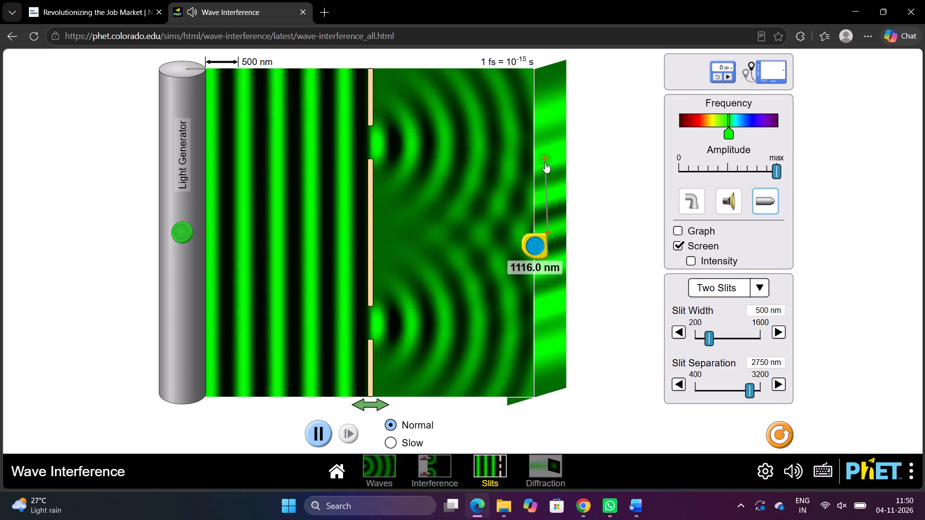
drag(543, 156, 543, 117)
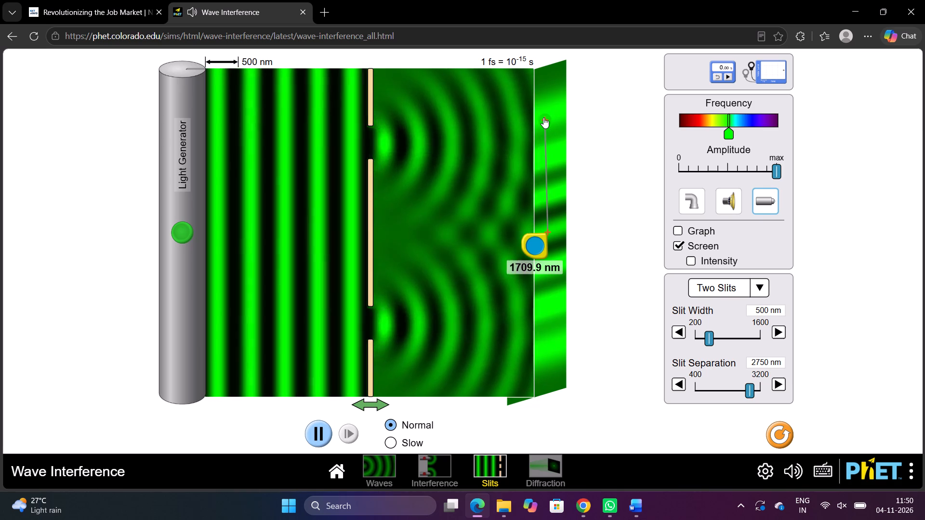
drag(543, 117, 543, 114)
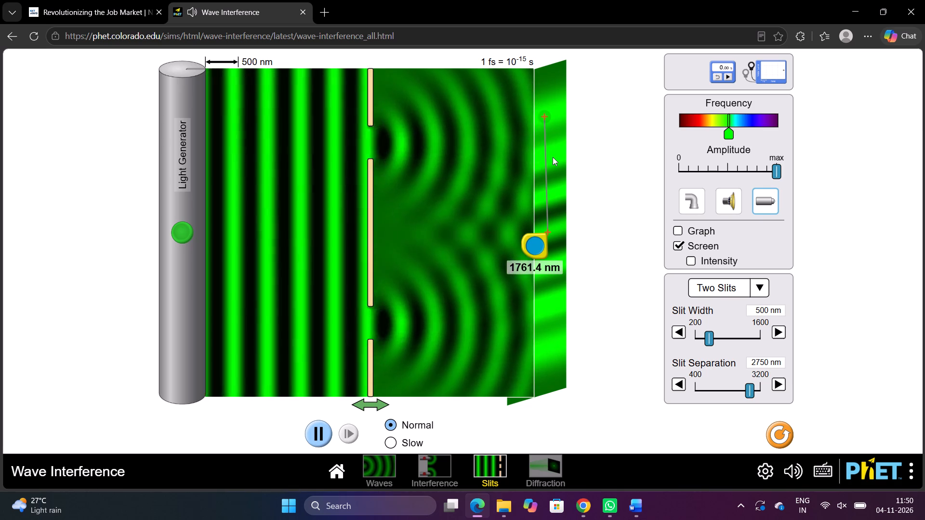
Reposition the measuring tape to measure from the central maximum to the first bright fringe below it.
drag(544, 116, 581, 141)
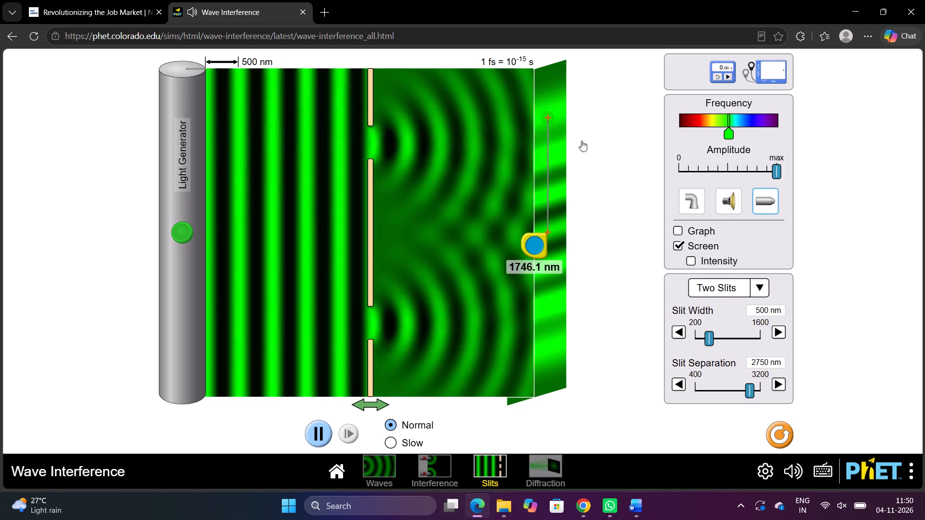
drag(581, 141, 551, 265)
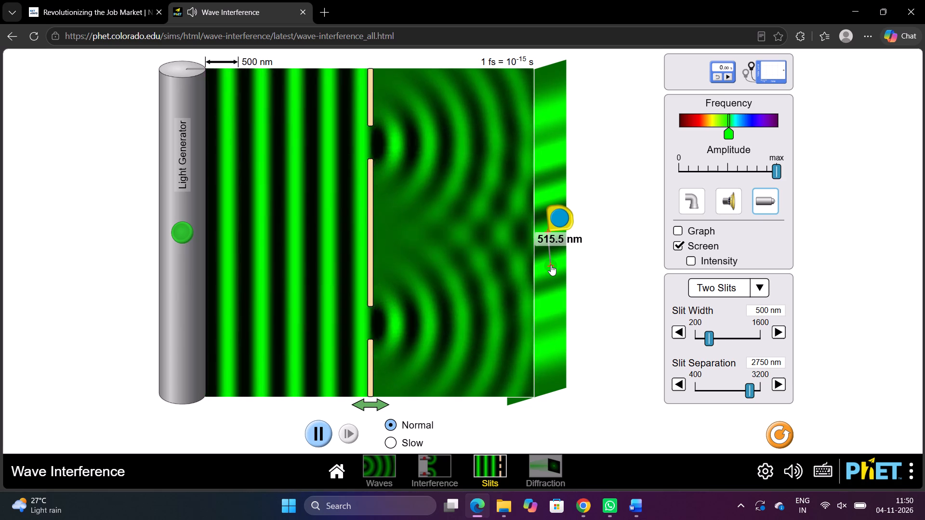
Extend the measuring tape from the central maximum to the second bright fringe below it and fine-tune its tip.
drag(551, 265, 552, 307)
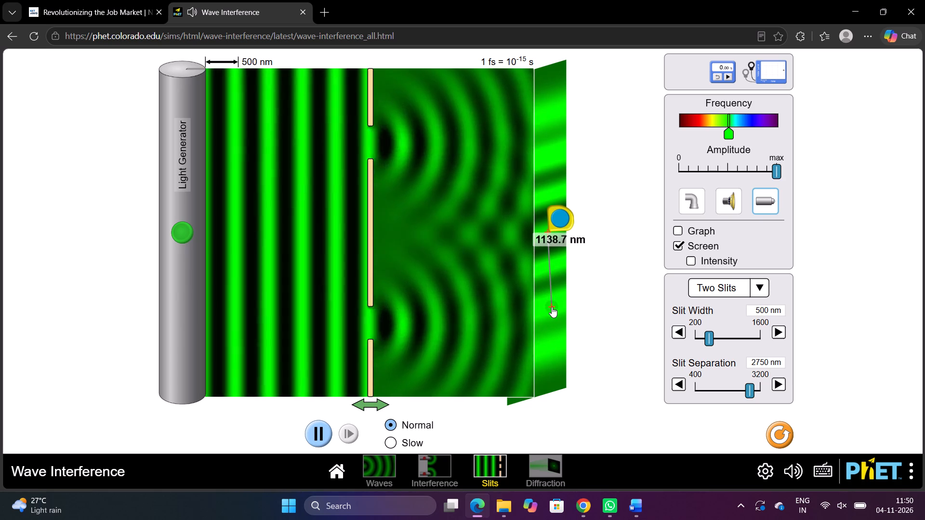
drag(552, 307, 551, 302)
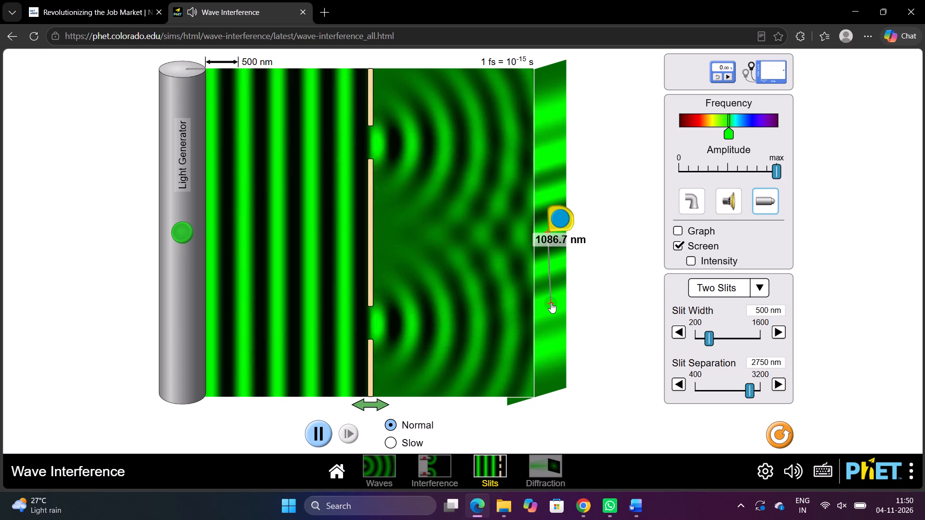
drag(551, 302, 551, 304)
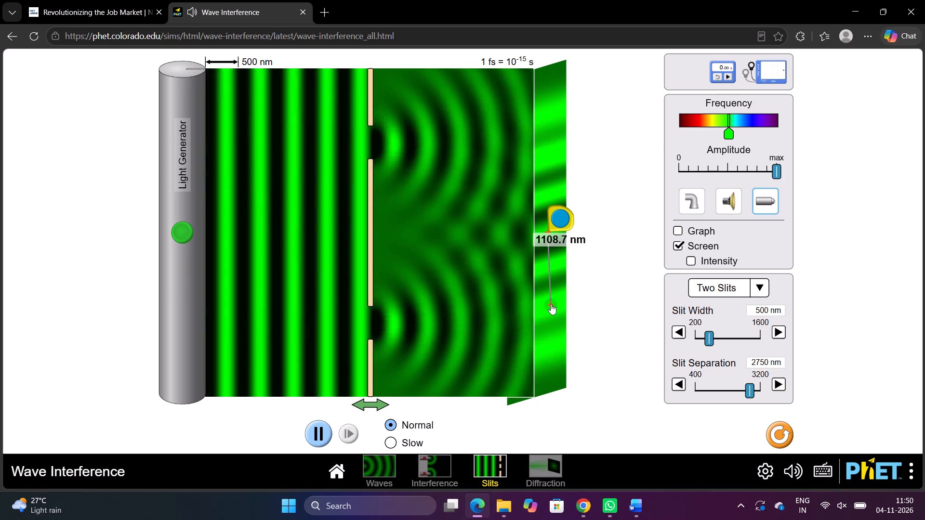
click(551, 304)
Extend the measuring tape from the central maximum to the third bright fringe below it.
drag(551, 304, 551, 350)
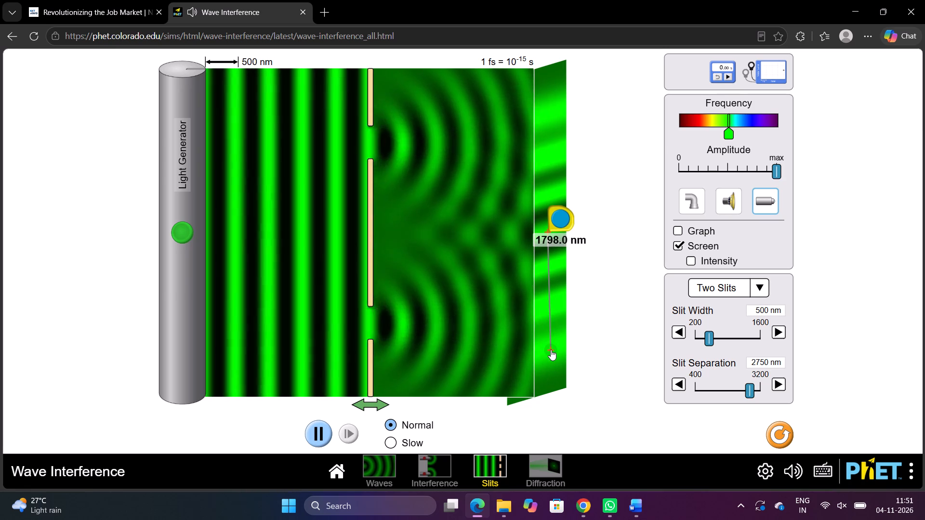
drag(551, 350, 551, 347)
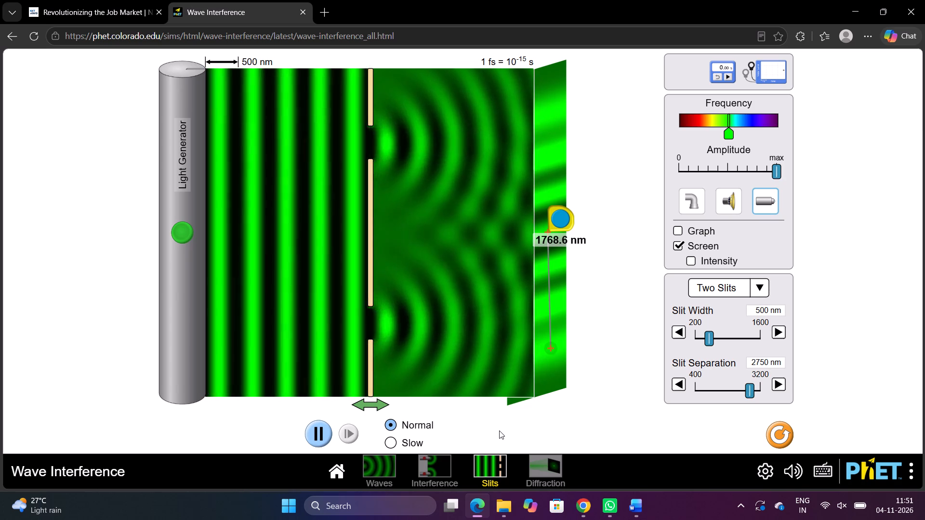
Switch to the lab report in Word and set the first-order left-side fringe distance in the data table to 536.0.
click(638, 502)
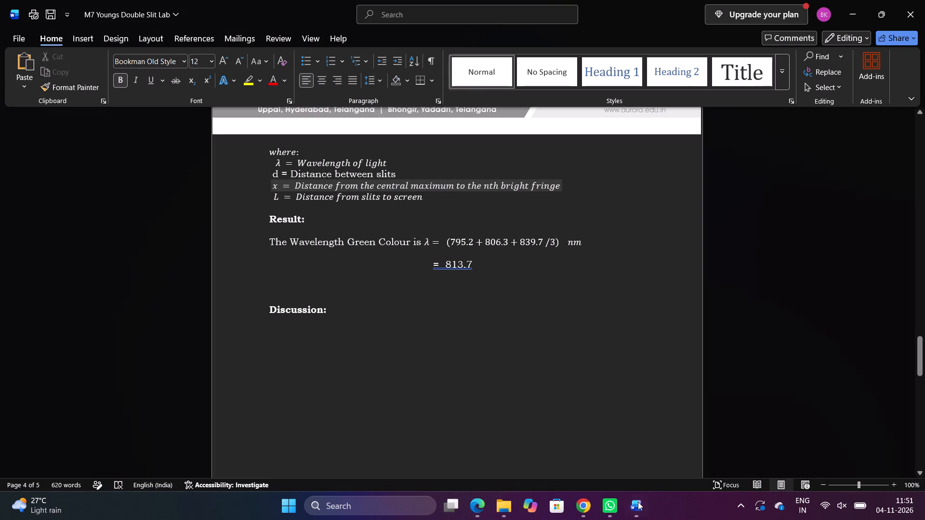
scroll(638, 502, up, 2)
scroll(534, 318, up, 7)
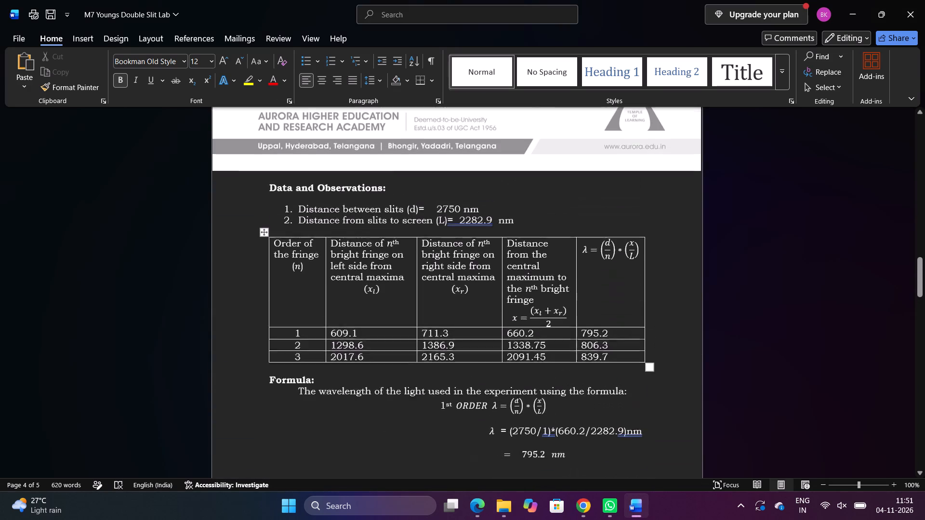
scroll(534, 318, up, 1)
click(359, 416)
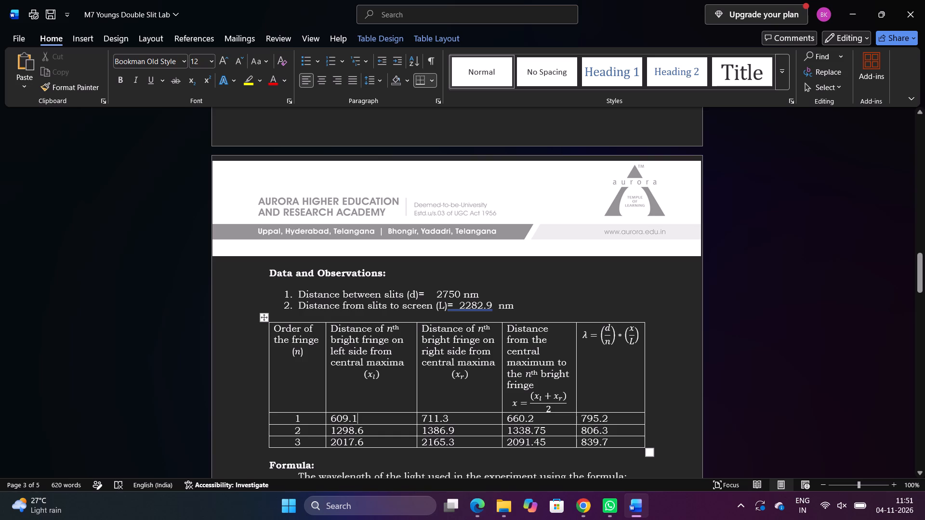
key(BackSpace)
key(BackSpace)
key(BackSpace)
key(BackSpace)
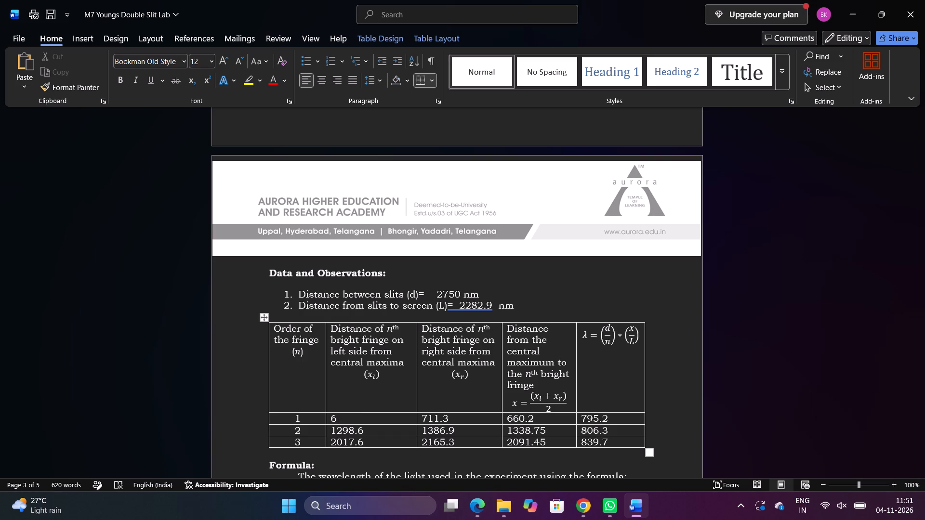
key(BackSpace)
text(23)
key(BackSpace)
key(BackSpace)
text(536.0)
Set the second-order left-side fringe distance in the data table to 1116.0.
key(Down)
key(BackSpace)
key(BackSpace)
key(BackSpace)
key(BackSpace)
key(BackSpace)
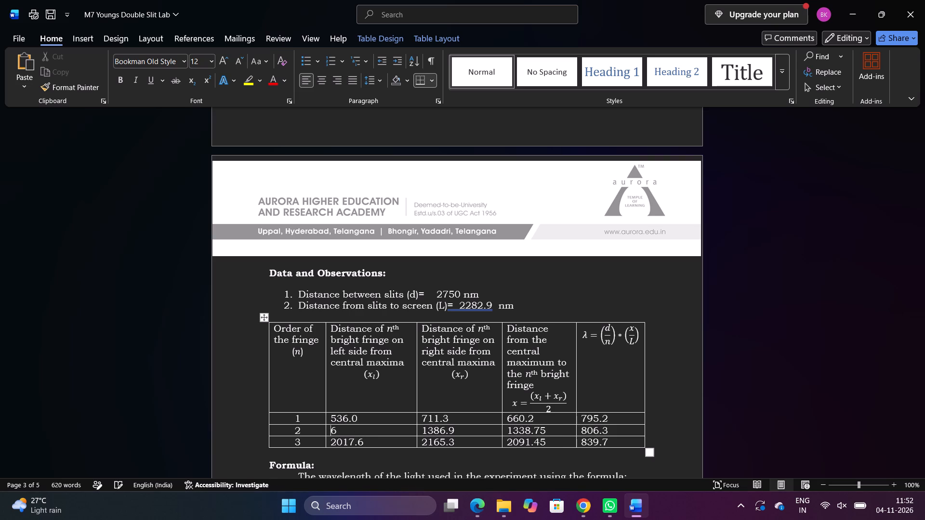
key(Right)
key(BackSpace)
text(11)
text(16.)
key(0)
Set the third-order left-side fringe distance in the data table to 1761.4.
key(Down)
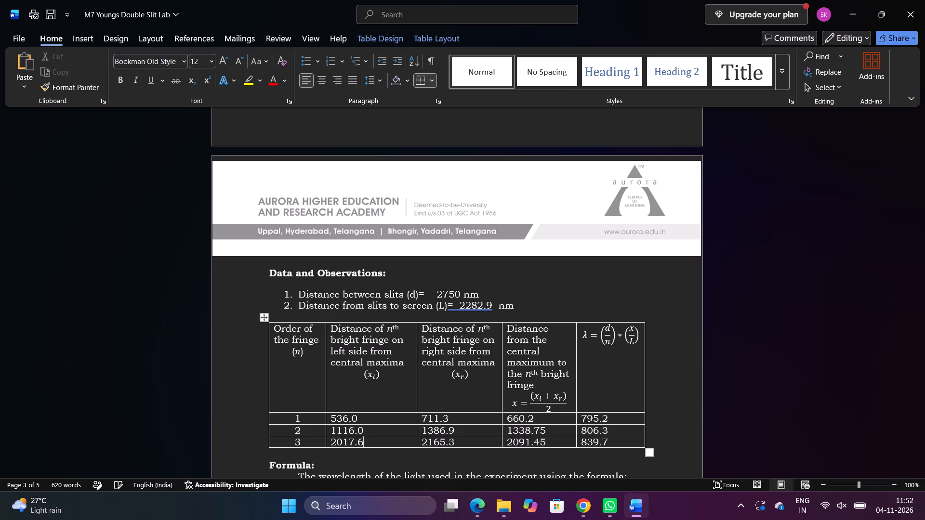
key(BackSpace)
key(BackSpace)
key(BackSpace)
key(BackSpace)
key(BackSpace)
key(BackSpace)
text(1761.)
key(4)
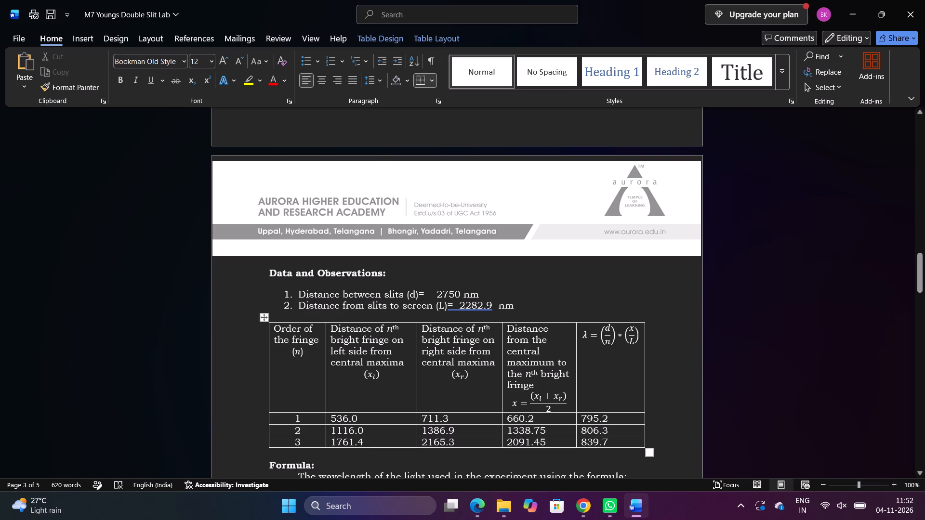
Clear the first-order right-side fringe distance in the data table.
click(451, 417)
key(BackSpace)
key(BackSpace)
key(BackSpace)
key(BackSpace)
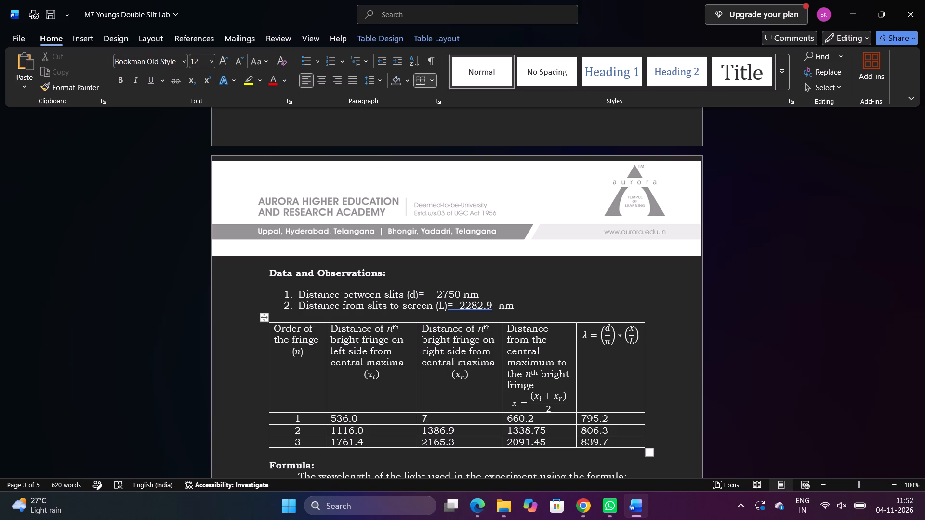
key(BackSpace)
text(37)
key(BackSpace)
key(BackSpace)
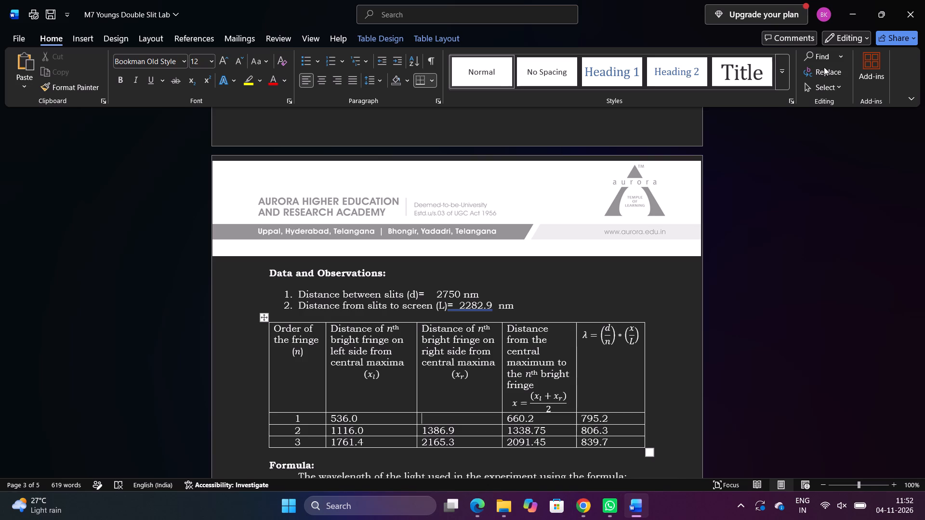
Switch to the Wave Interference simulation in Edge and remeasure from the central maximum to the first bright fringe below it.
click(455, 510)
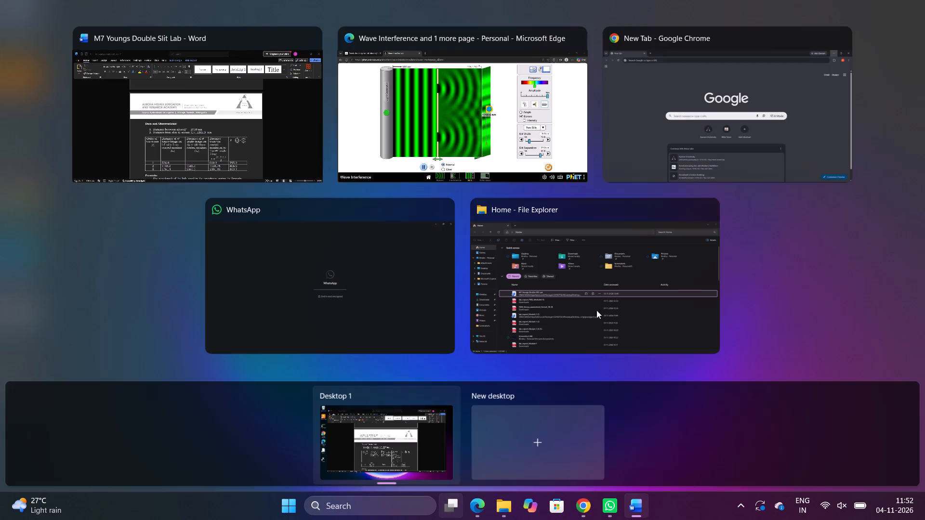
click(468, 123)
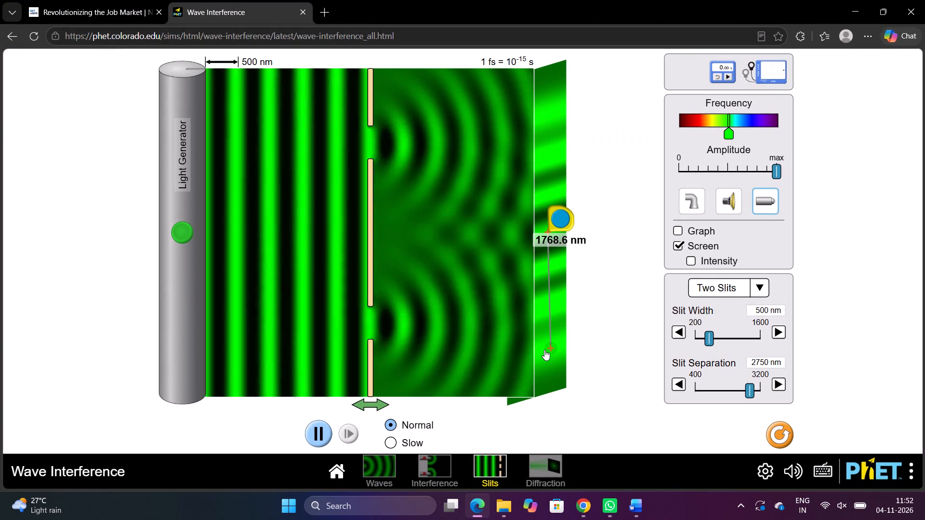
drag(550, 349, 549, 266)
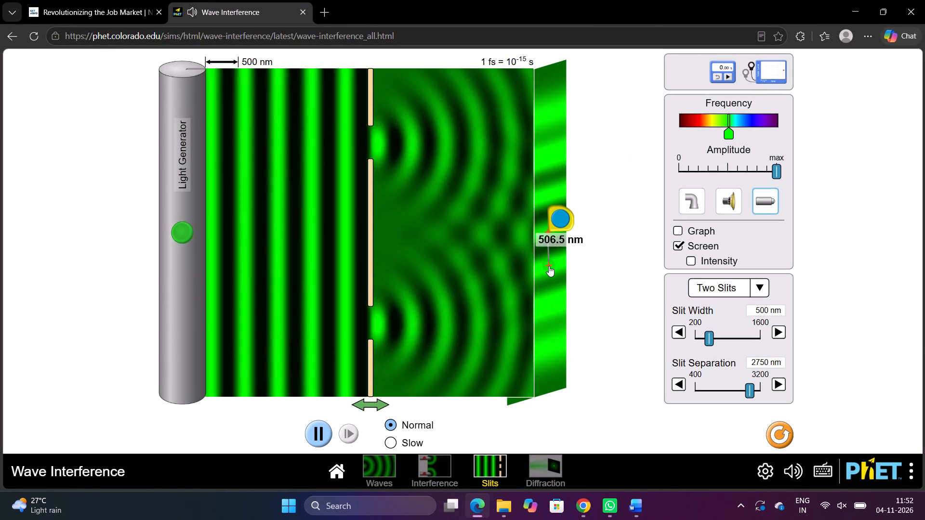
drag(549, 266, 550, 267)
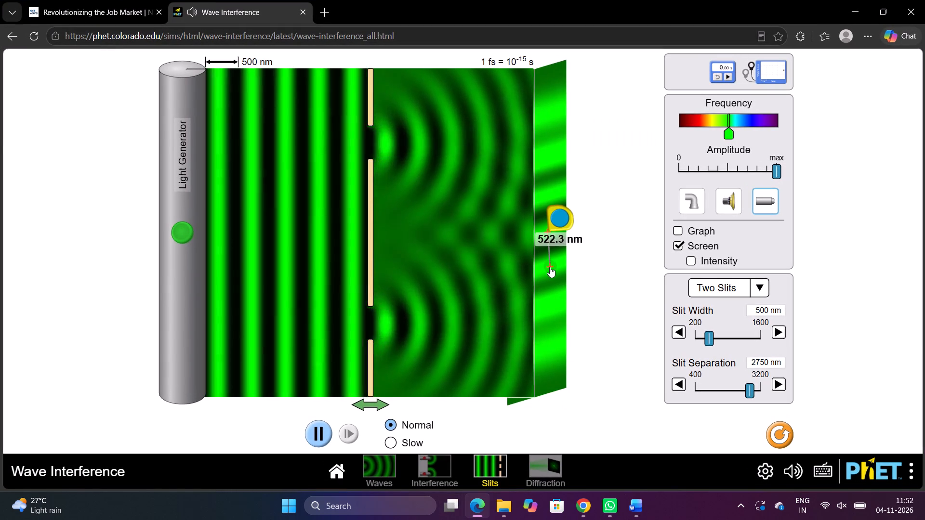
drag(550, 267, 549, 266)
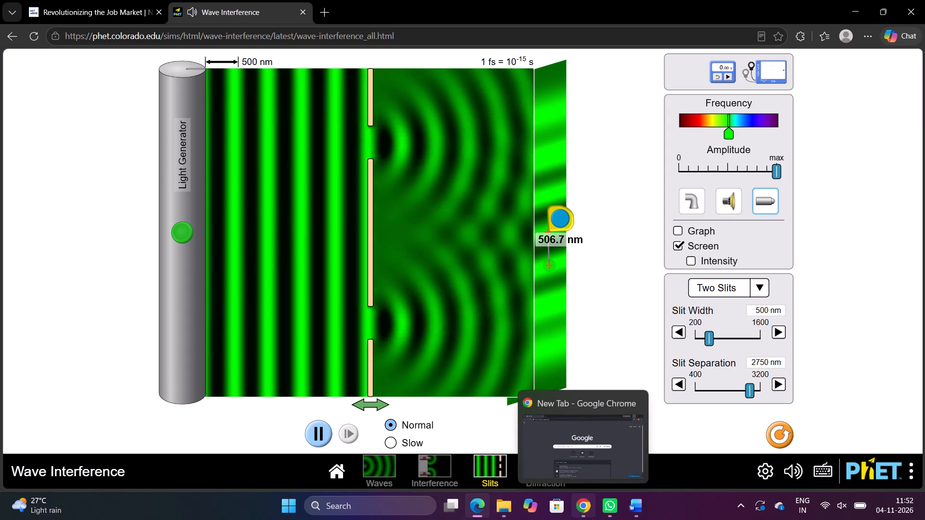
Return to the Word report and enter 506.7 as the first-order right-side fringe distance.
click(640, 503)
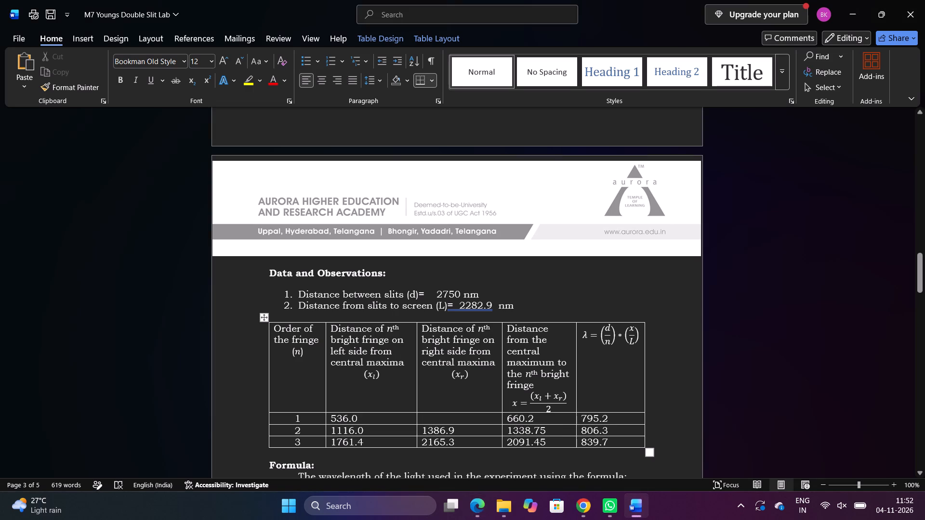
text(506.7)
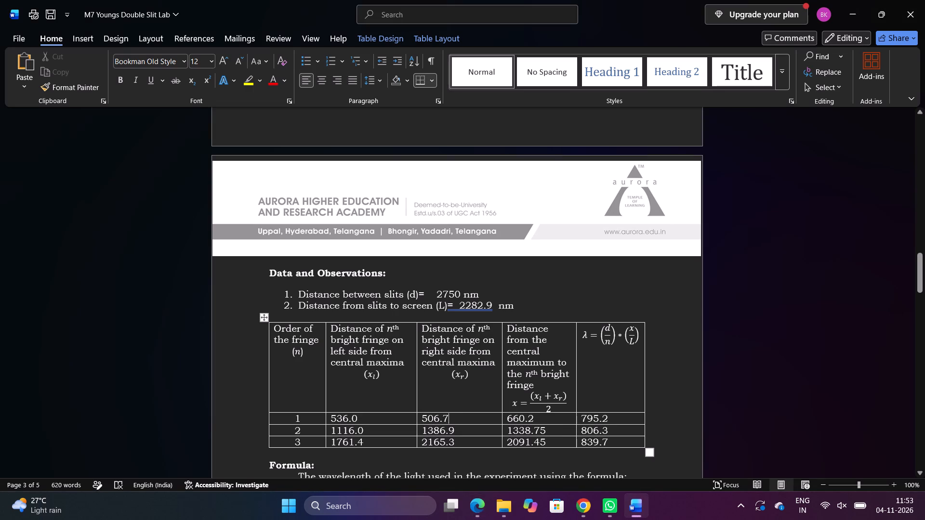
Set the second-order right-side fringe distance in the data table to 1108.7.
click(464, 429)
key(BackSpace)
key(BackSpace)
key(BackSpace)
key(BackSpace)
key(BackSpace)
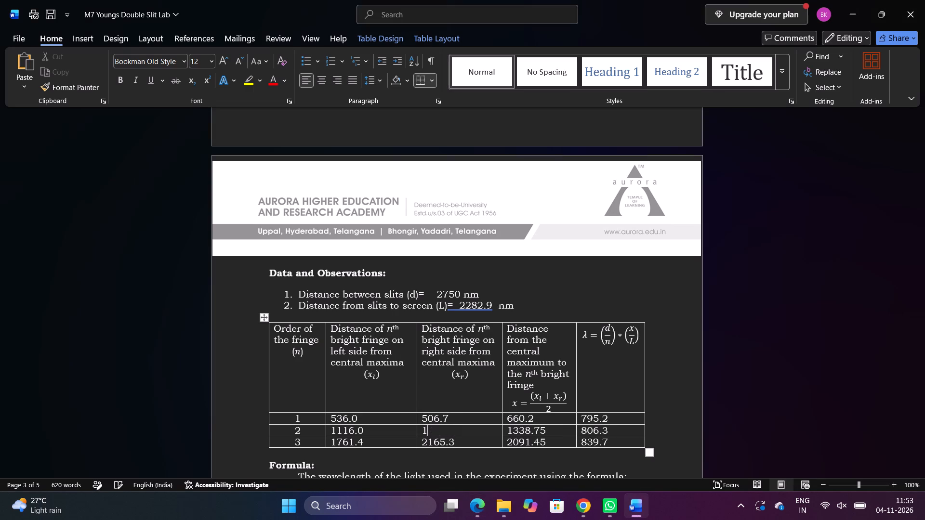
key(BackSpace)
text(11)
text(08.)
key(7)
Set the third-order right-side fringe distance in the data table to 1768.6.
key(Right)
key(Left)
key(Down)
key(BackSpace)
key(BackSpace)
key(BackSpace)
key(BackSpace)
key(BackSpace)
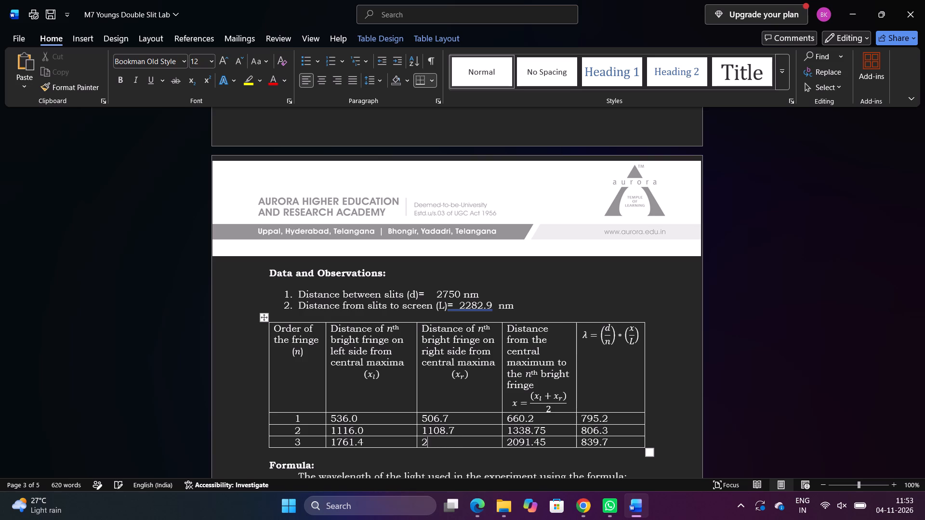
key(BackSpace)
text(17)
key(8)
key(BackSpace)
text(68.)
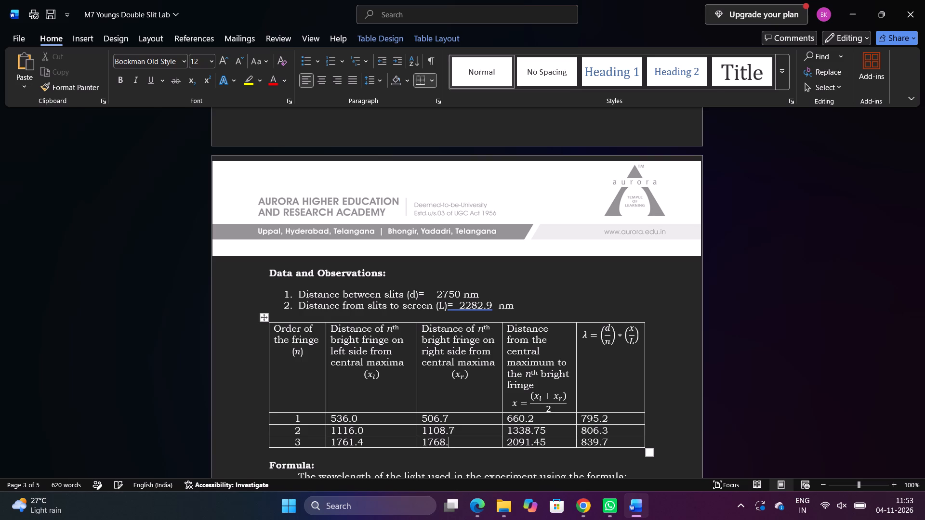
key(6)
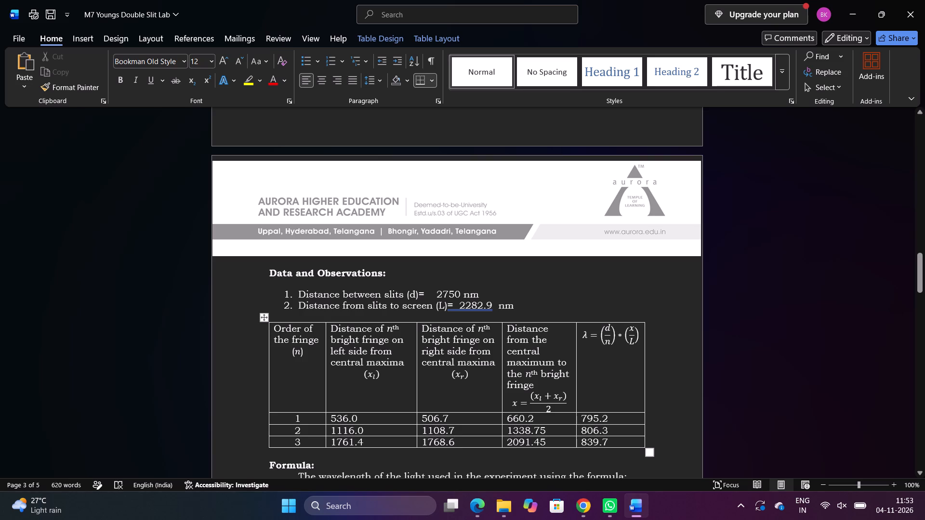
Set the first-order averaged distance x from the central maximum in the data table to 521.3.
click(536, 420)
key(BackSpace)
key(BackSpace)
key(BackSpace)
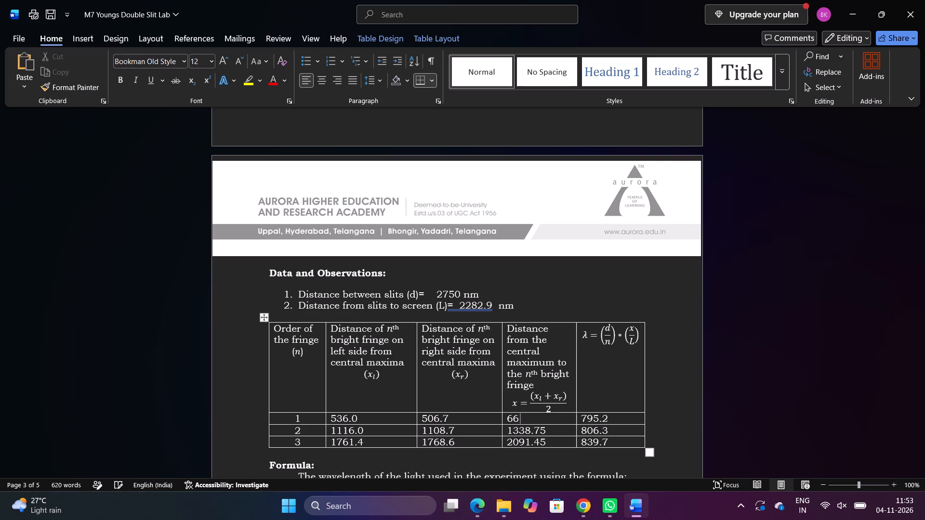
key(BackSpace)
key(BackSpace)
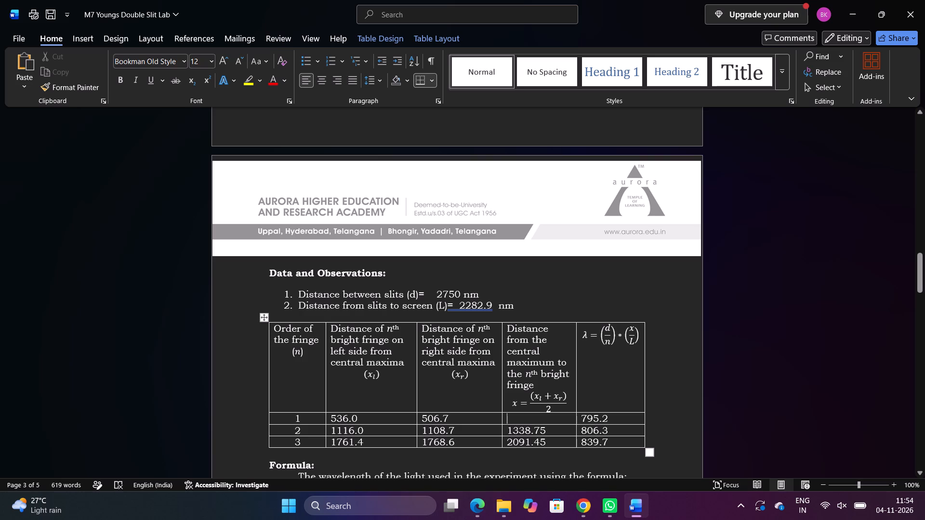
key(5)
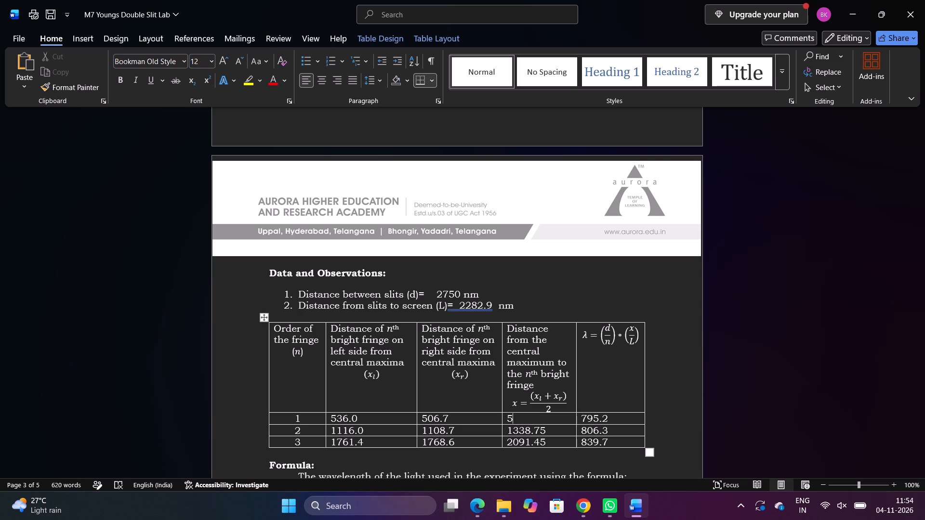
text(21.)
key(3)
Clear the second-order averaged distance x from the central maximum in the data table.
key(Down)
key(BackSpace)
key(BackSpace)
key(BackSpace)
key(BackSpace)
key(BackSpace)
key(Right)
key(Right)
key(BackSpace)
key(BackSpace)
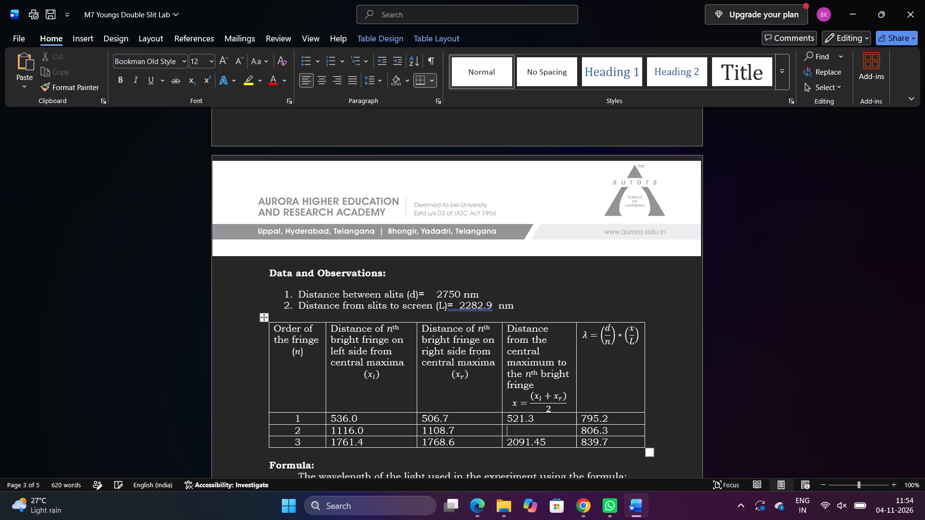
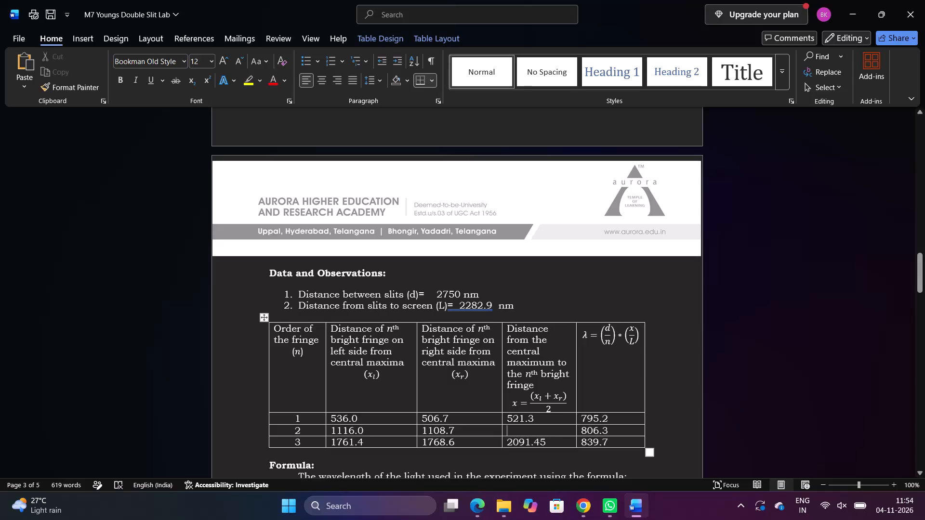
Enter 1112.3 as the distance x from the central maximum for fringe order 2 in the observations table.
text(1112)
key(period)
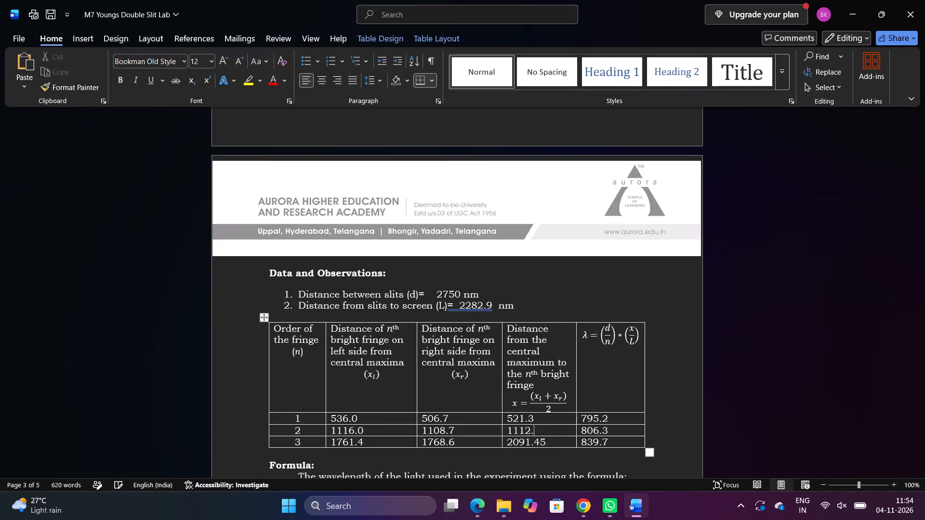
key(3)
Clear the distance x from the central maximum for fringe order 3 in the observations table.
key(Down)
key(BackSpace)
key(BackSpace)
key(BackSpace)
key(BackSpace)
key(BackSpace)
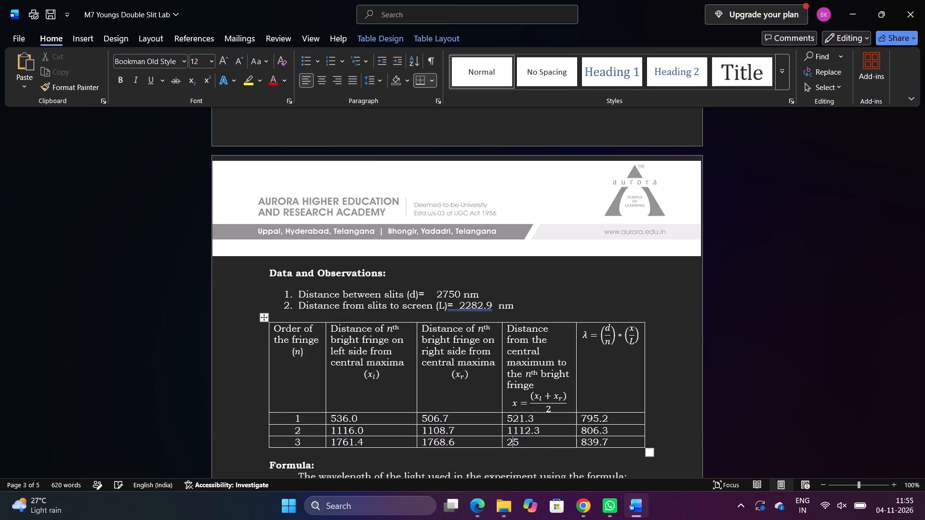
key(BackSpace)
key(Right)
key(BackSpace)
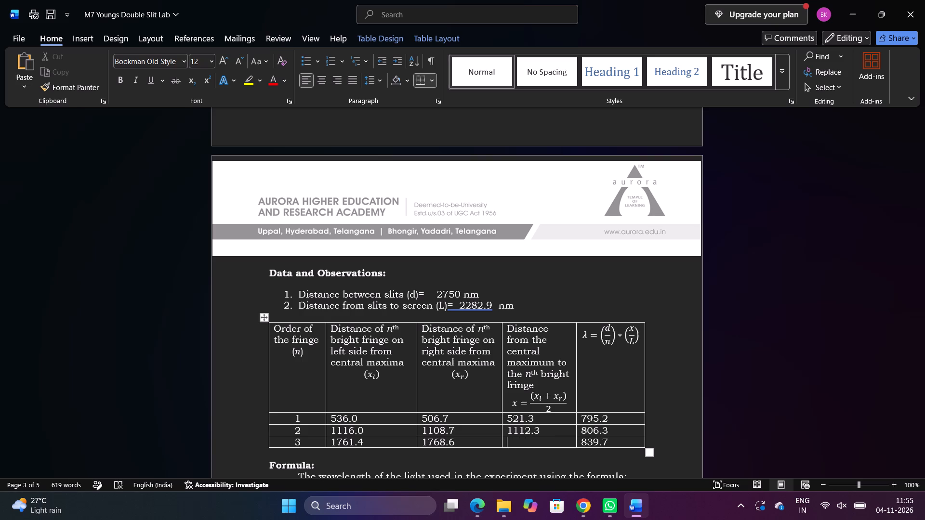
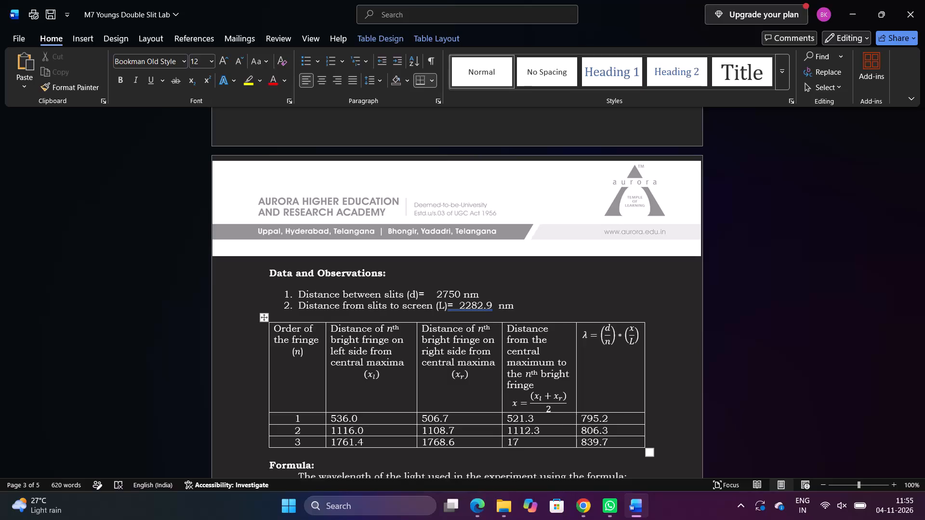
Complete the distance x from the central maximum for fringe order 3 as 1765.0 in the observations table.
text(65.0)
Replace the distance x in the 1st order wavelength calculation under Formula with 521.3.
scroll(538, 424, down, 1)
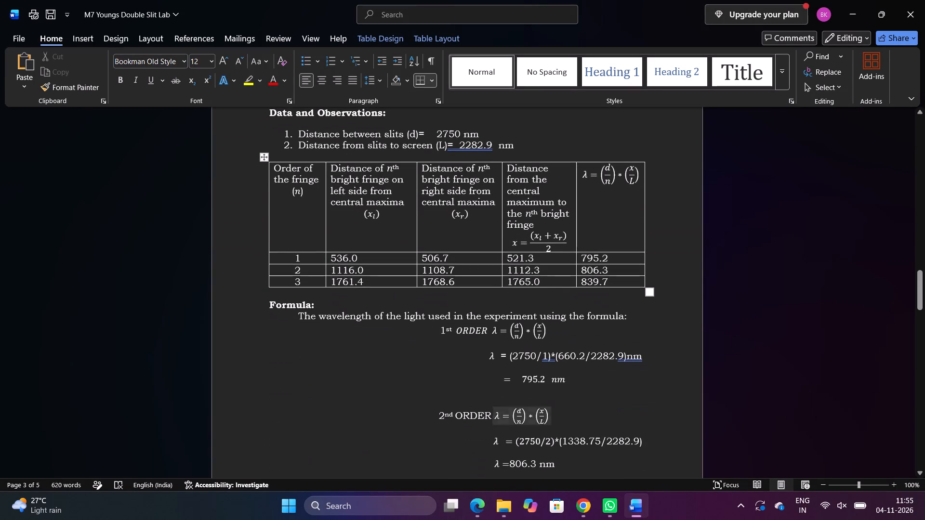
click(584, 355)
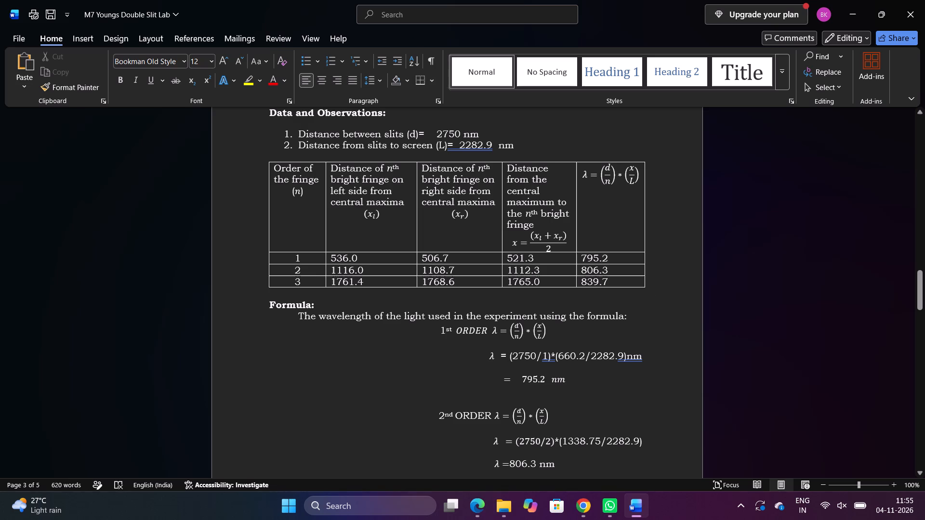
key(BackSpace)
key(BackSpace)
key(BackSpace)
key(BackSpace)
key(BackSpace)
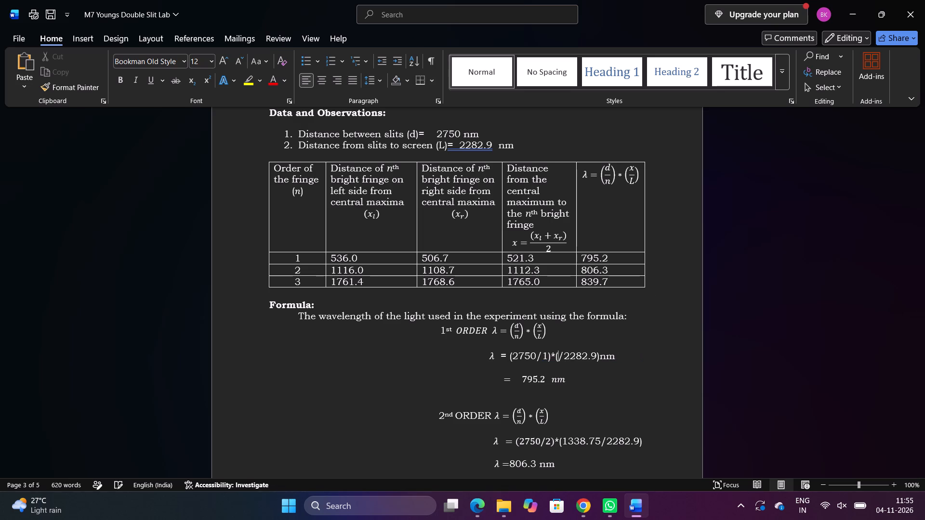
text(52)
key(1)
key(period)
key(3)
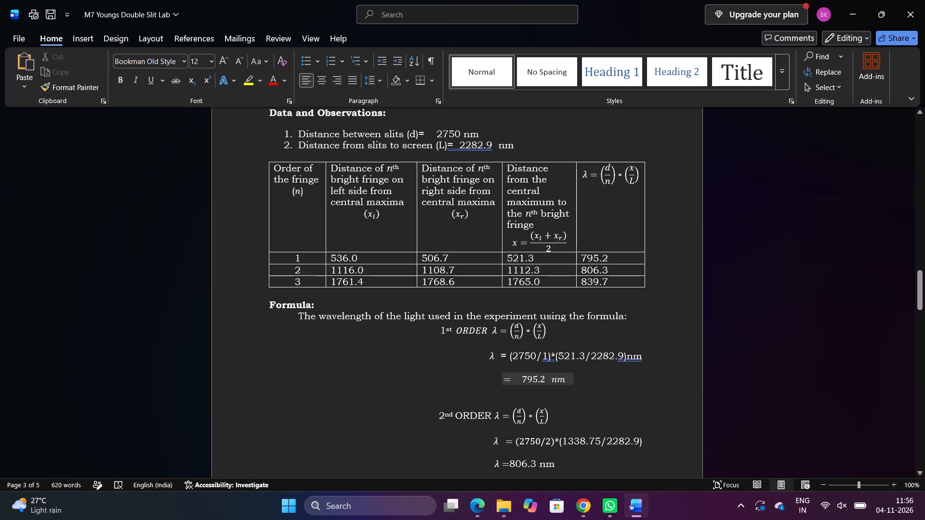
Change the 1st order wavelength result under Formula to 627.9 nm.
click(549, 378)
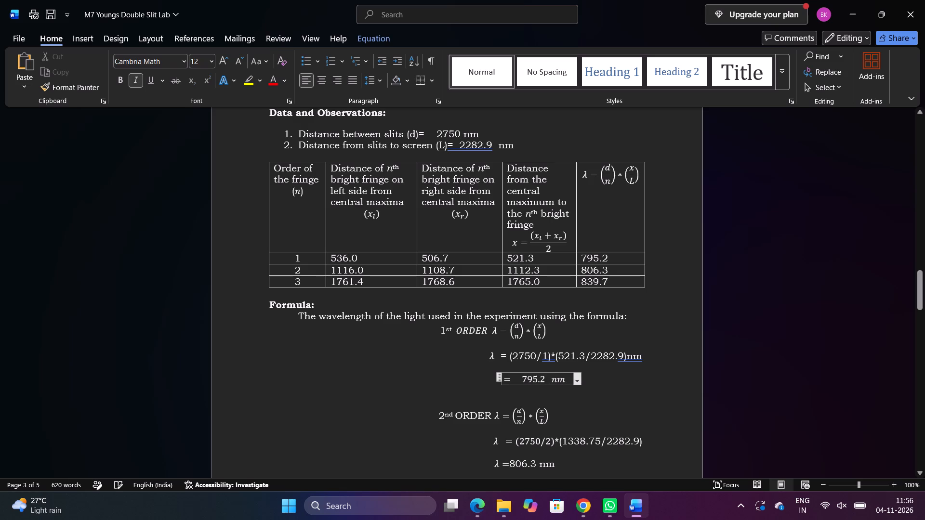
key(BackSpace)
key(BackSpace)
key(BackSpace)
key(BackSpace)
key(BackSpace)
key(BackSpace)
key(BackSpace)
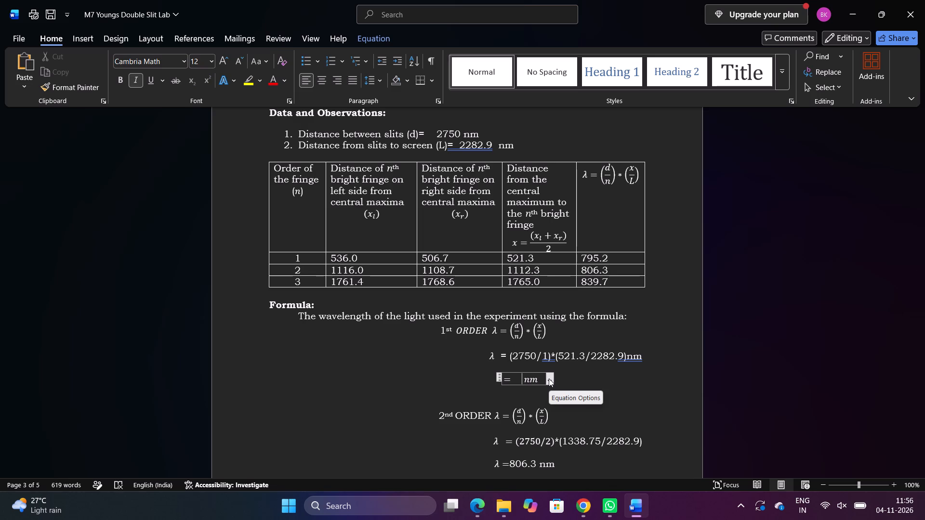
text(627)
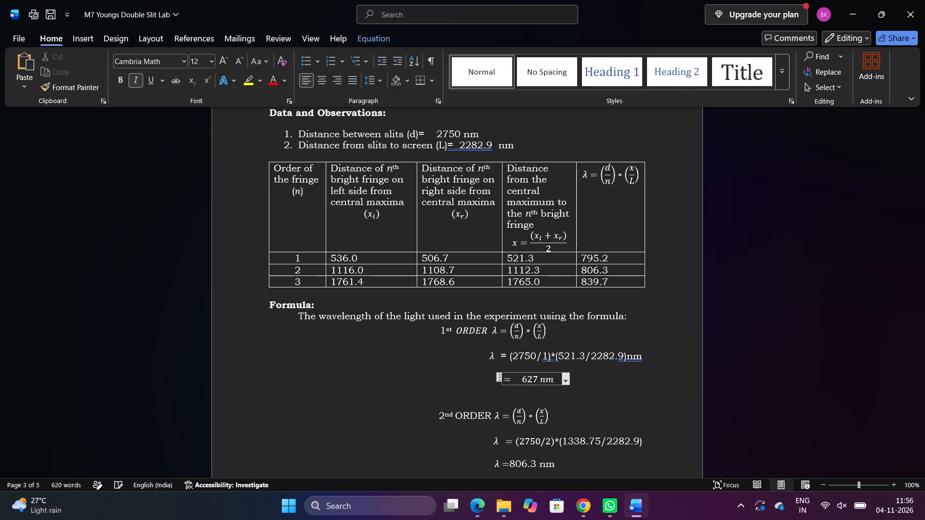
text(.9)
Enter 627.9 as the wavelength λ for fringe order 1 in the observations table.
click(614, 260)
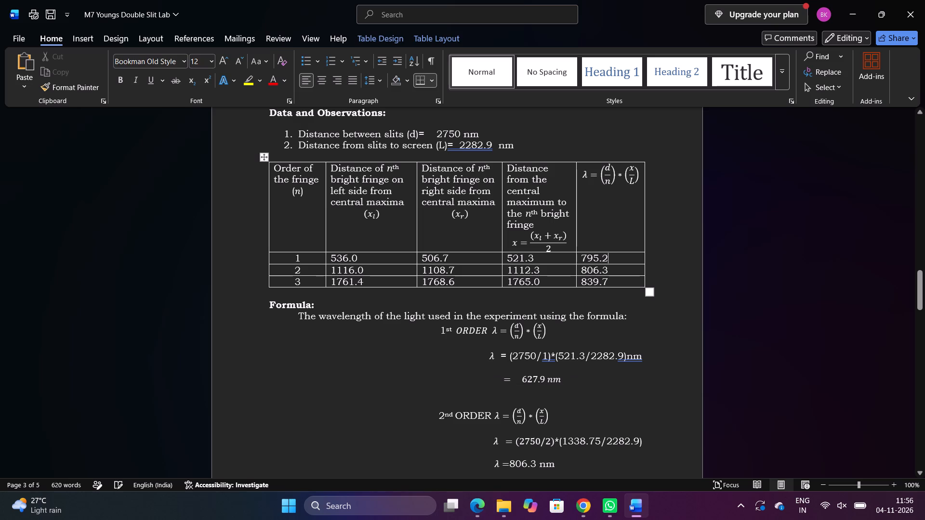
key(BackSpace)
key(BackSpace)
key(BackSpace)
key(BackSpace)
key(BackSpace)
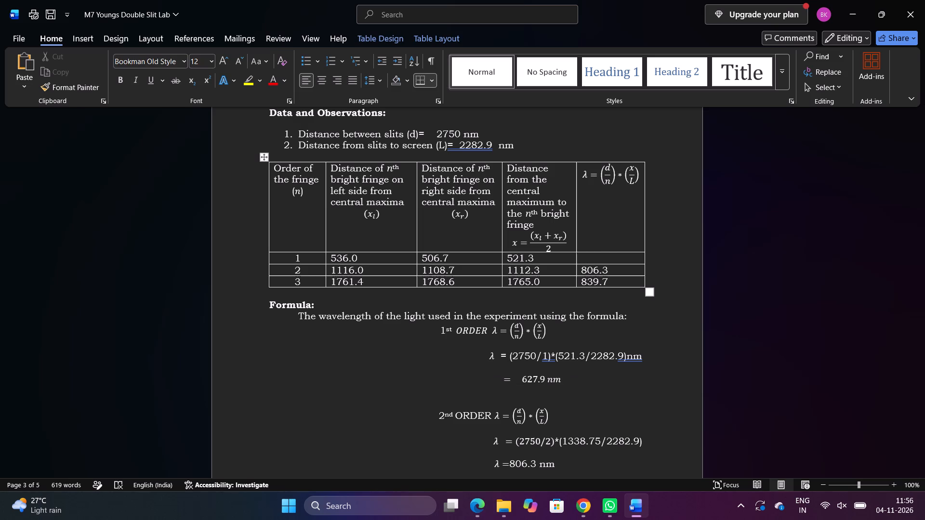
text(627.9)
Clear the wavelength λ for fringe order 2 in the observations table.
click(614, 268)
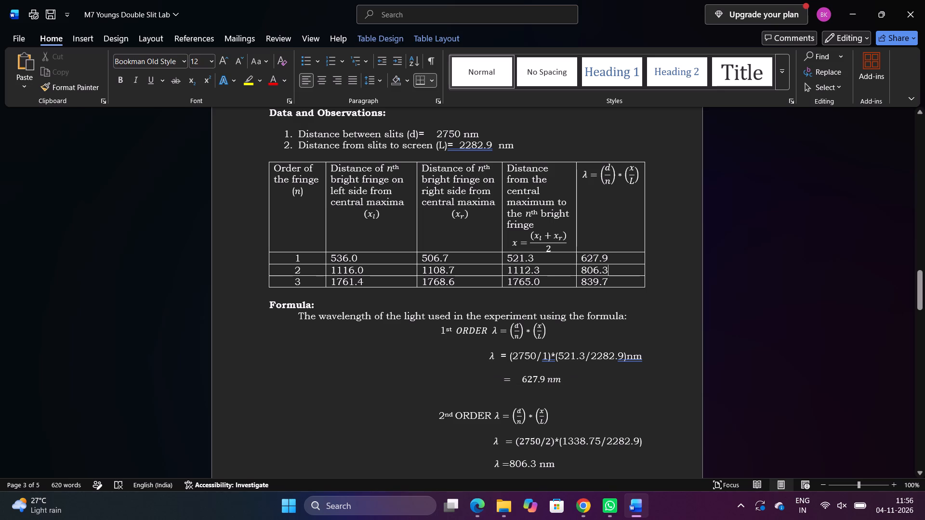
key(BackSpace)
key(BackSpace)
key(BackSpace)
key(BackSpace)
key(BackSpace)
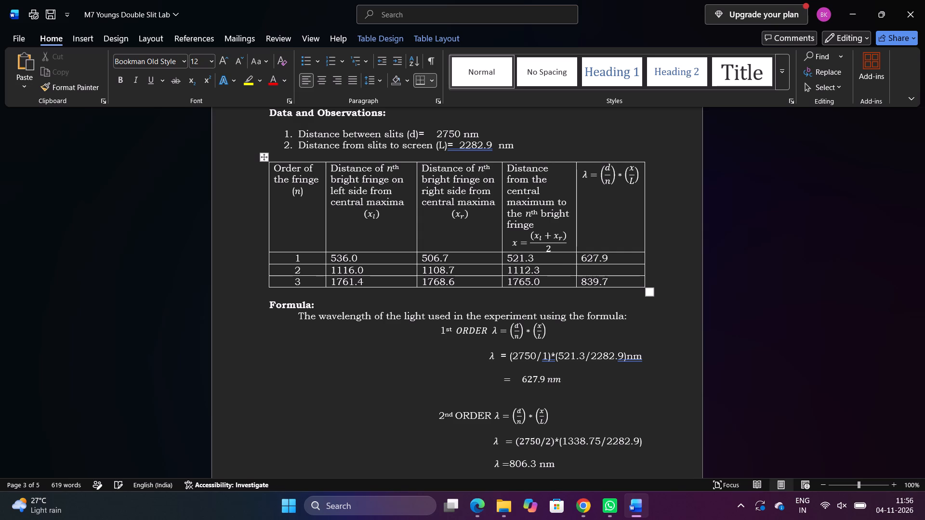
Replace the distance x in the 2nd order wavelength calculation under Formula with 1112.3.
click(601, 442)
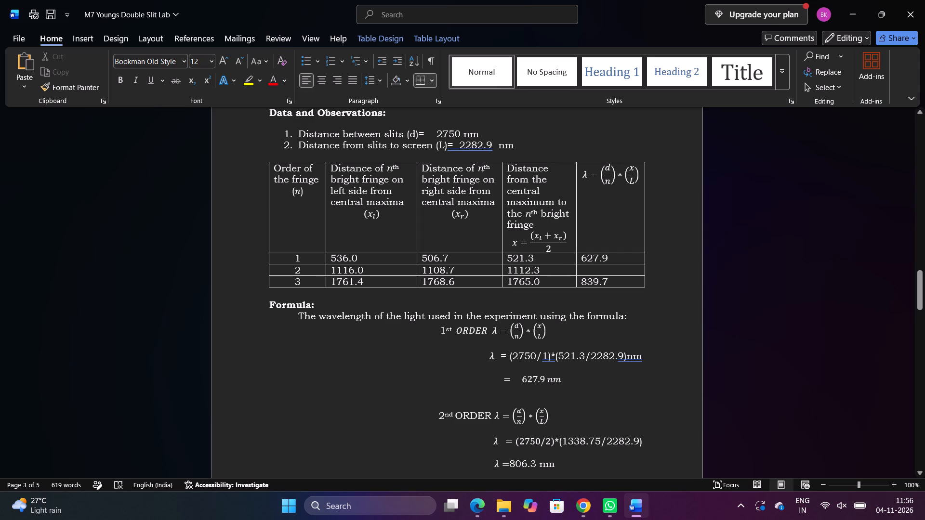
key(BackSpace)
key(BackSpace)
key(BackSpace)
key(BackSpace)
key(BackSpace)
key(BackSpace)
key(BackSpace)
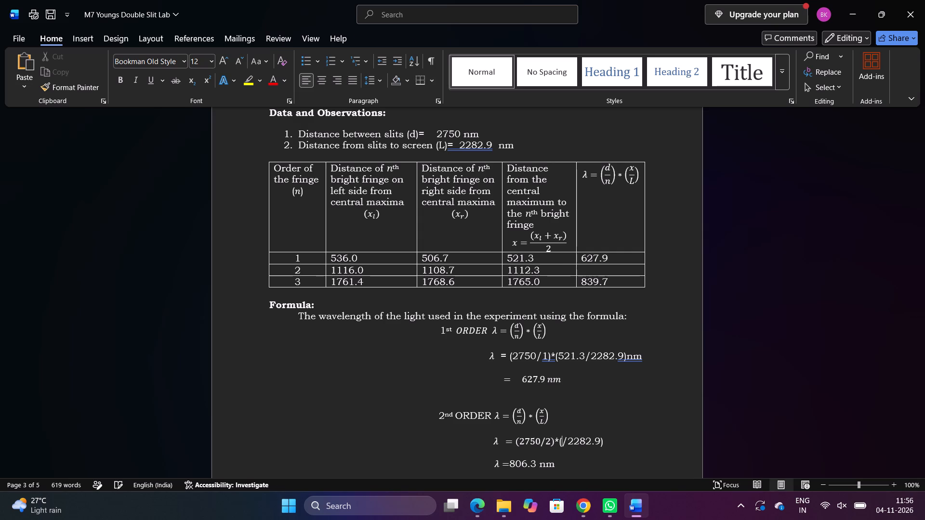
text(112)
text(.3)
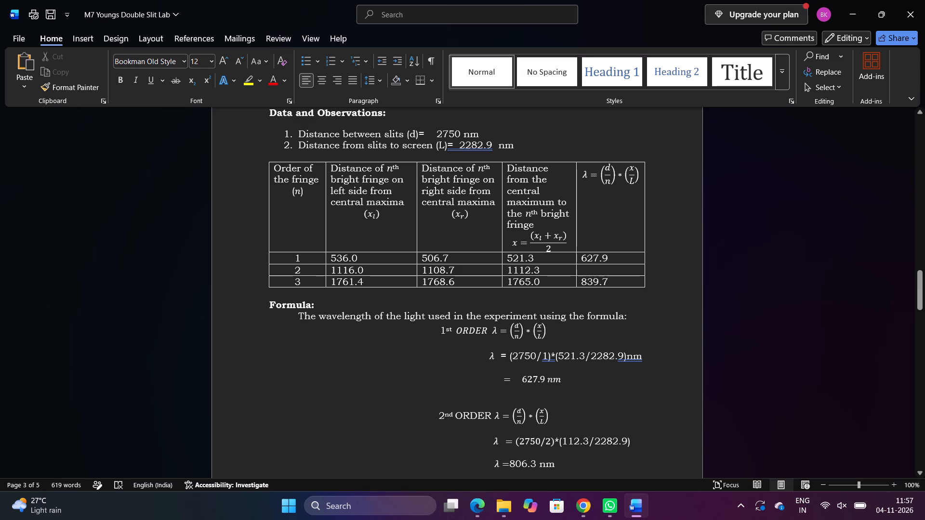
key(Left)
key(Left)
key(Left)
key(1)
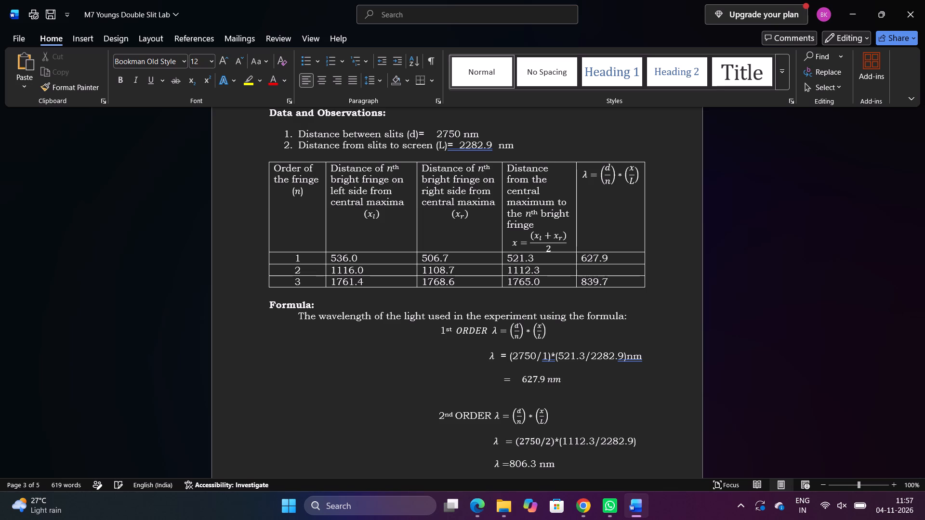
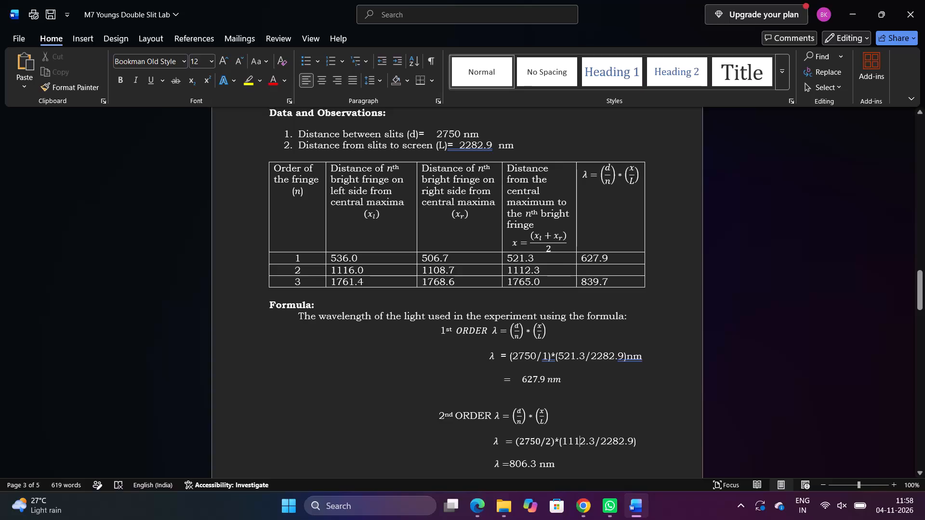
Enter the wavelength λ for fringe order 2 in the observations table.
click(588, 269)
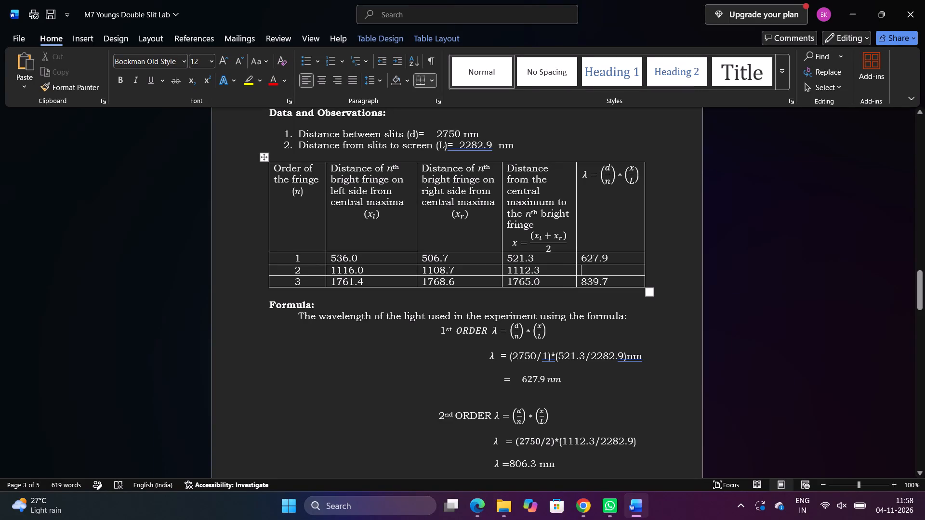
key(2)
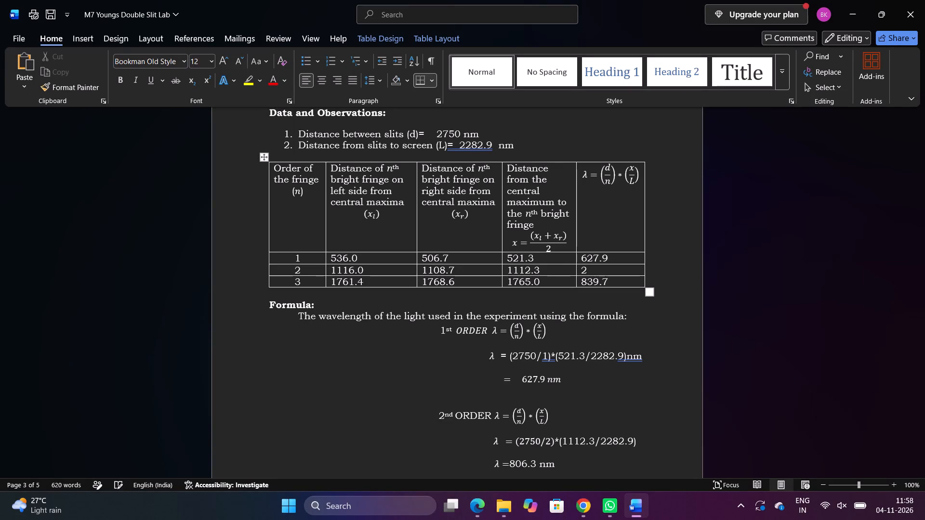
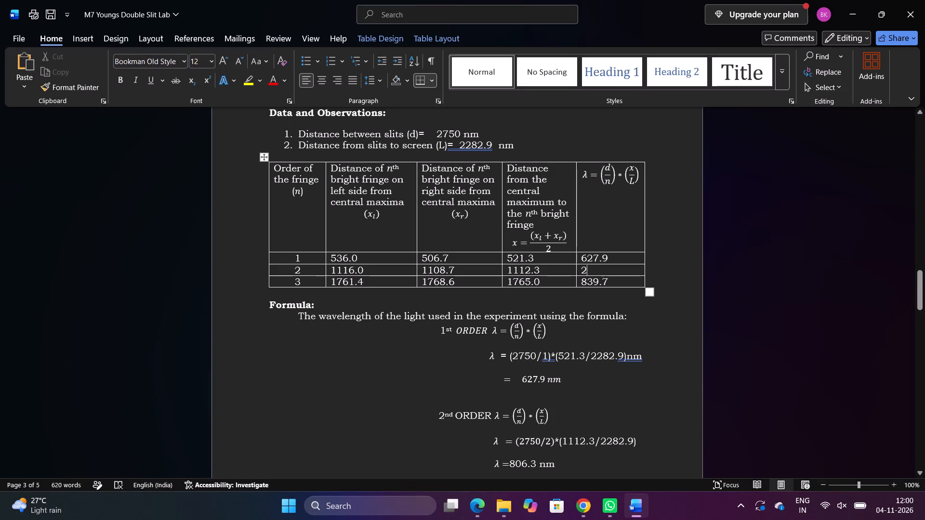
Review the observations table, the order-by-order wavelength calculations and the Result section, and check the Wave Interference simulation in the browser.
scroll(555, 289, down, 4)
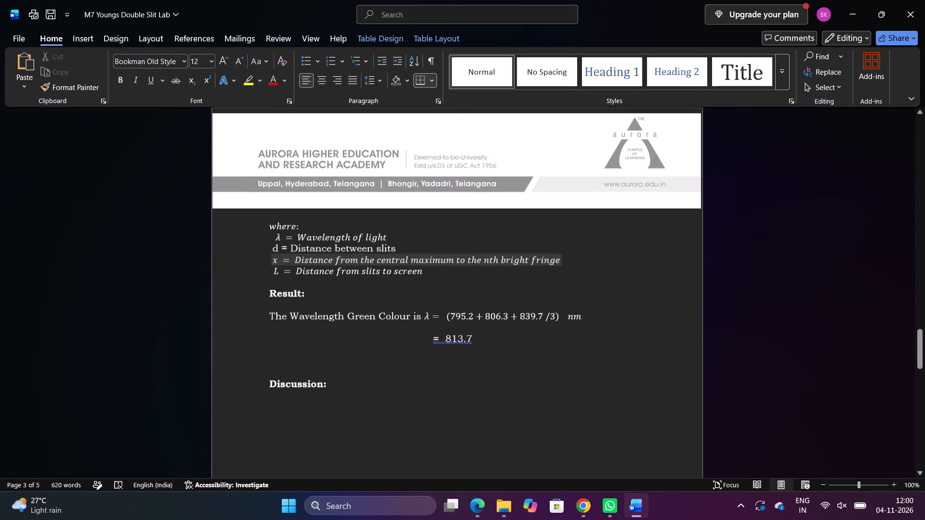
scroll(555, 289, down, 1)
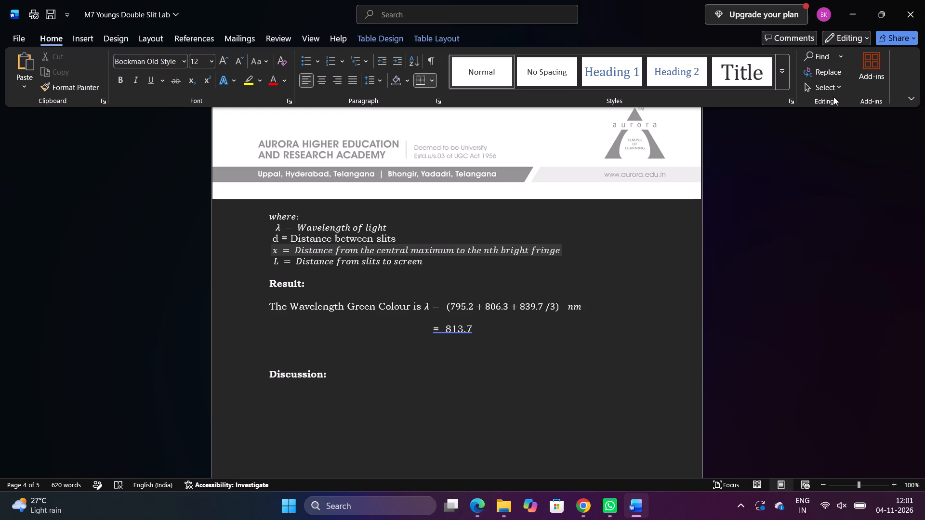
scroll(541, 301, up, 4)
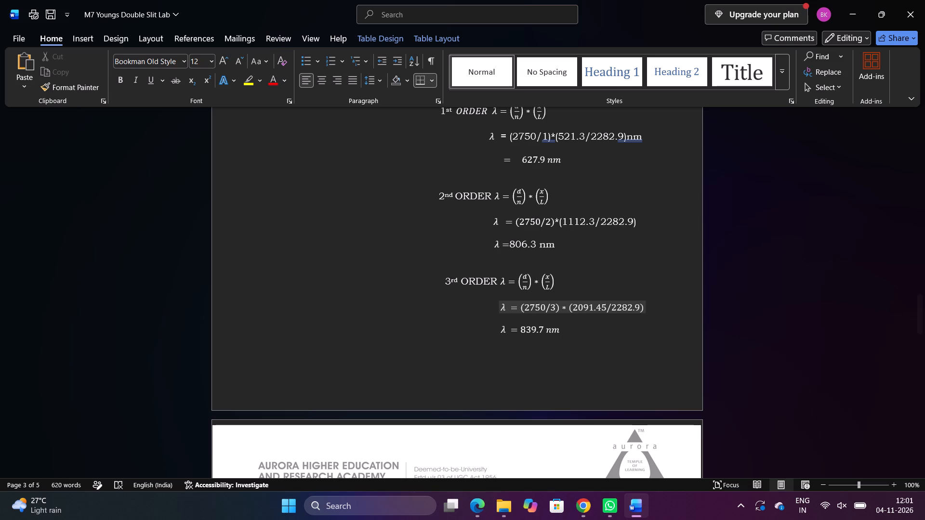
scroll(541, 301, up, 3)
scroll(541, 301, down, 1)
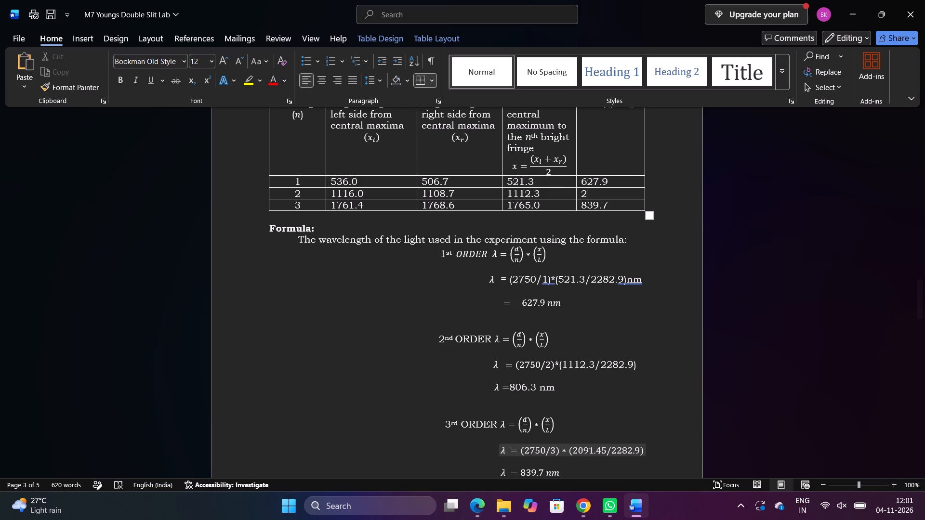
click(454, 508)
click(475, 143)
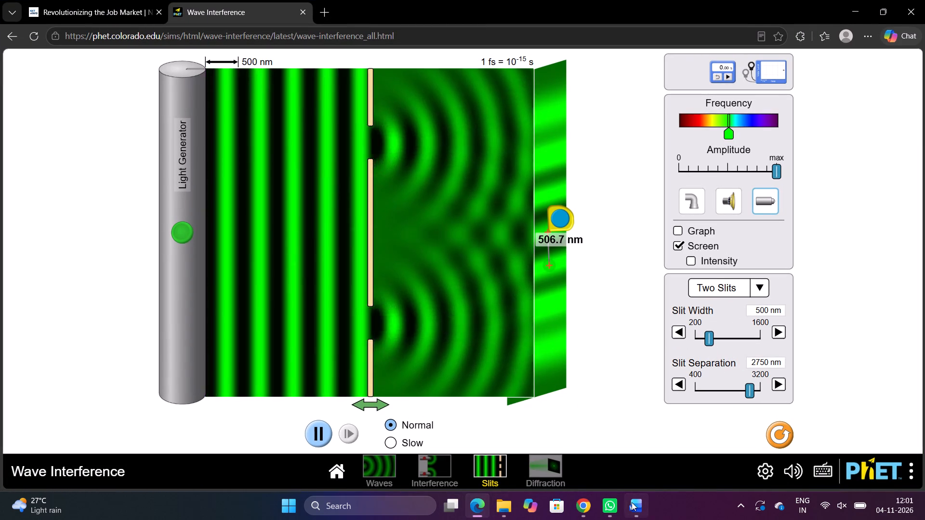
click(630, 502)
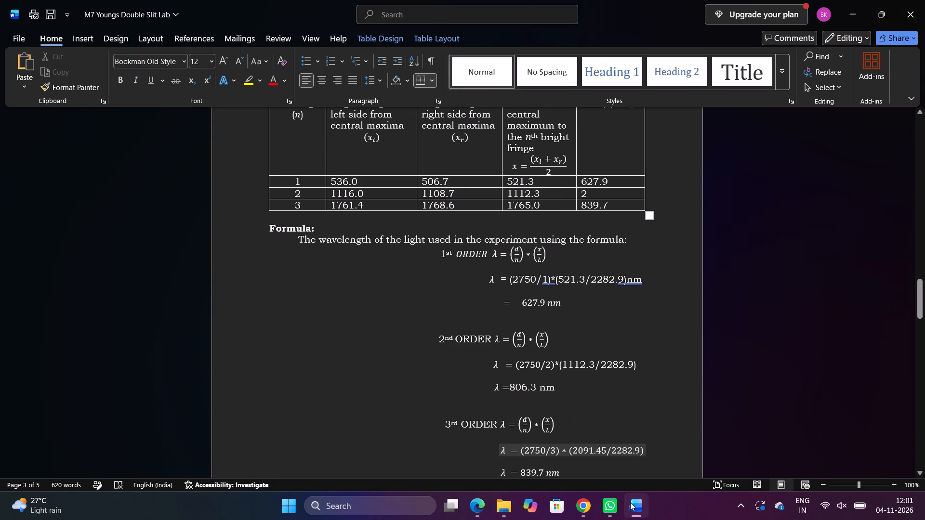
scroll(630, 502, up, 2)
scroll(521, 442, left, 1)
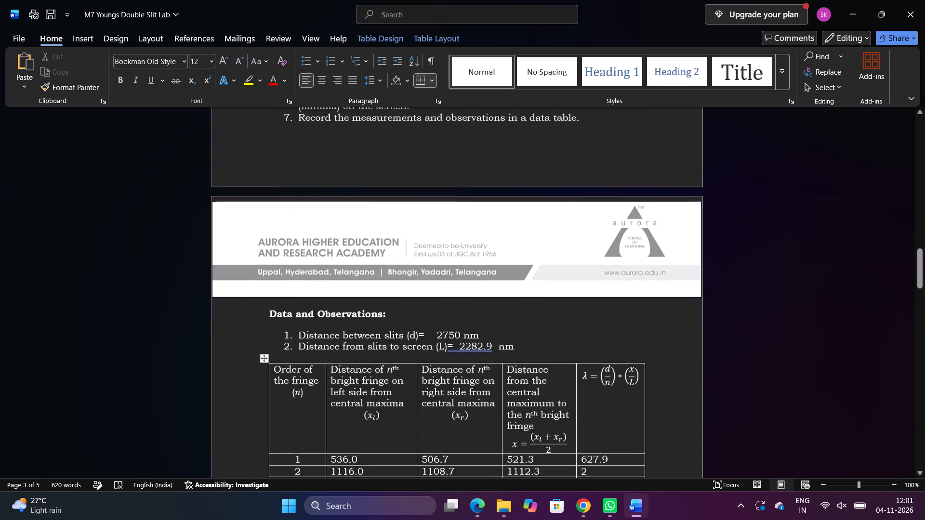
scroll(521, 442, left, 1)
scroll(521, 442, down, 1)
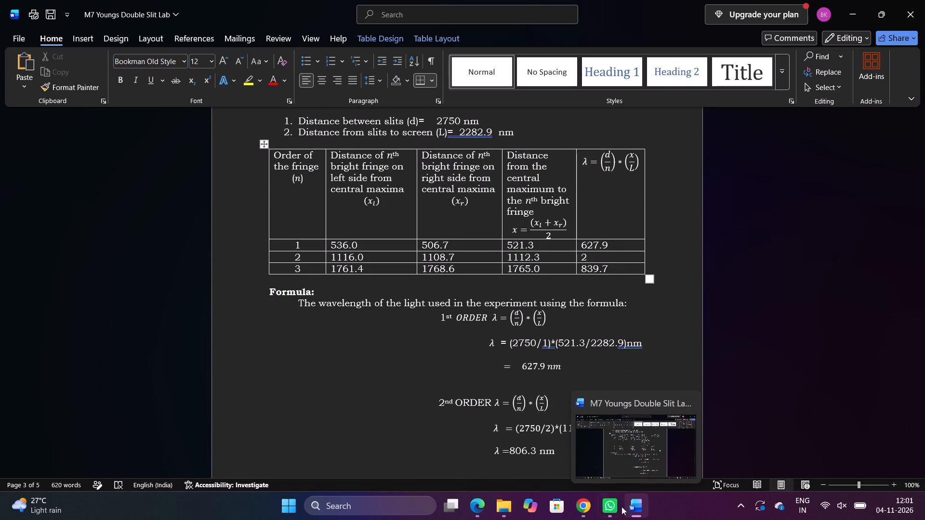
Switch to the Wave Interference simulation in the browser and measure the distance from the slit barrier to the screen with the tape.
click(453, 502)
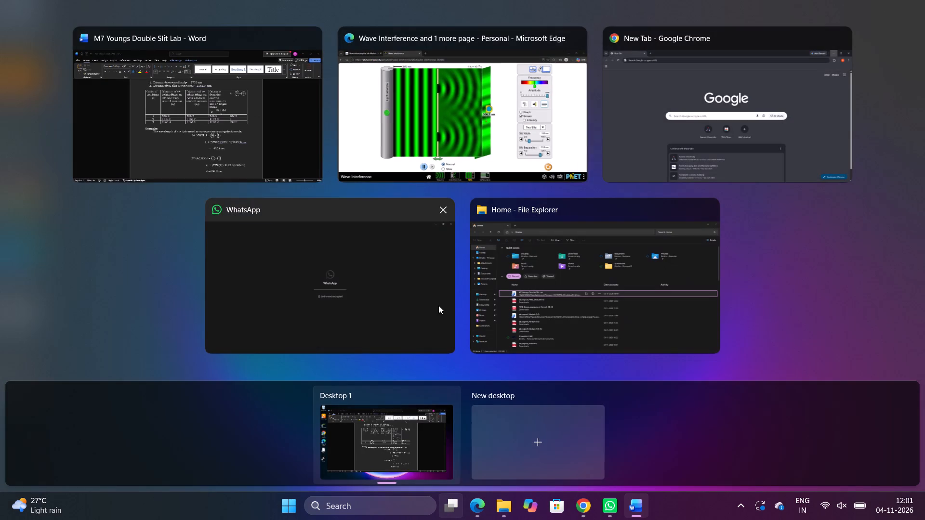
click(425, 158)
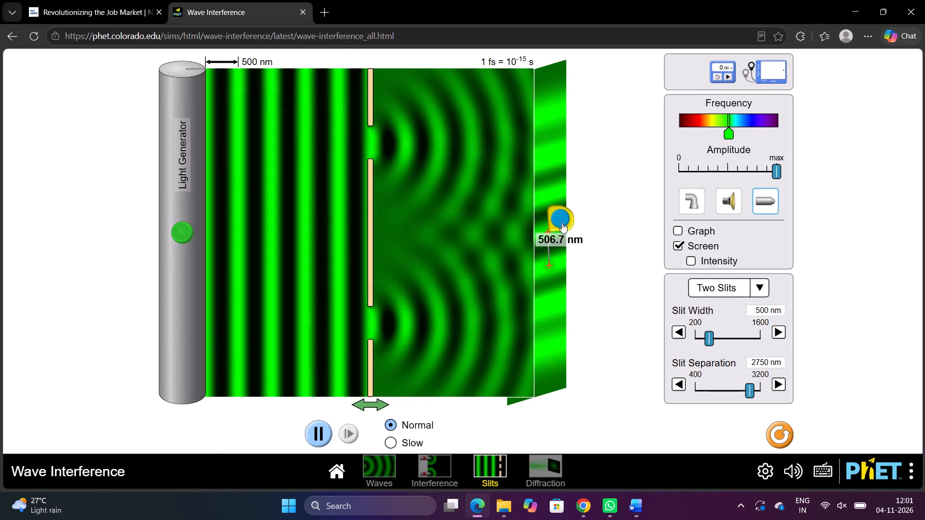
drag(562, 222, 374, 223)
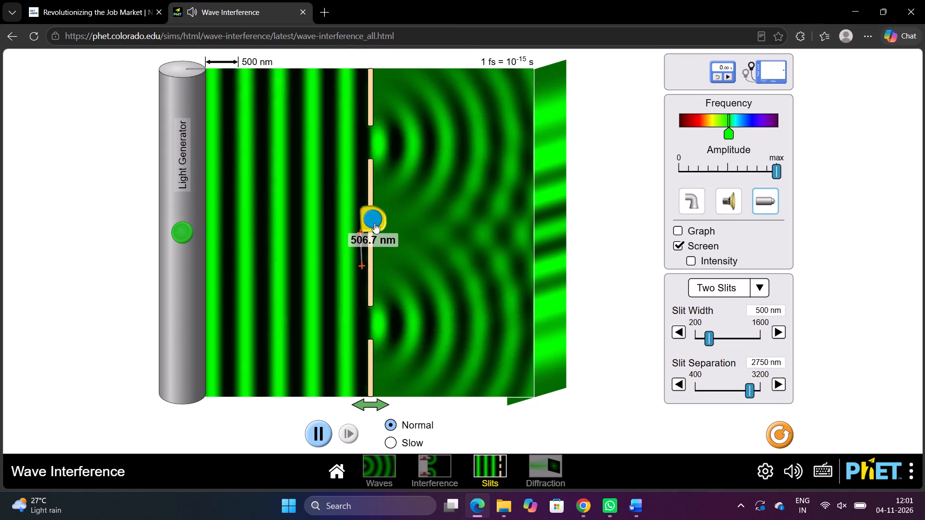
drag(374, 223, 372, 222)
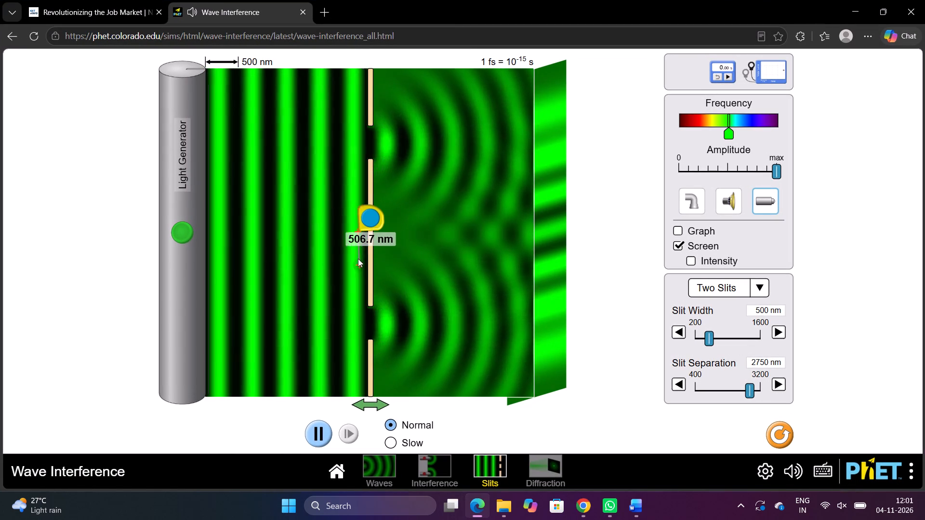
drag(357, 262, 532, 214)
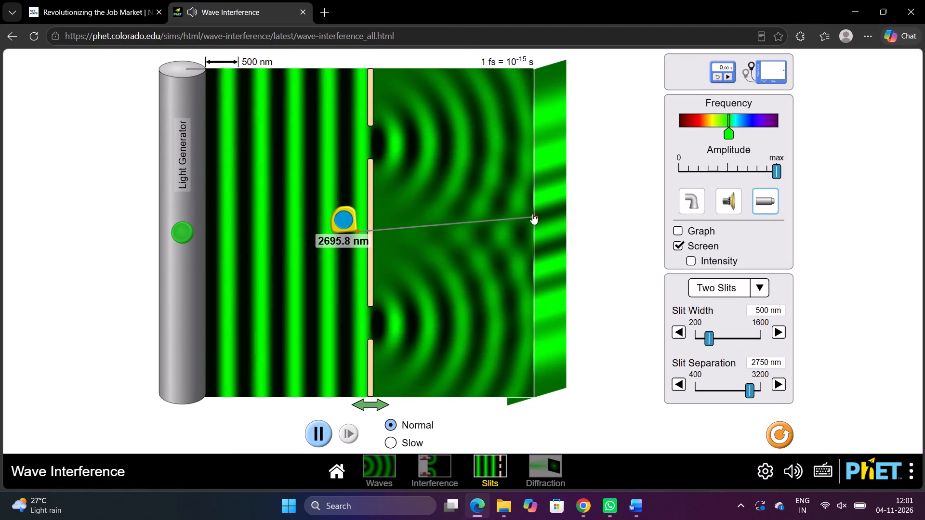
drag(532, 214, 533, 228)
drag(343, 221, 348, 230)
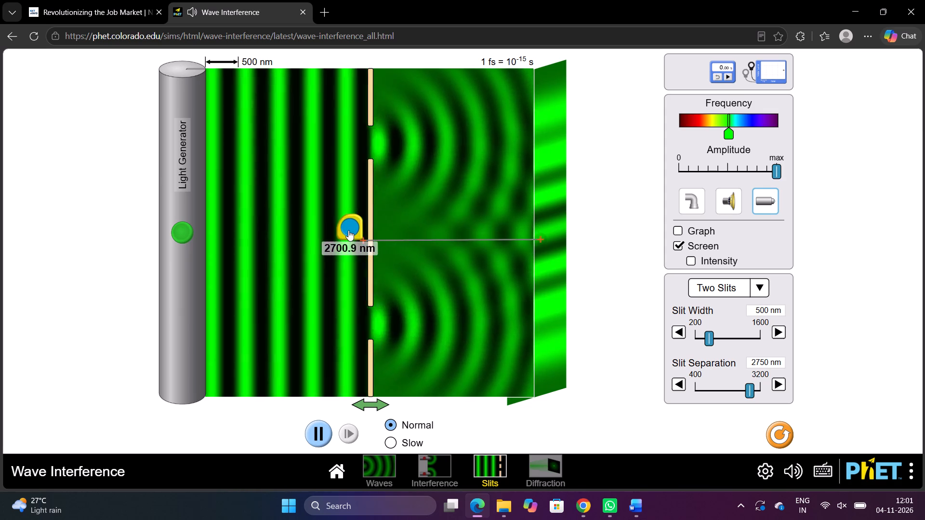
drag(348, 230, 348, 230)
drag(348, 230, 349, 230)
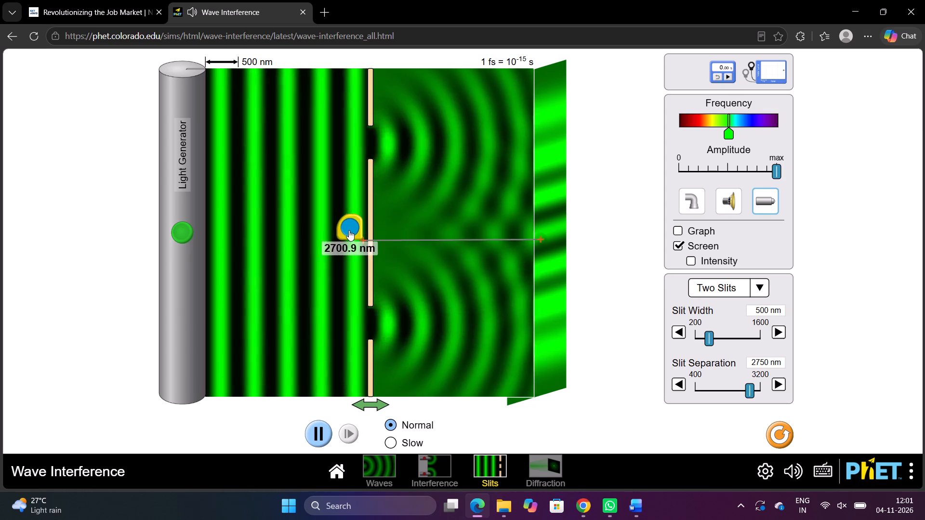
drag(349, 230, 370, 242)
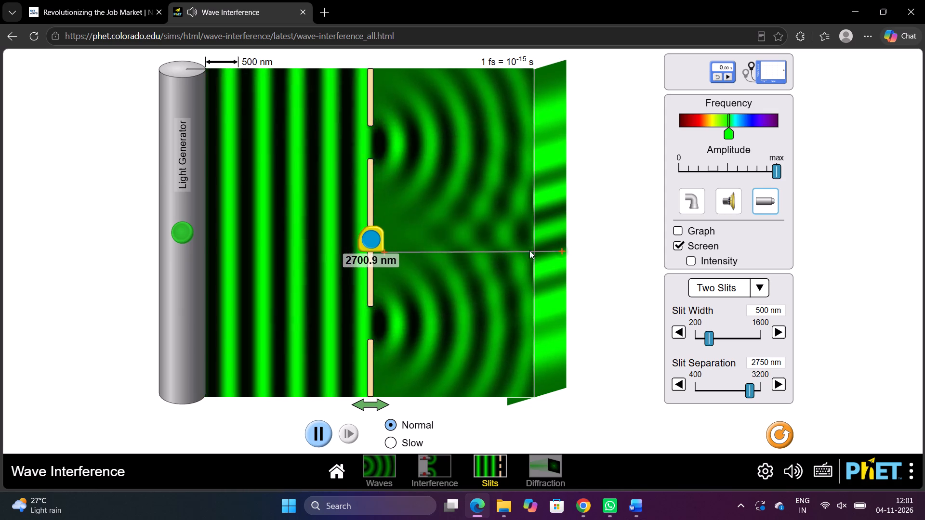
drag(560, 249, 538, 237)
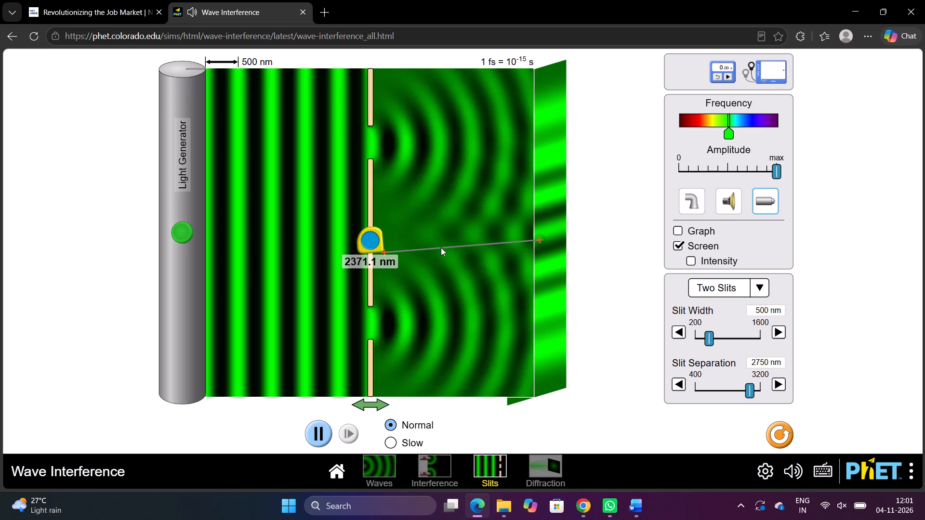
drag(367, 235, 365, 225)
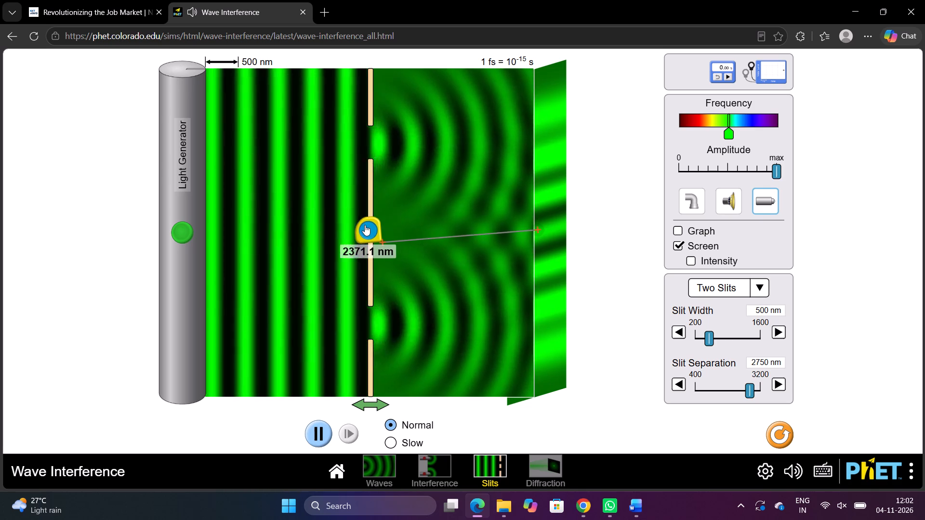
drag(536, 228, 539, 232)
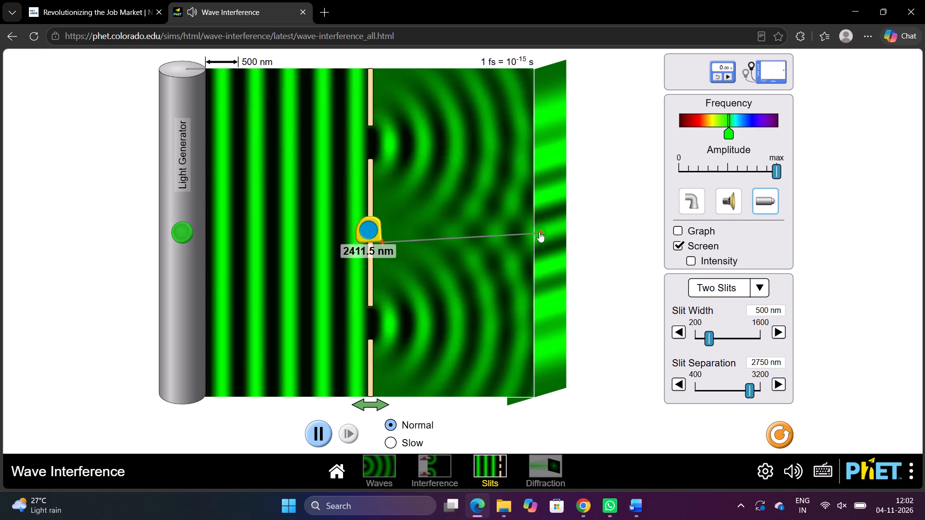
drag(539, 232, 532, 235)
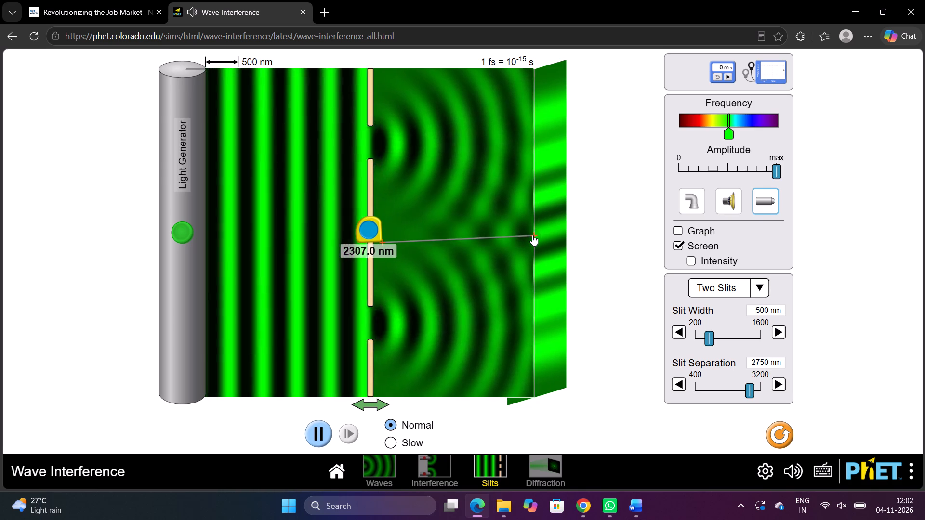
drag(532, 235, 533, 236)
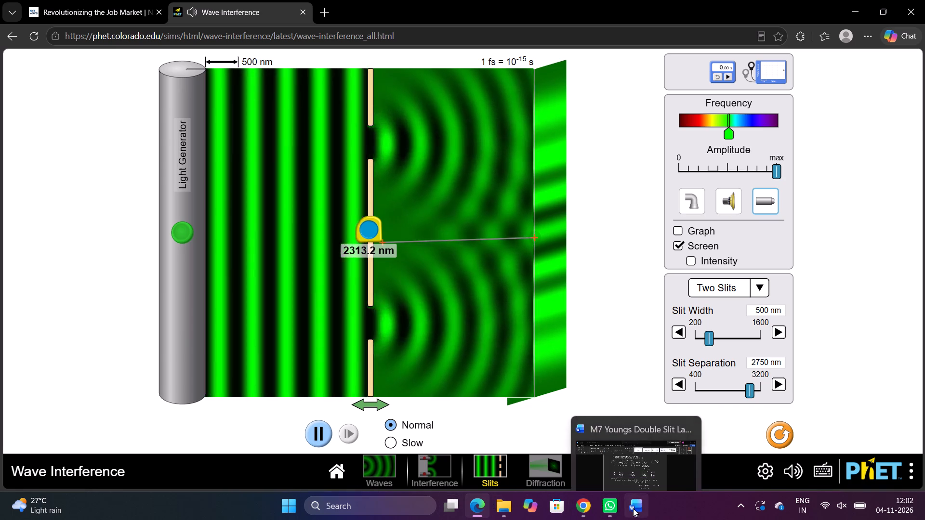
Return to the Word report and set the distance from slits to screen (L) to 2313.2 nm.
click(633, 508)
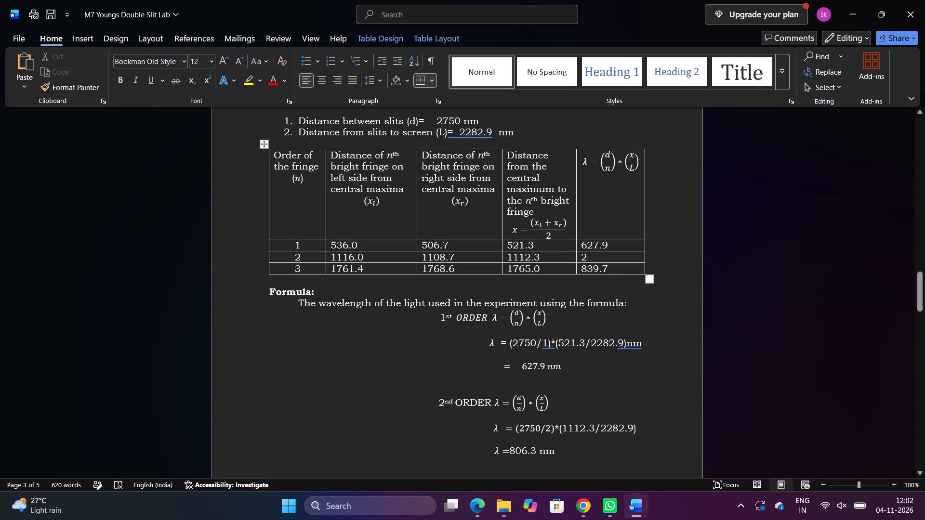
click(493, 131)
key(BackSpace)
key(BackSpace)
key(BackSpace)
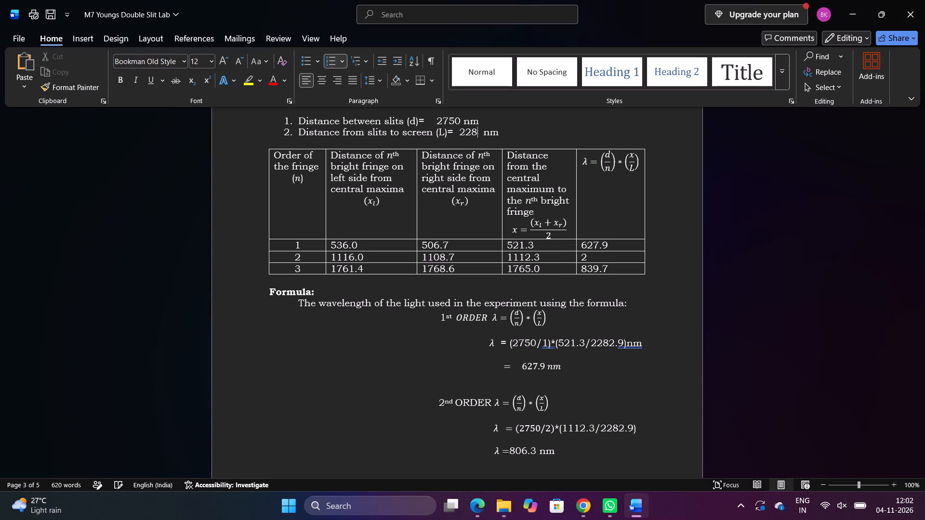
key(BackSpace)
key(BackSpace)
text(313.2)
Change the slit-to-screen distance in the 1st order wavelength substitution to 2313.2.
click(621, 342)
key(BackSpace)
key(BackSpace)
key(BackSpace)
key(BackSpace)
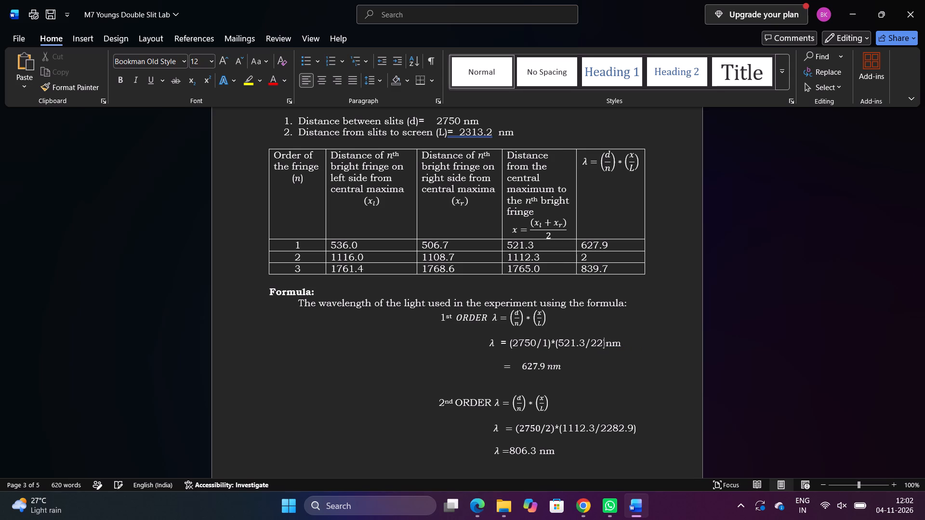
key(BackSpace)
text(313.2)
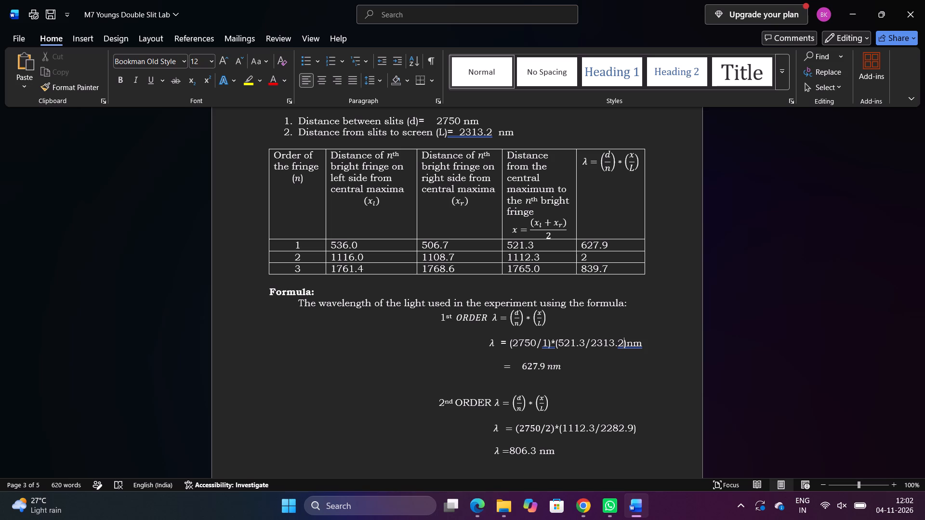
Set the calculated 1st order wavelength in the Formula section to 619.7 nm.
click(547, 365)
key(BackSpace)
key(BackSpace)
key(BackSpace)
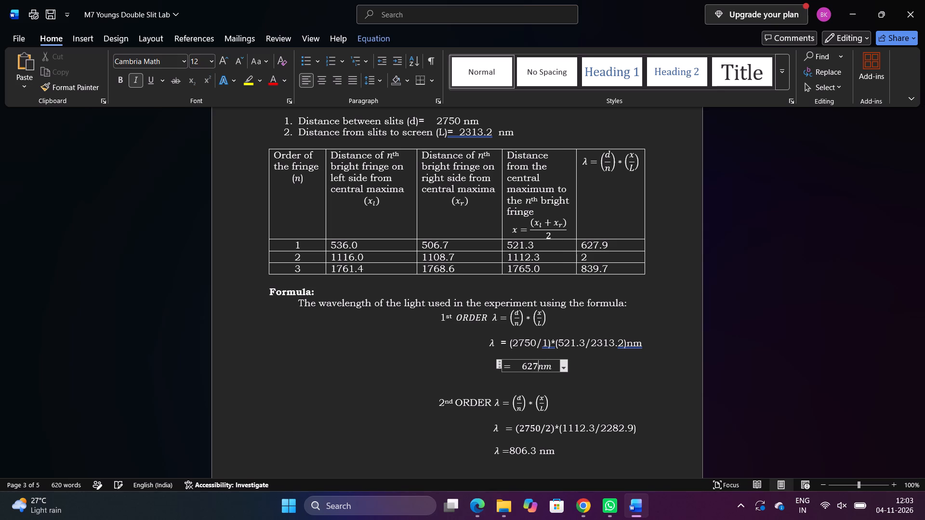
key(BackSpace)
key(BackSpace)
key(1)
text(9.)
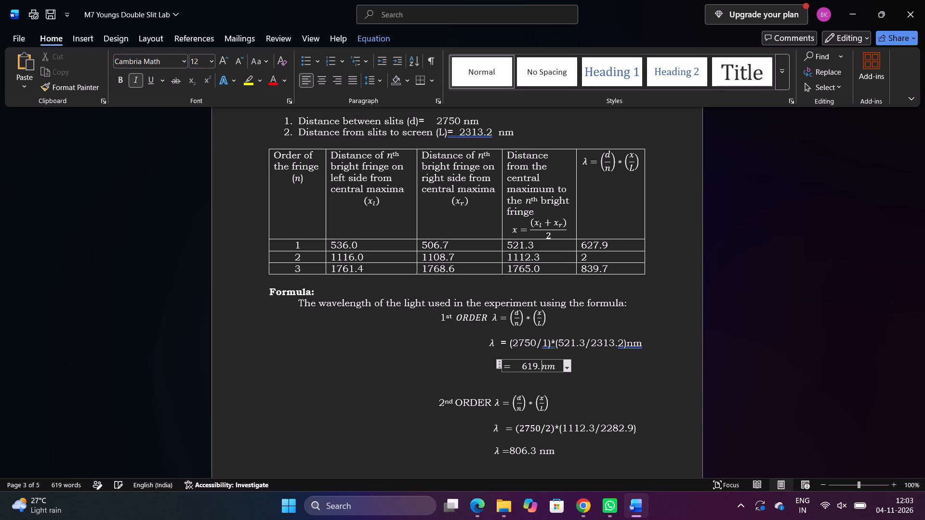
key(7)
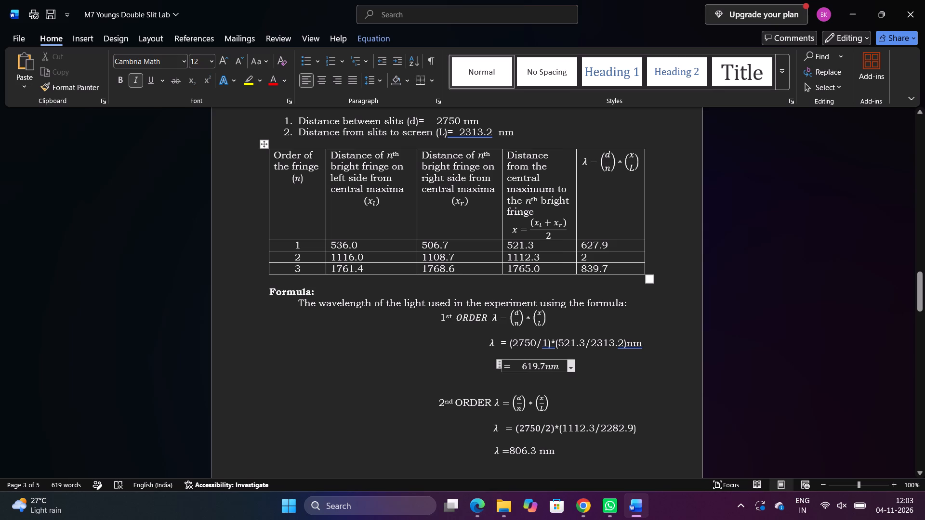
Set the wavelength for fringe order 1 in the observations table to 619.7.
click(600, 245)
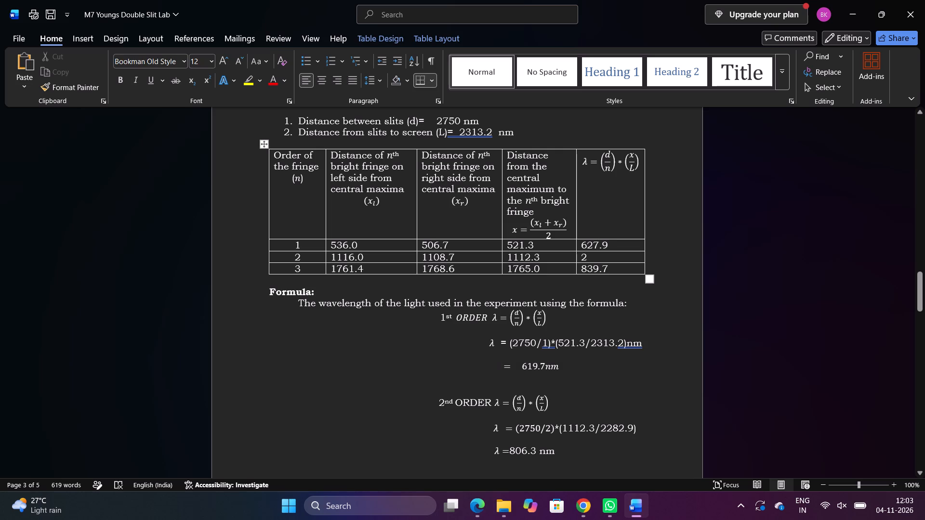
key(BackSpace)
key(BackSpace)
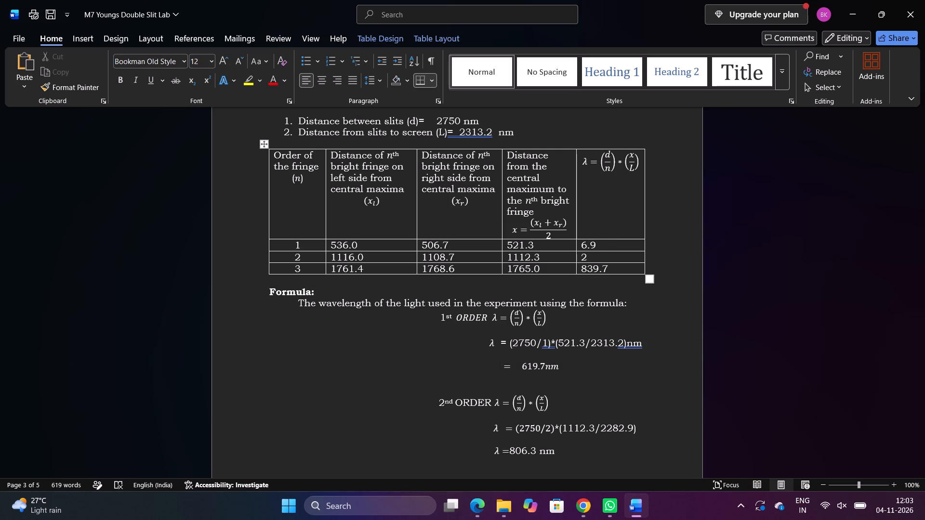
text(19)
key(Right)
key(Right)
key(BackSpace)
key(7)
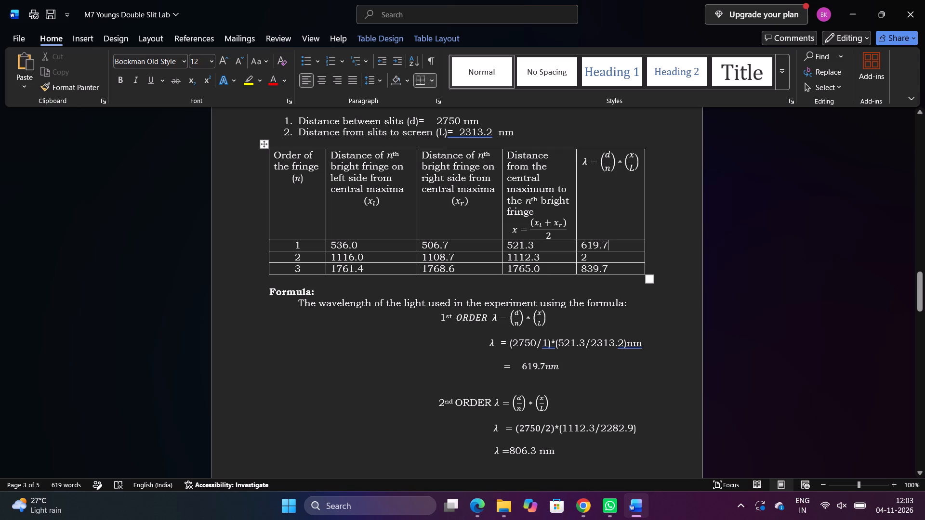
Change the slit-to-screen distance in the 2nd order substitution to 2313.2 and remove the trailing nm from the 1st order substitution.
scroll(552, 362, down, 1)
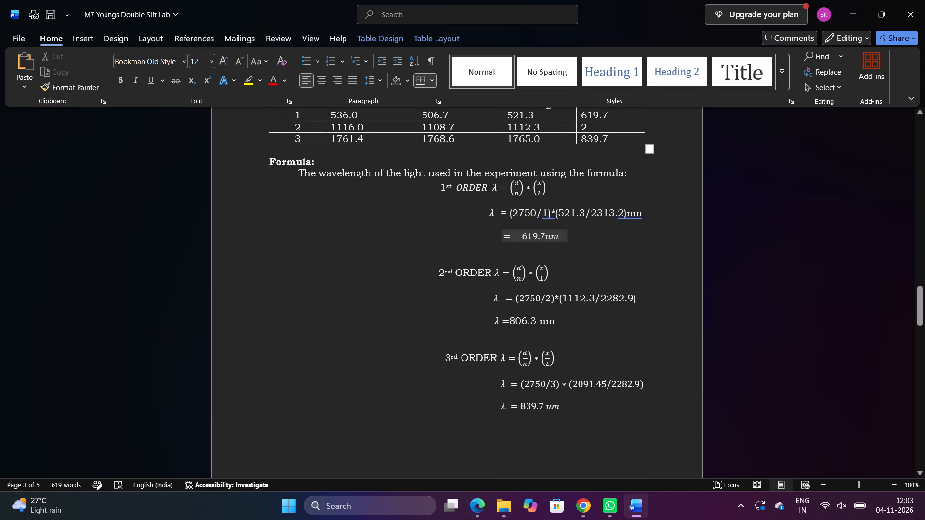
click(631, 300)
key(BackSpace)
key(BackSpace)
key(BackSpace)
key(BackSpace)
key(BackSpace)
key(BackSpace)
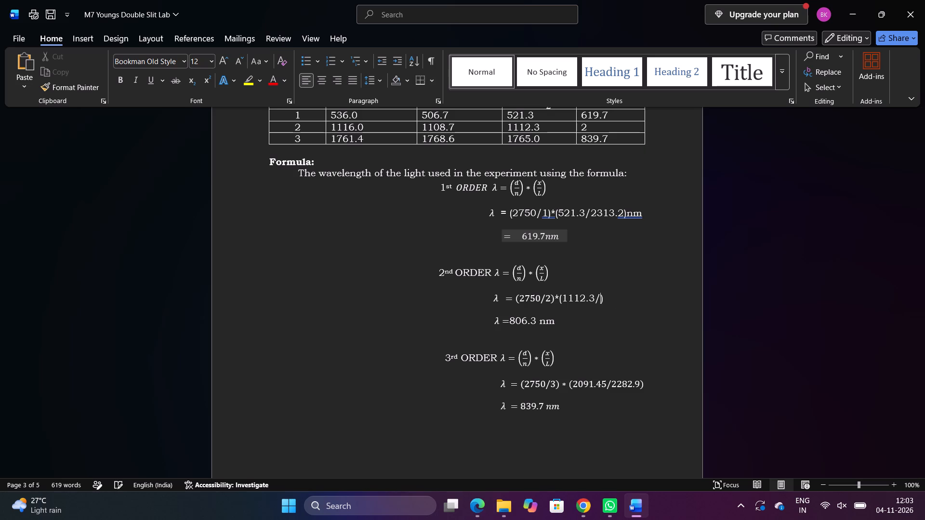
click(645, 214)
key(BackSpace)
key(BackSpace)
click(598, 298)
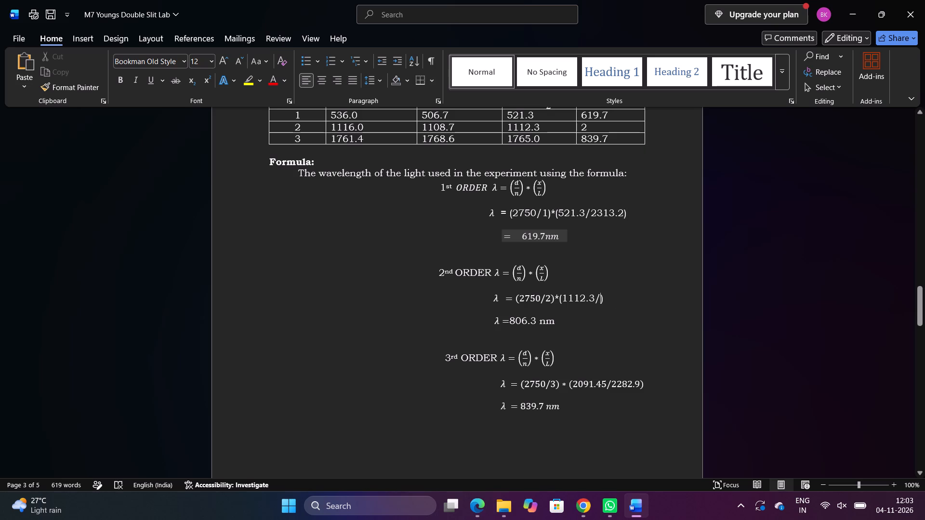
text(231)
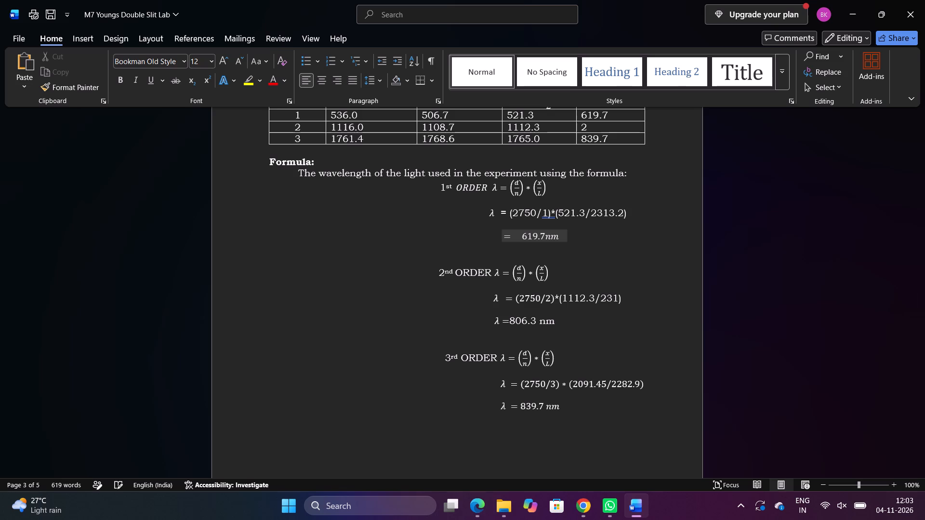
key(3)
text(.2)
Replace the wavelength for fringe order 2 in the observations table with 66101.
click(583, 127)
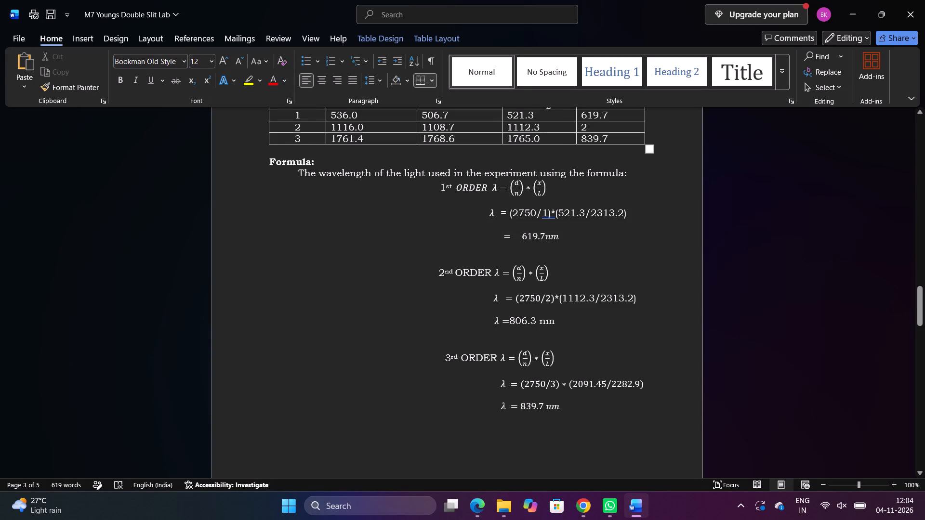
key(Right)
key(BackSpace)
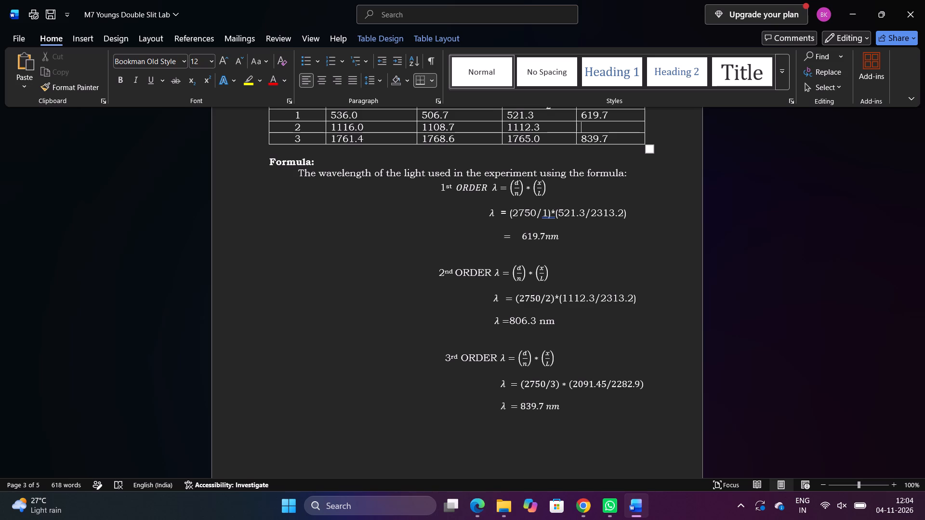
text(66)
key(1)
text(01)
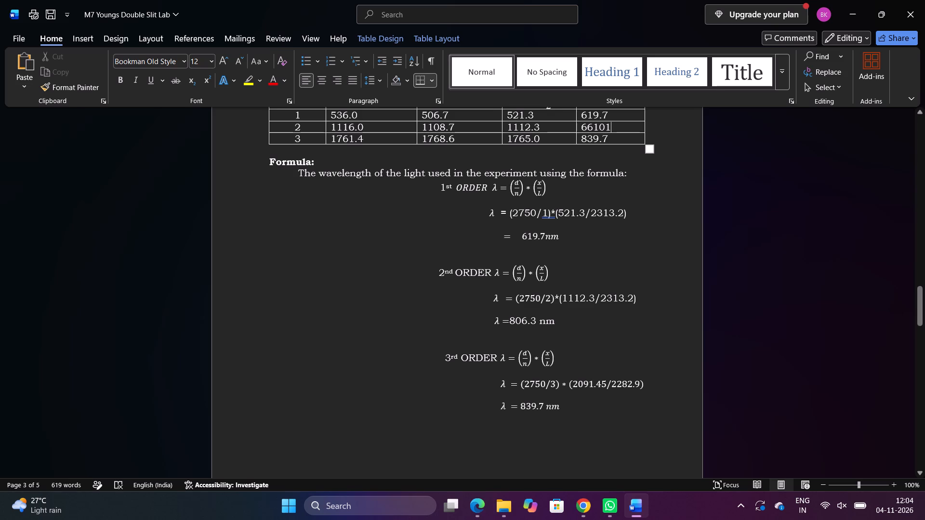
Change the slit-to-screen distance in the 3rd order wavelength substitution to 2313.2.
click(637, 384)
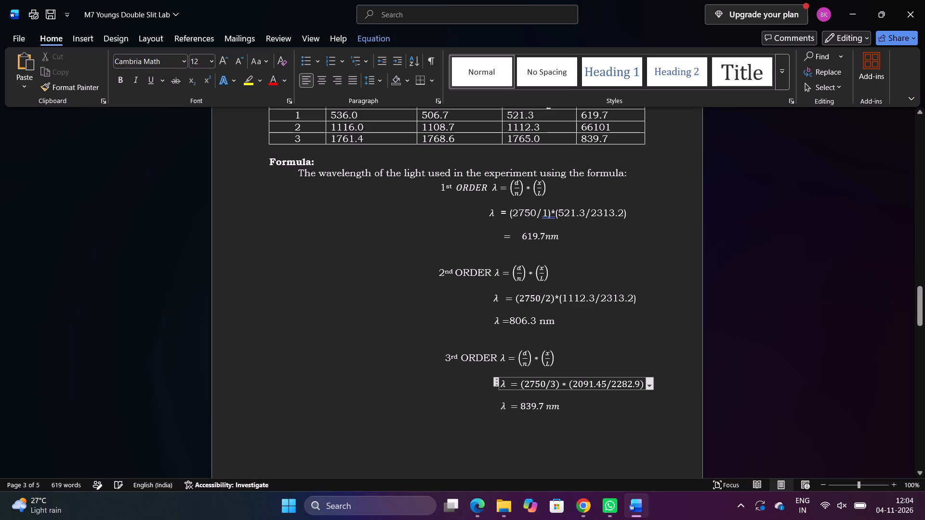
key(BackSpace)
key(BackSpace)
key(BackSpace)
key(BackSpace)
key(BackSpace)
key(BackSpace)
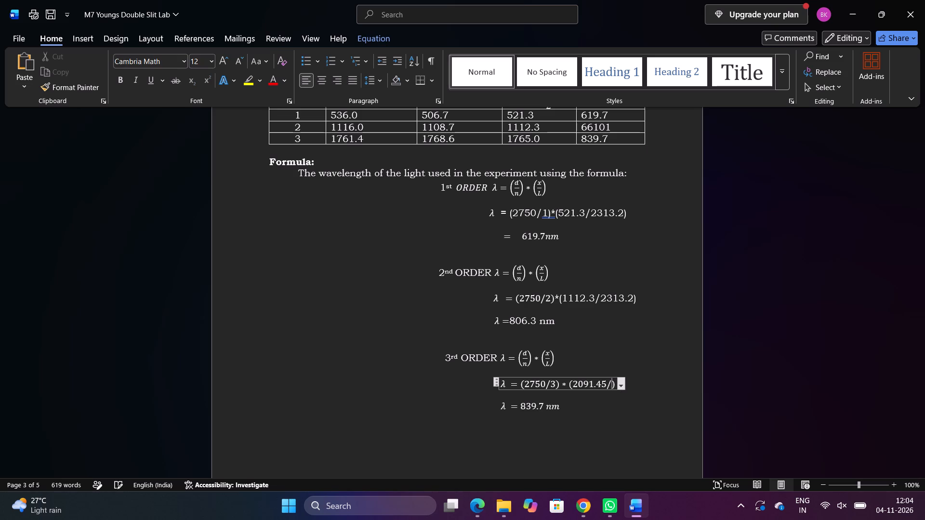
text(2313.)
key(2)
Change the fringe distance in the 3rd order wavelength substitution to 1765.0.
click(605, 383)
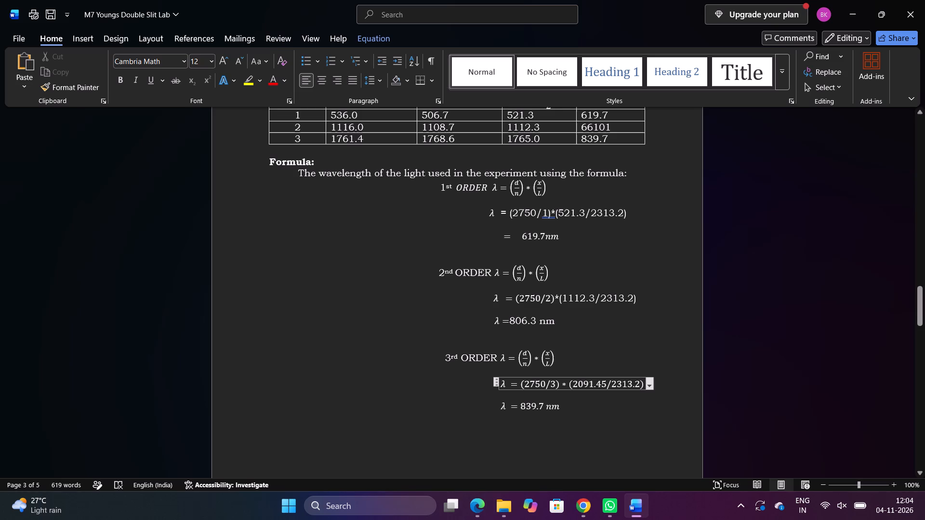
key(BackSpace)
key(BackSpace)
key(BackSpace)
key(BackSpace)
key(BackSpace)
key(BackSpace)
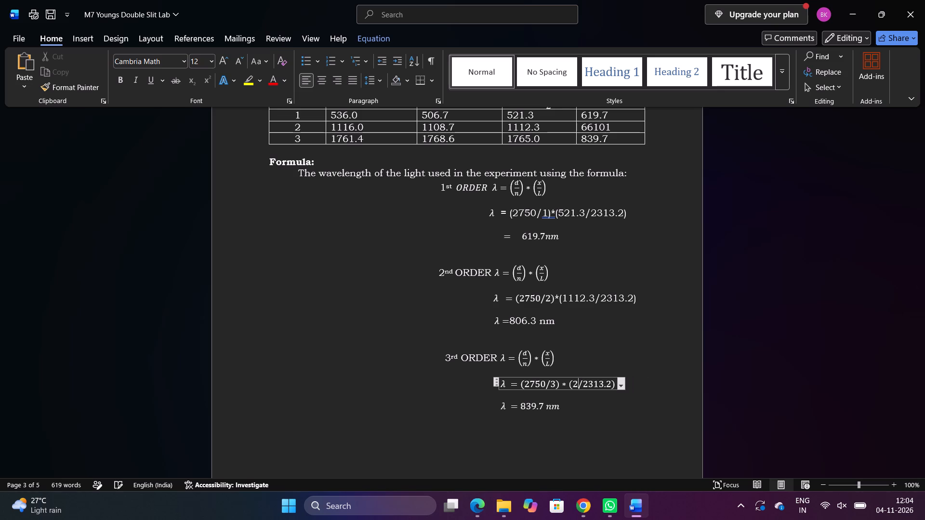
key(BackSpace)
text(17)
text(65.0)
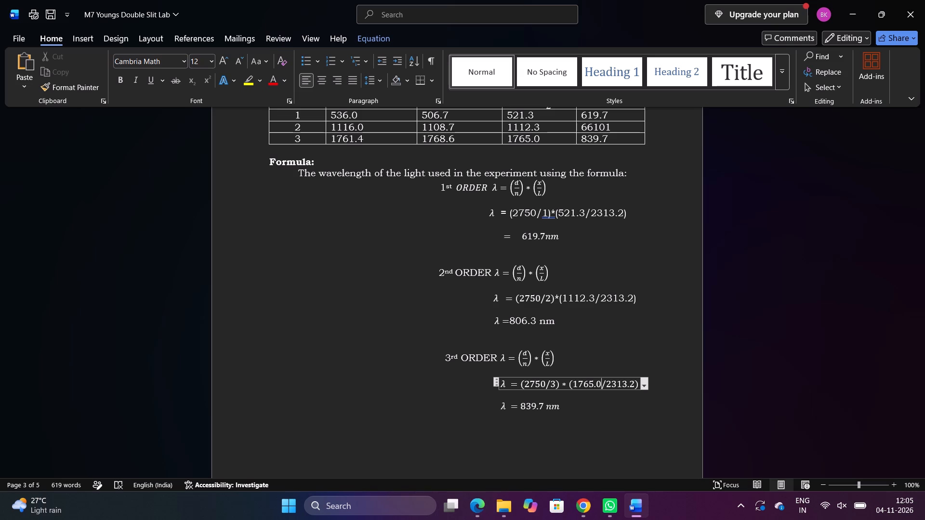
Set the calculated 3rd order wavelength in the Formula section to 699.3 nm.
click(543, 407)
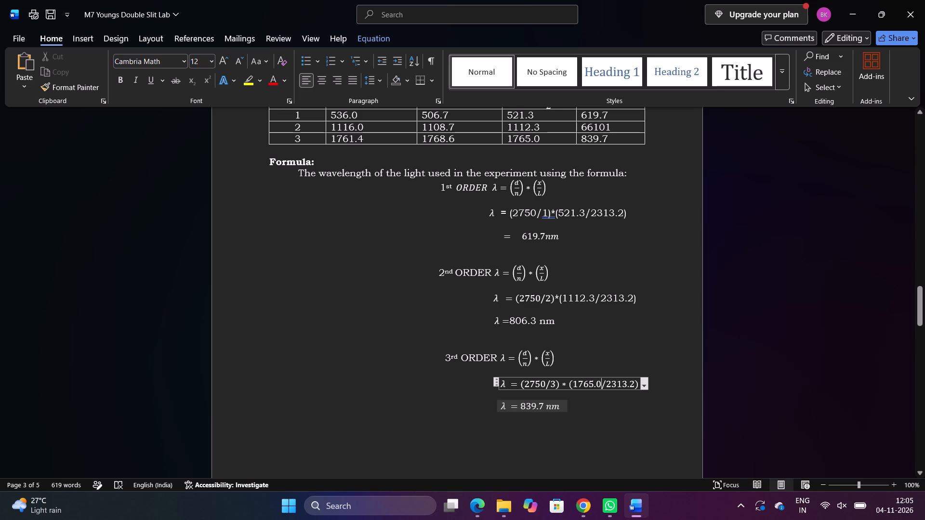
key(BackSpace)
key(BackSpace)
key(BackSpace)
key(BackSpace)
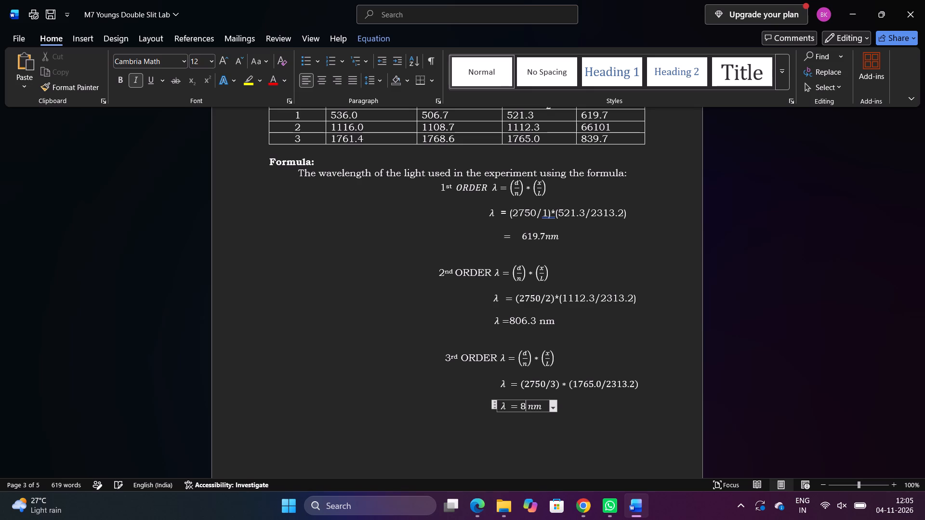
key(BackSpace)
text(699.3)
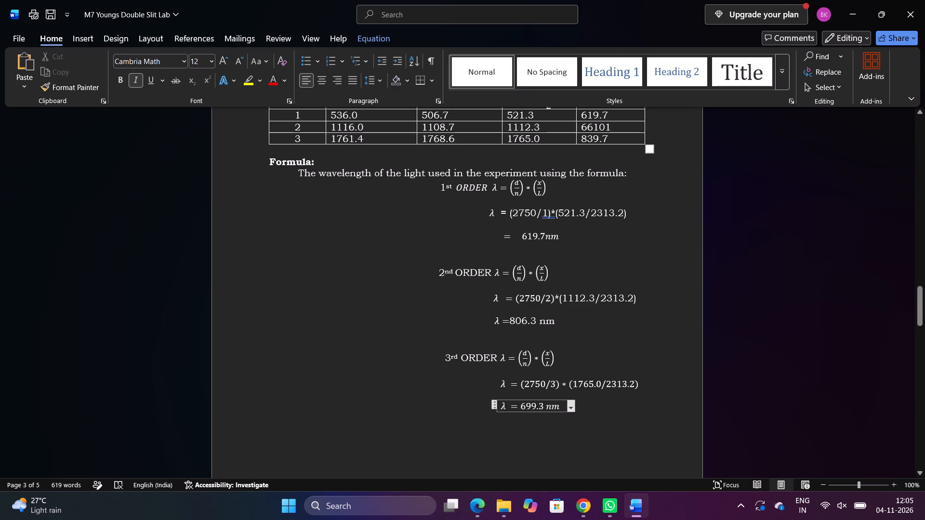
Set the wavelength for fringe order 3 in the observations table to 699.3.
click(609, 140)
key(BackSpace)
key(BackSpace)
key(BackSpace)
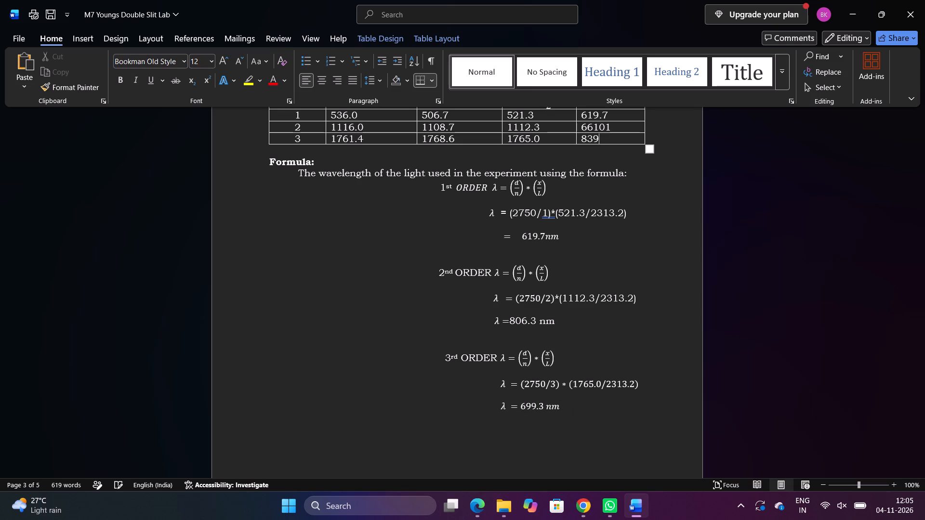
key(BackSpace)
key(BackSpace)
text(699)
text(.3)
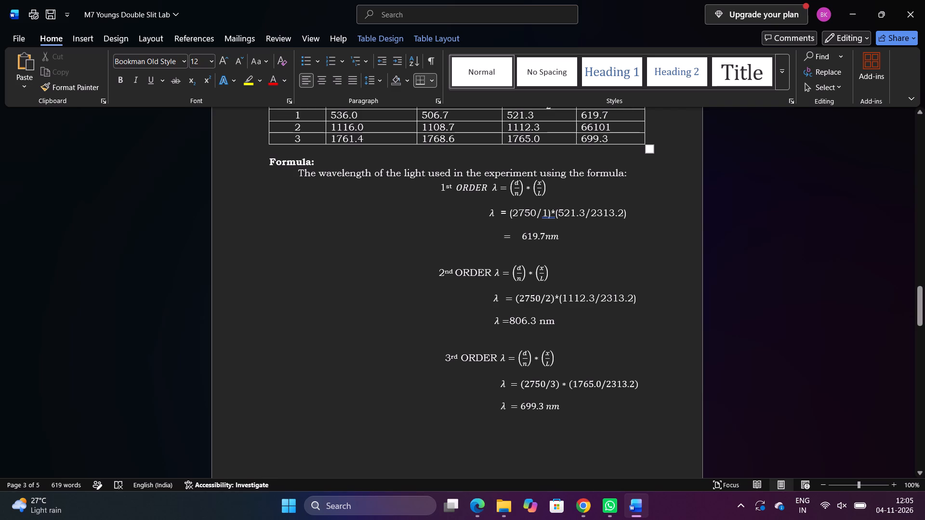
Delete the number from the calculated 2nd order wavelength in the Formula section, keeping the nm unit.
click(536, 316)
key(BackSpace)
key(BackSpace)
key(BackSpace)
key(BackSpace)
key(BackSpace)
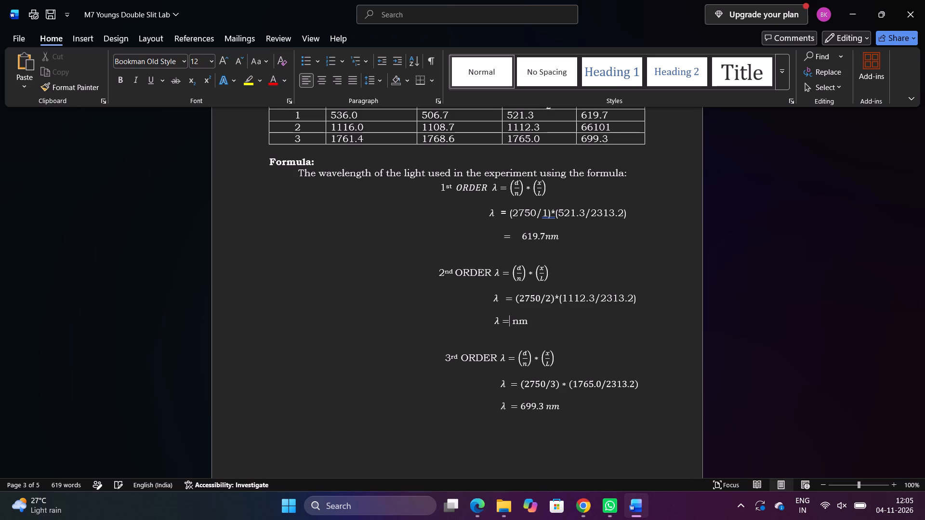
Correct the wavelength for fringe order 2 in the observations table to 661.1.
click(605, 123)
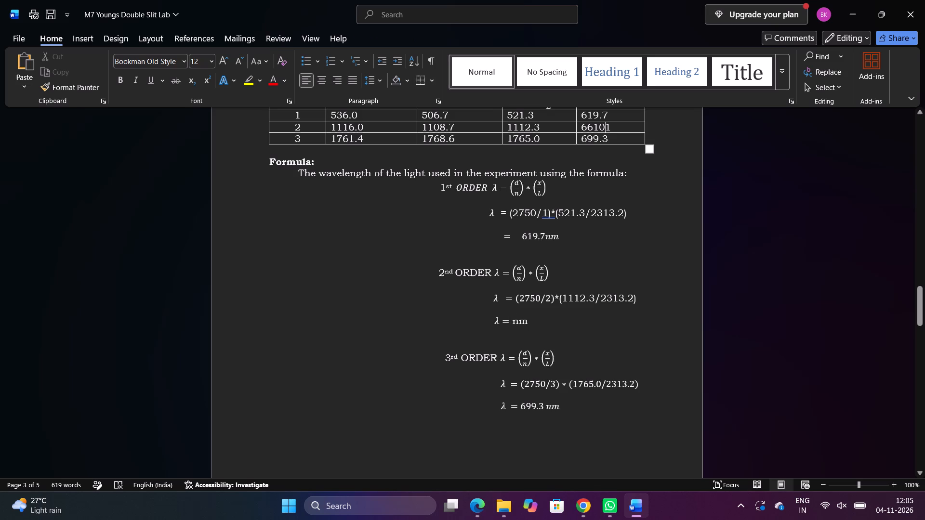
key(BackSpace)
key(period)
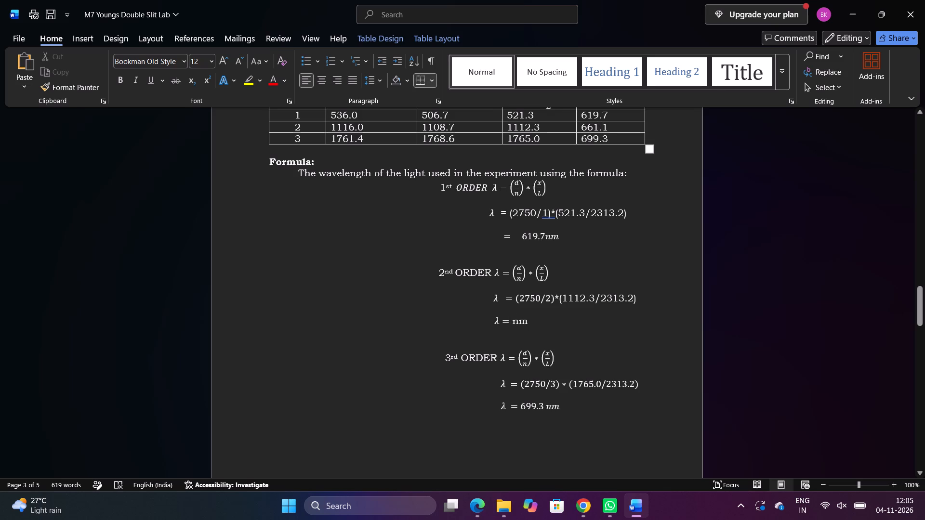
Enter 661.1 before the nm unit as the calculated 2nd order wavelength in the Formula section.
click(513, 321)
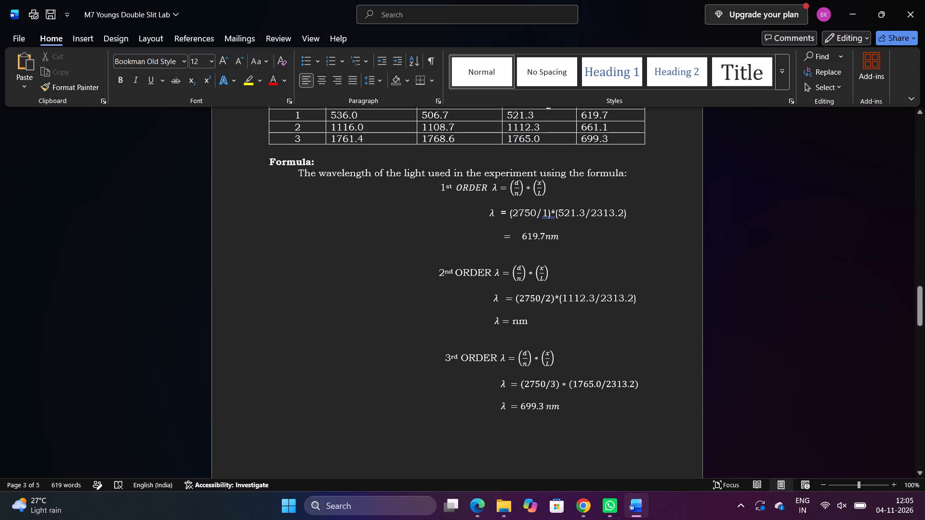
text(66)
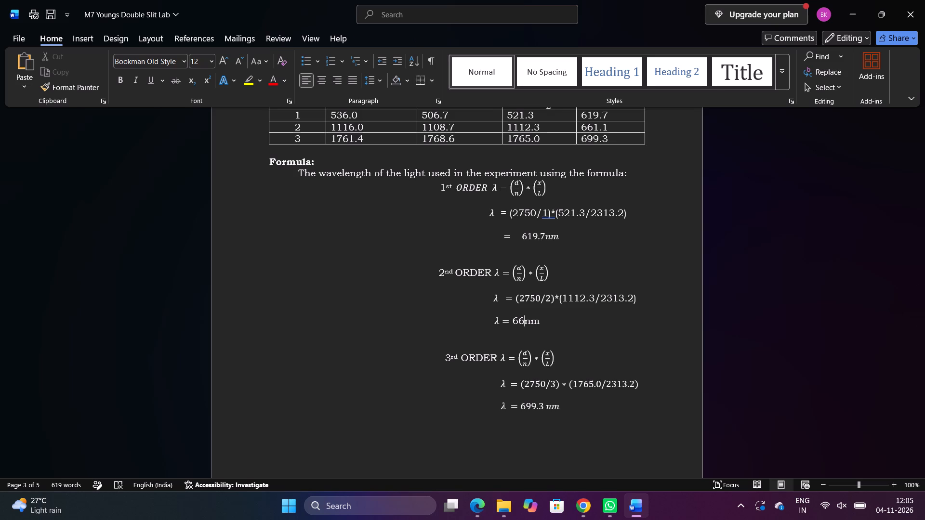
key(1)
key(1)
key(BackSpace)
text(.1)
Replace the final averaged wavelength in the Result section with 660.0.
scroll(513, 321, down, 3)
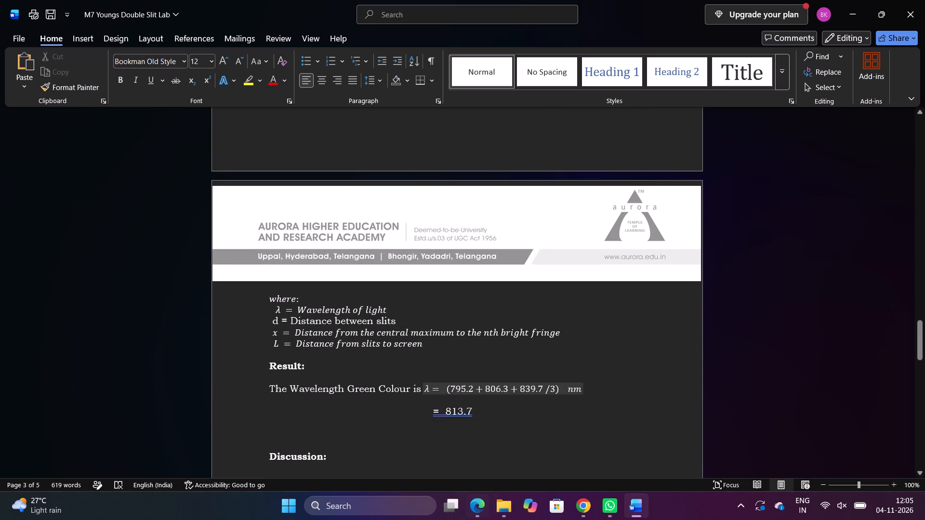
click(473, 416)
key(BackSpace)
key(BackSpace)
key(BackSpace)
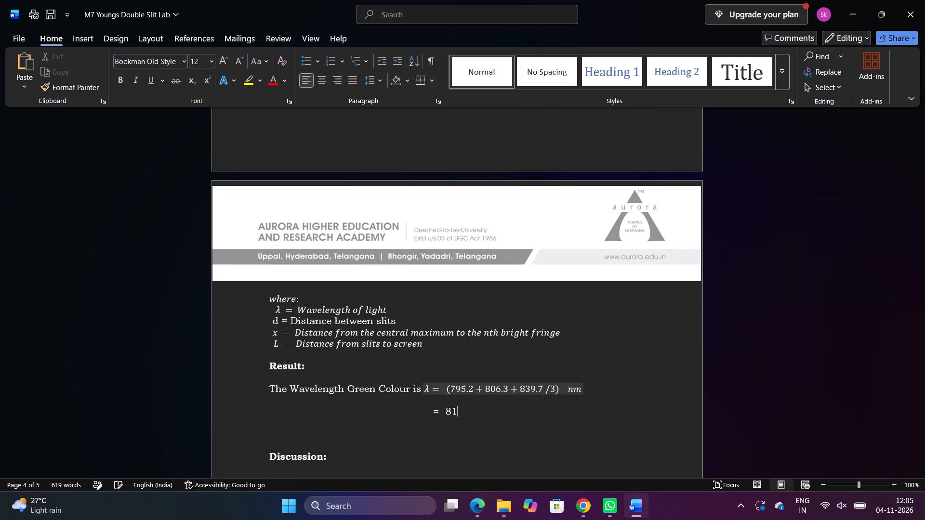
key(BackSpace)
key(BackSpace)
text(66)
text(0.0)
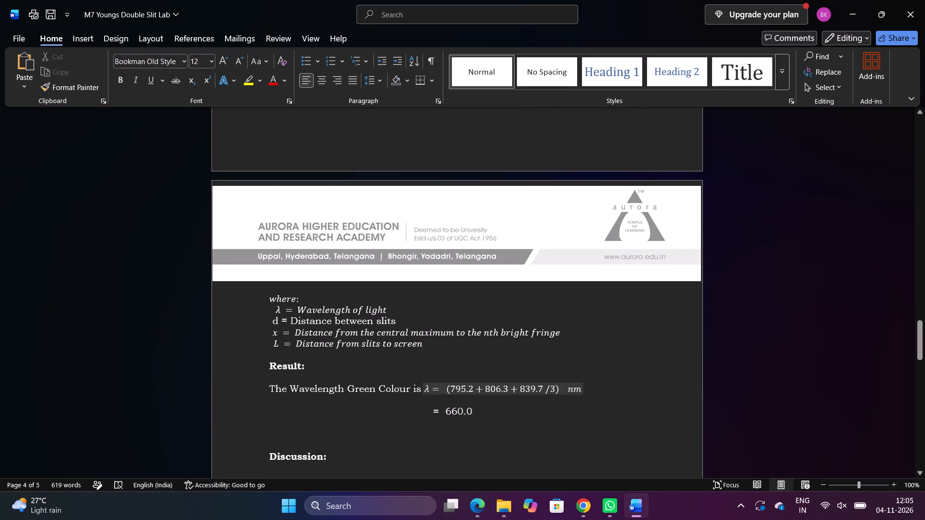
Replace the first wavelength in the Result section's averaging equation with the 1st order value, 619.7.
click(473, 390)
key(BackSpace)
key(BackSpace)
key(BackSpace)
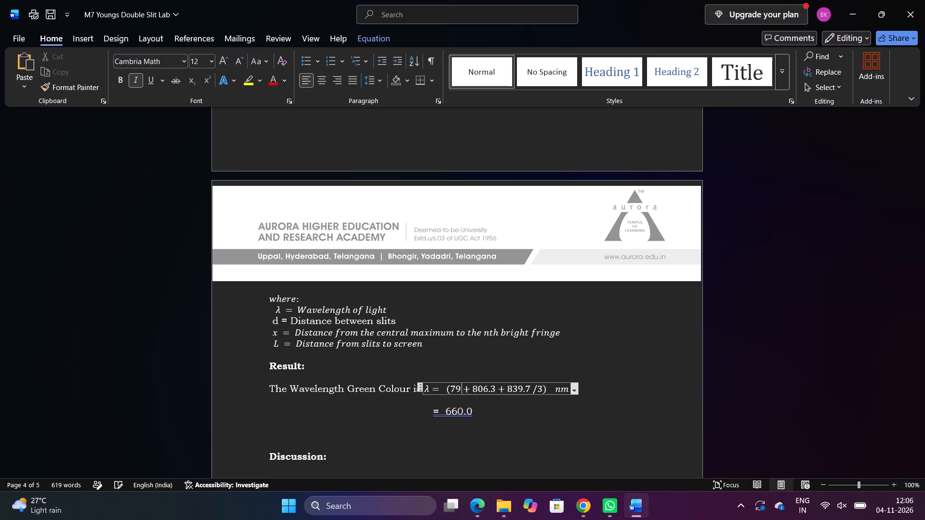
key(BackSpace)
key(BackSpace)
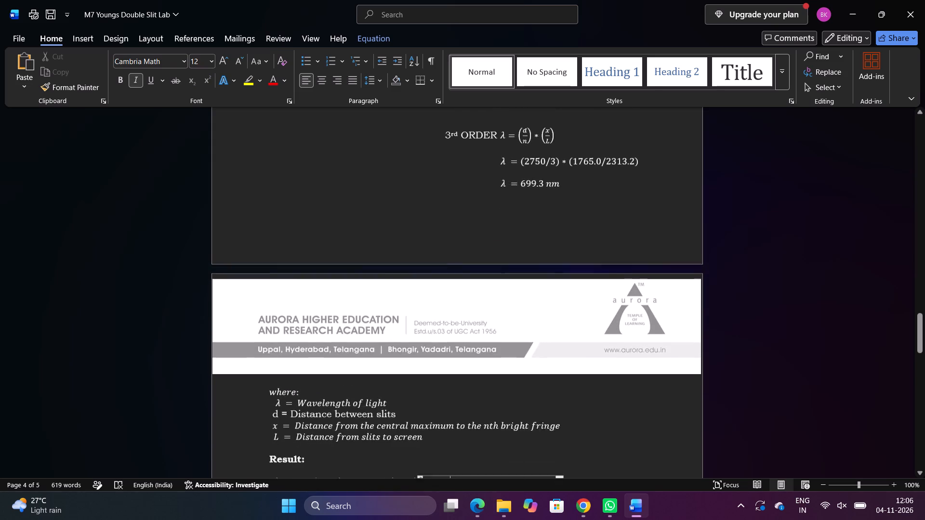
scroll(473, 390, up, 1)
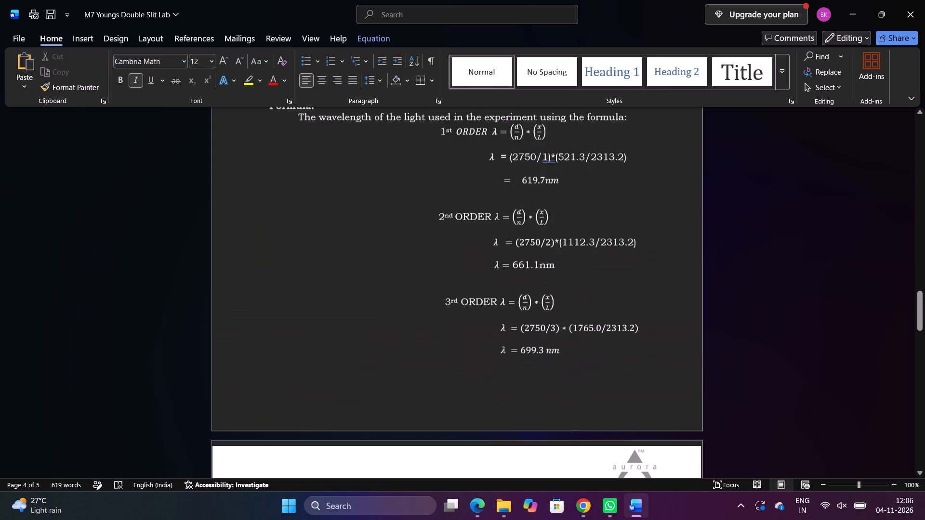
scroll(473, 390, up, 1)
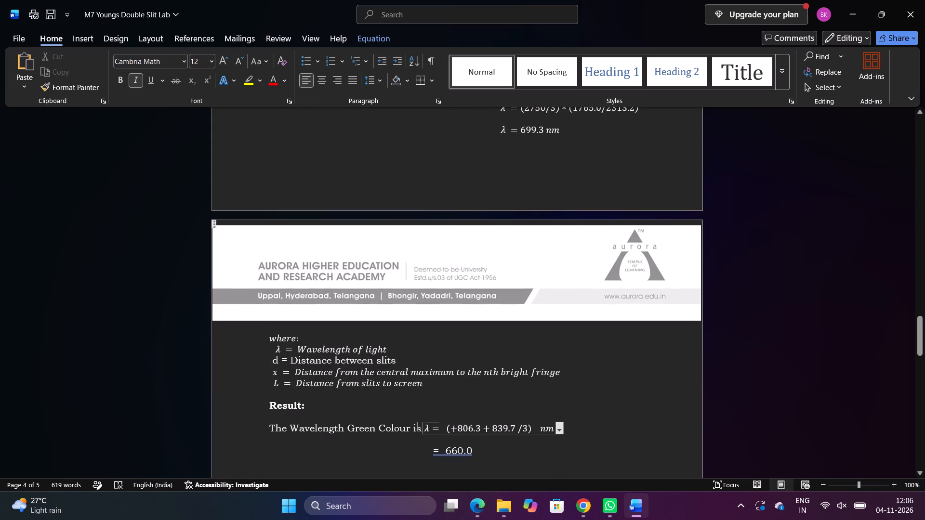
text(619.7)
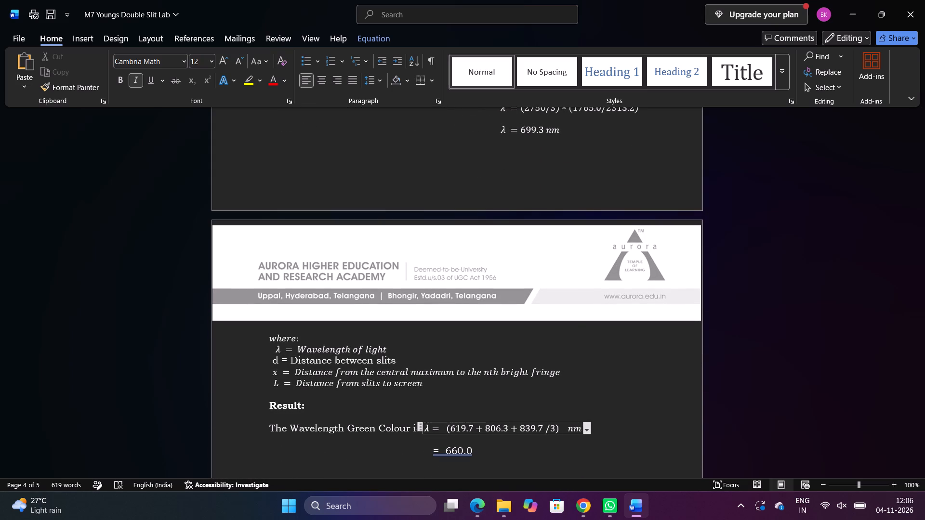
Replace the second wavelength in the Result section's averaging equation with the 2nd order value, 661.1.
scroll(473, 390, down, 1)
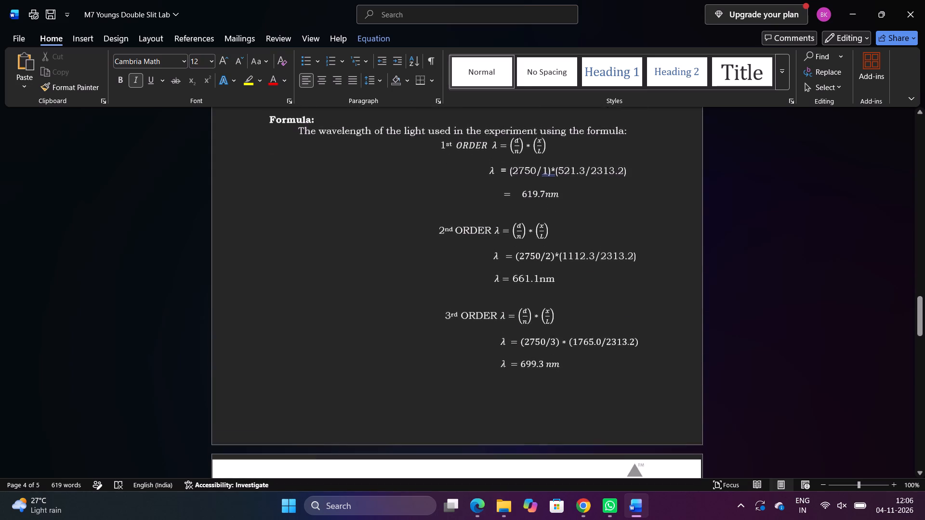
scroll(473, 390, down, 1)
click(509, 323)
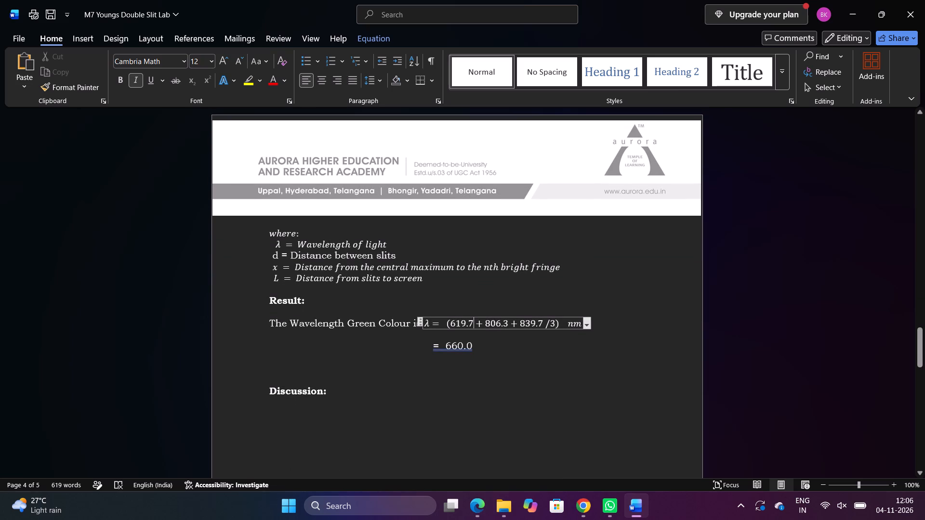
key(BackSpace)
key(BackSpace)
key(BackSpace)
key(BackSpace)
key(BackSpace)
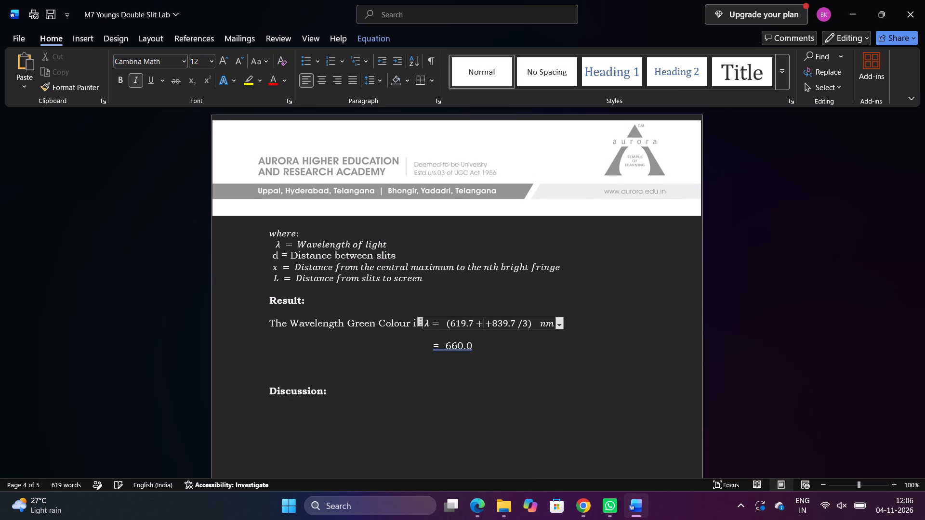
text(66)
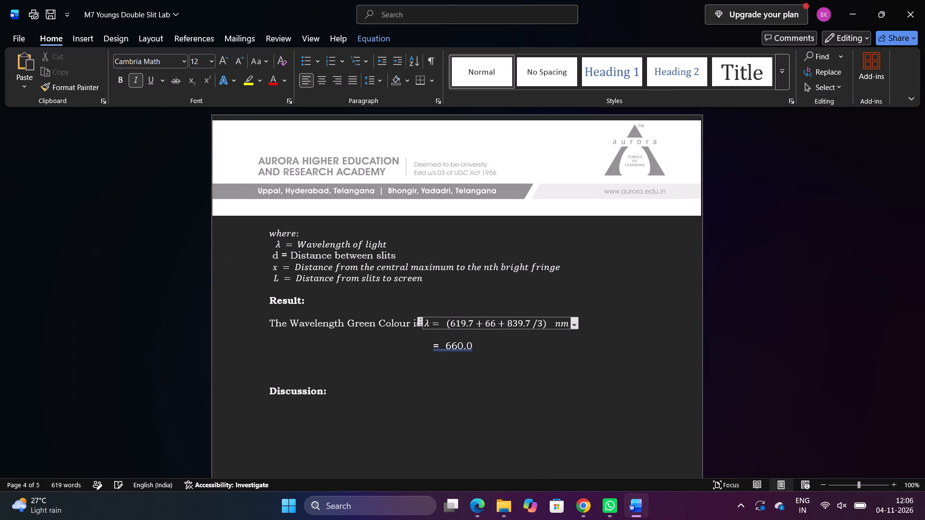
text(1.1)
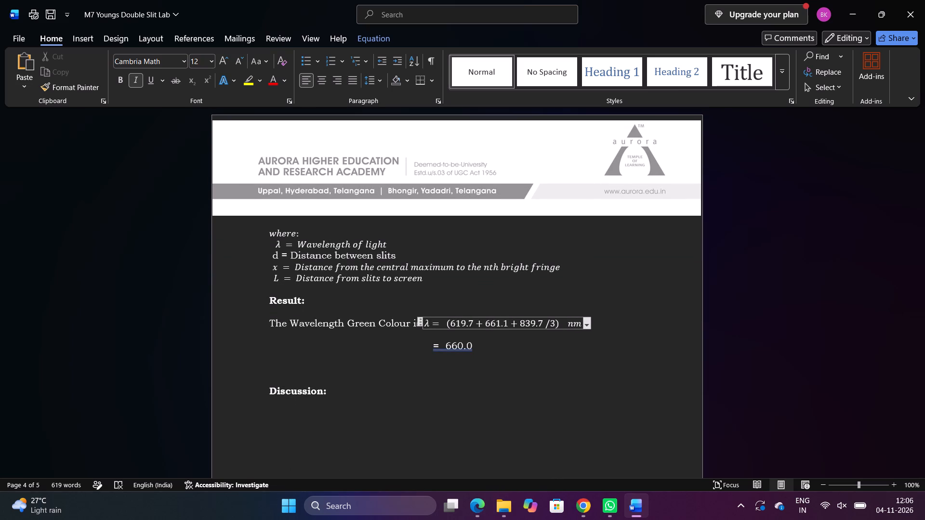
Replace the third wavelength in the Result section's averaging equation with the 3rd order value, 699.3.
key(Right)
key(Right)
key(Right)
key(Right)
key(Right)
key(Right)
key(Right)
key(BackSpace)
key(BackSpace)
key(BackSpace)
key(BackSpace)
key(BackSpace)
key(BackSpace)
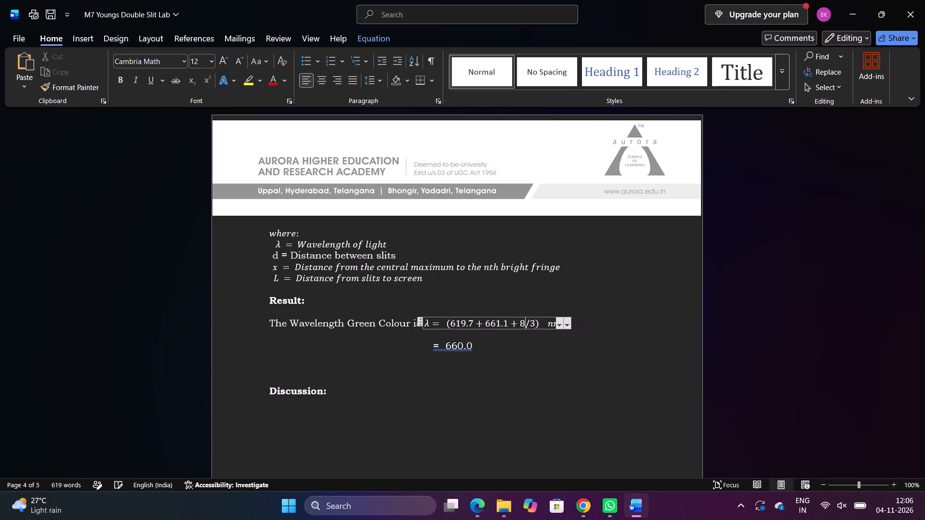
text(699.3)
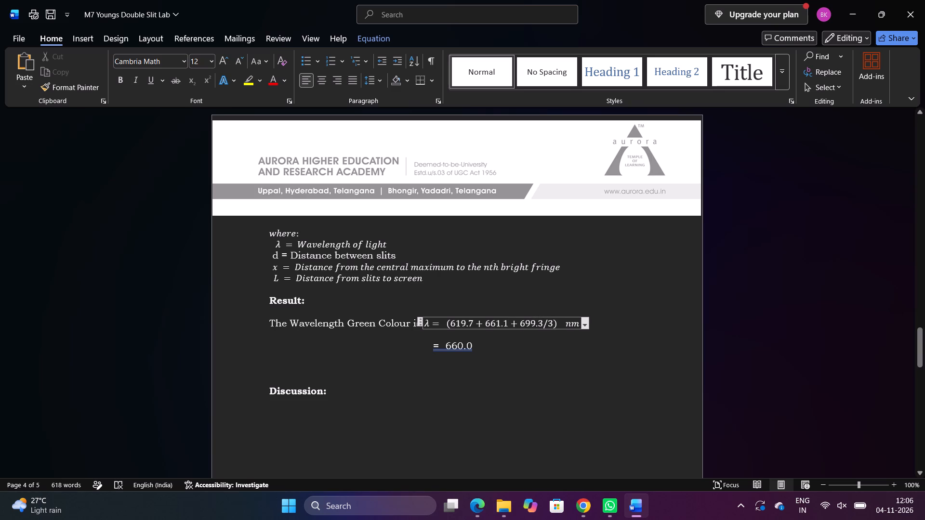
Add the unit nm after the final averaged wavelength in the Result section.
click(477, 344)
key(space)
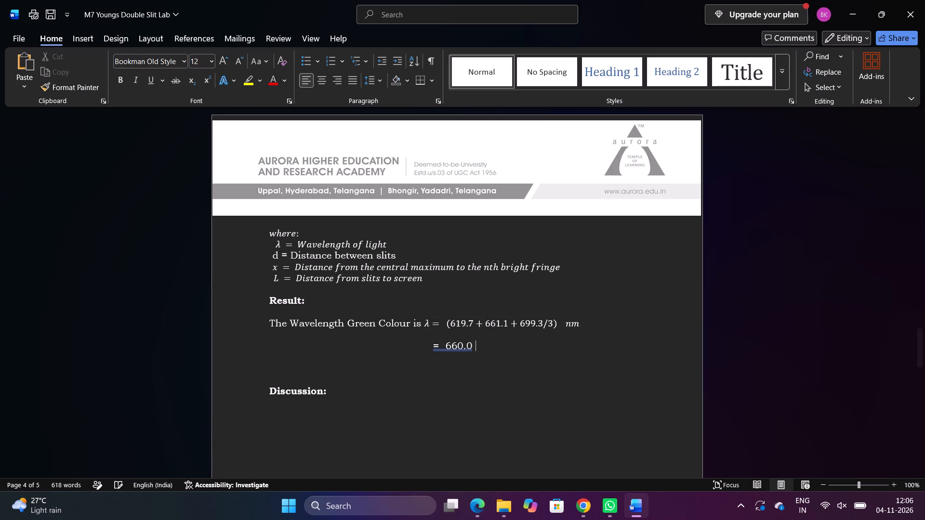
text(nm)
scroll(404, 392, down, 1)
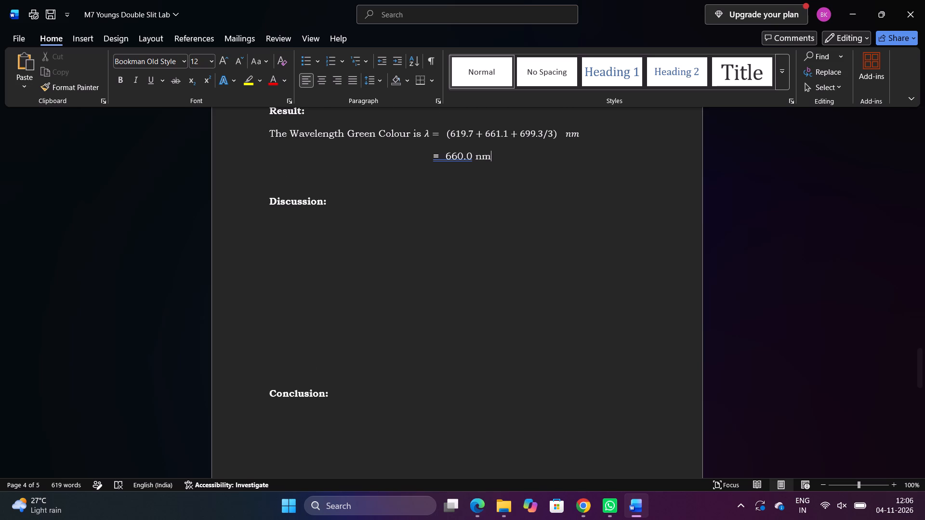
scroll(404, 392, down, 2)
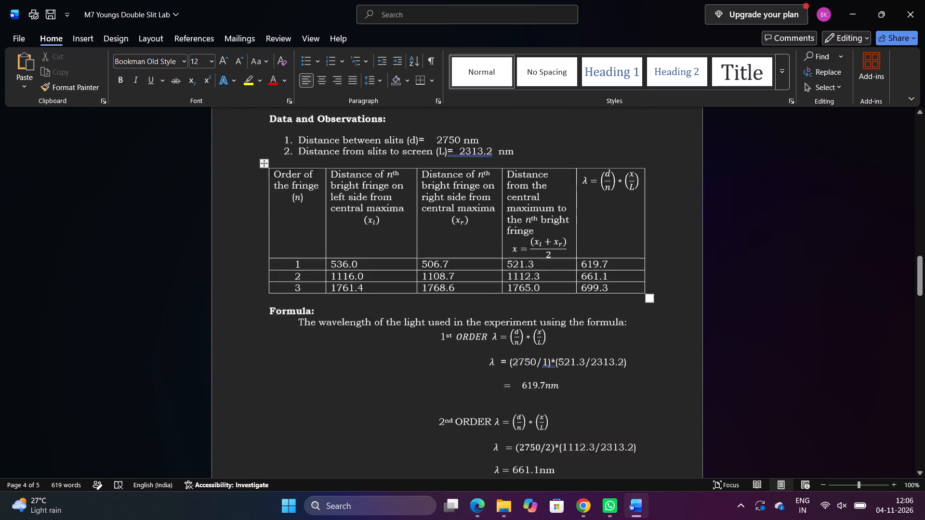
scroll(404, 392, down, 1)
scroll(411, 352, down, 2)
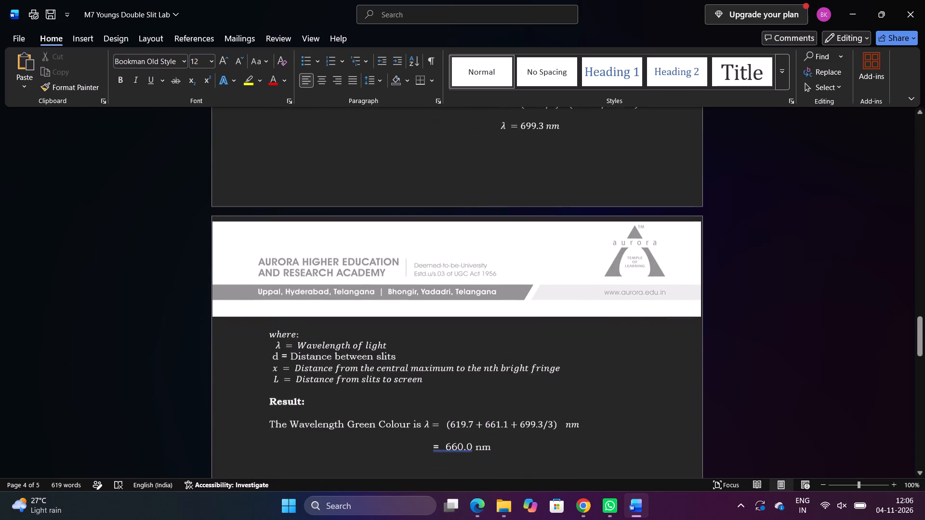
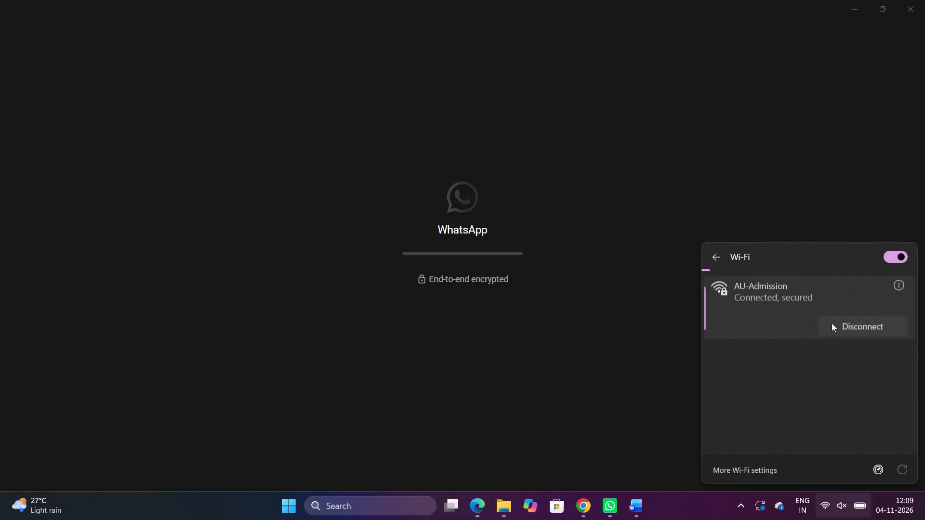
Disconnect from the AU-Admission Wi-Fi network and reconnect to it with automatic connection enabled.
click(858, 317)
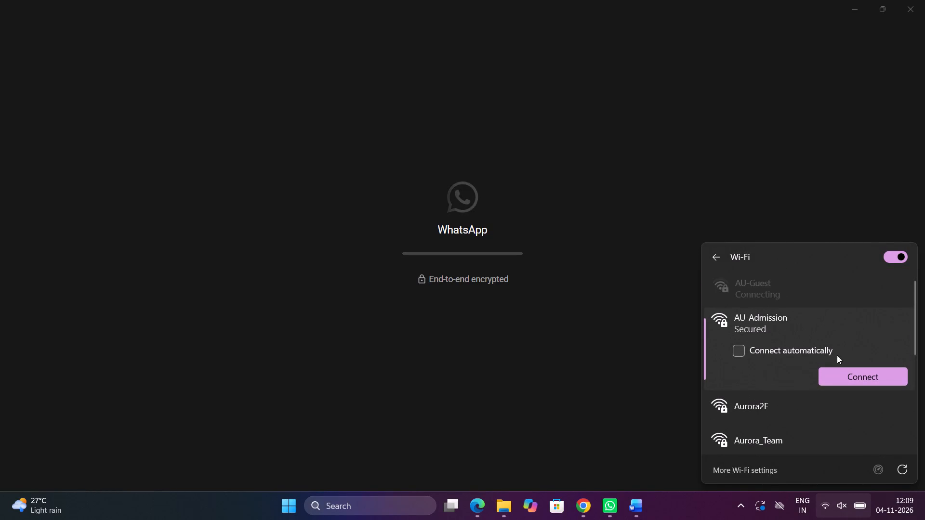
click(744, 350)
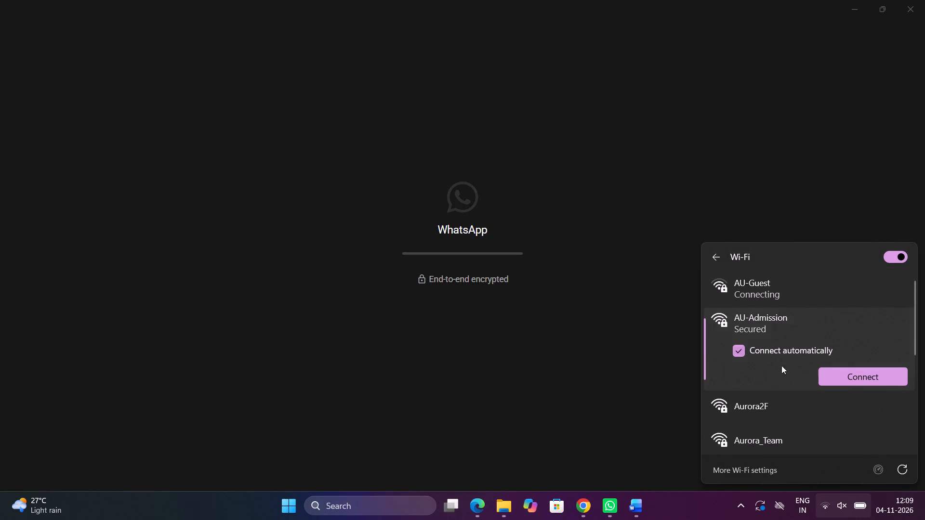
click(847, 378)
click(780, 147)
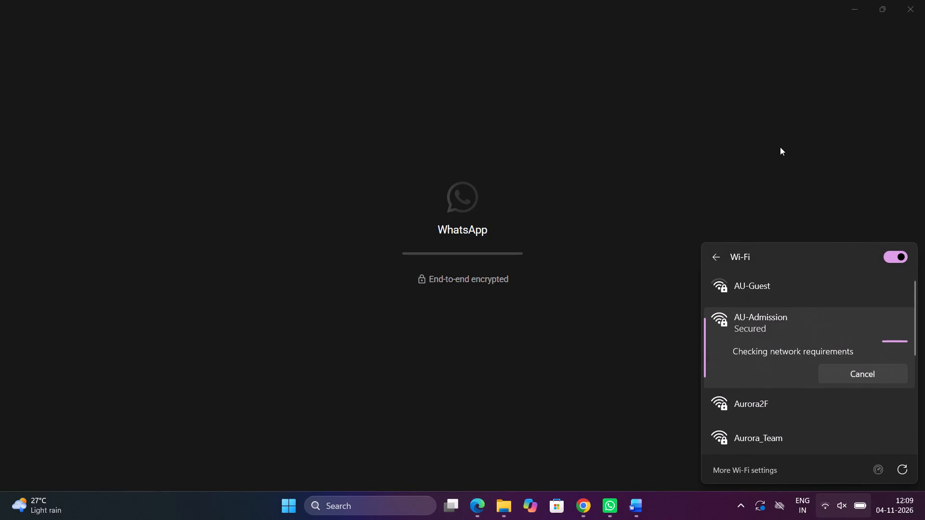
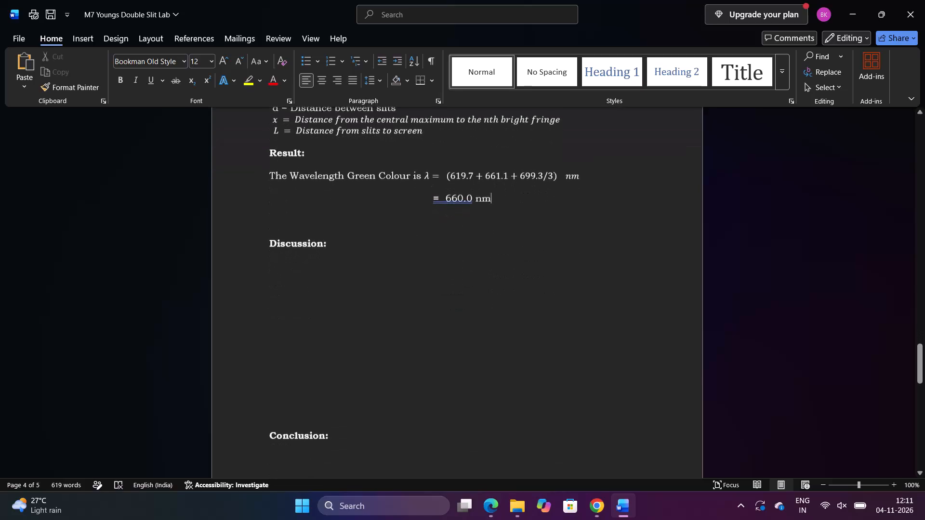
Place the text cursor at the end of the first Viva Voce question, on the basic principle behind Young's double slit experiment.
scroll(538, 356, down, 1)
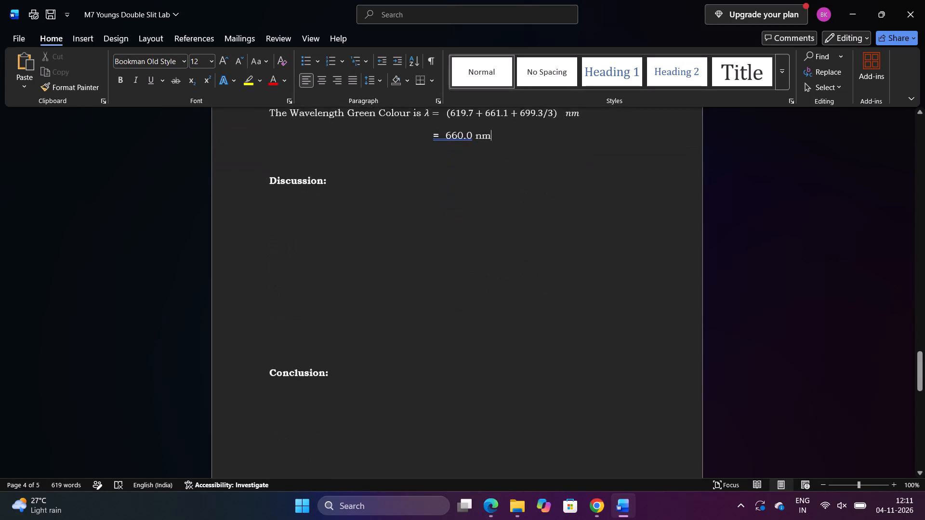
scroll(538, 356, down, 1)
scroll(538, 356, left, 2)
scroll(315, 383, down, 3)
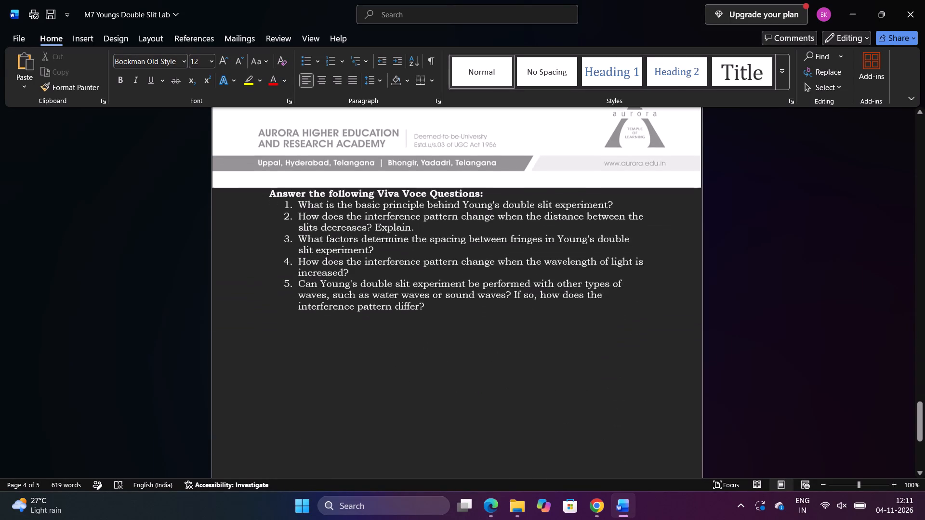
scroll(315, 383, up, 1)
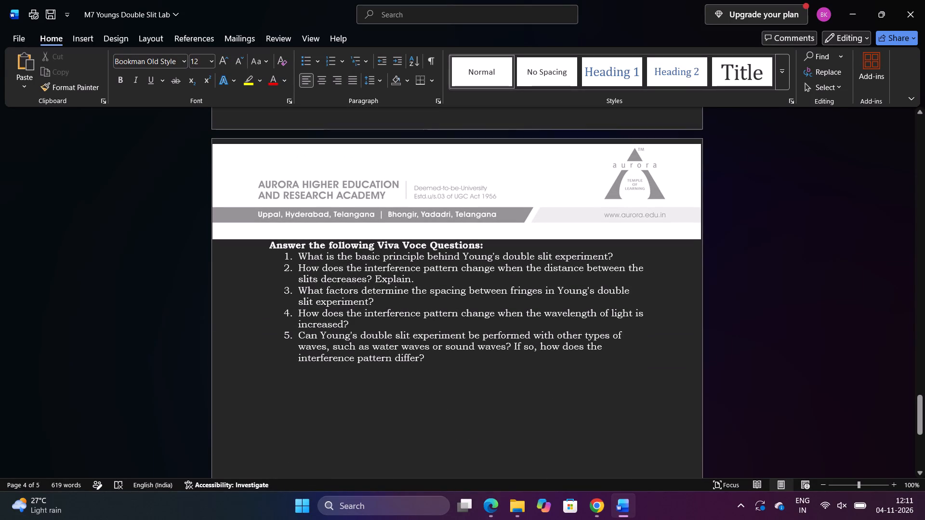
click(619, 256)
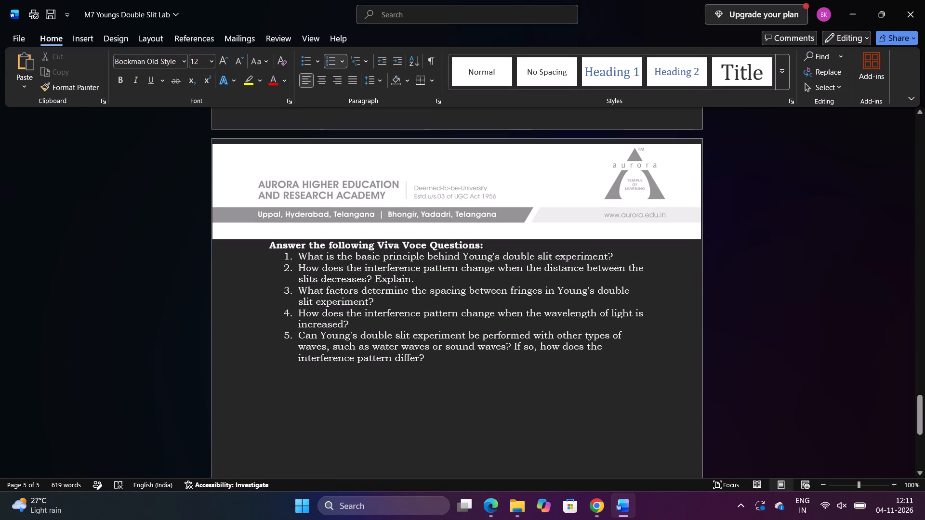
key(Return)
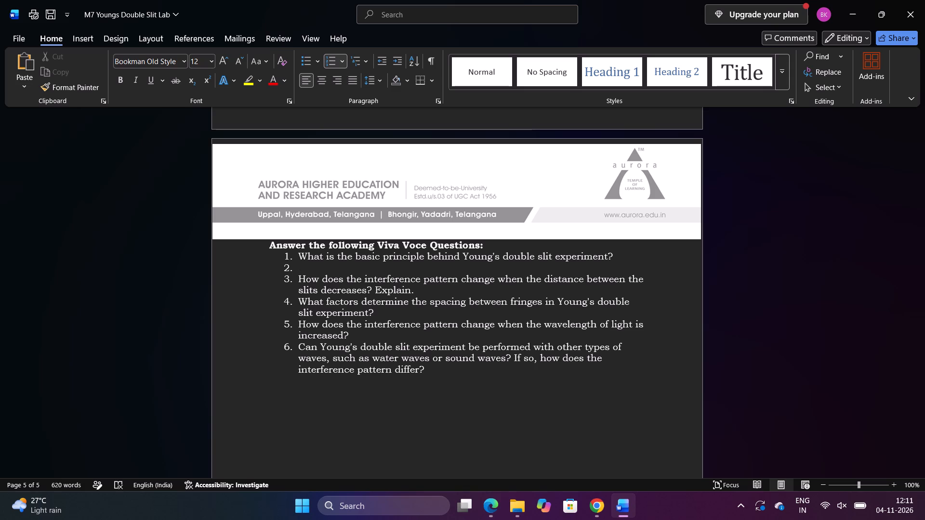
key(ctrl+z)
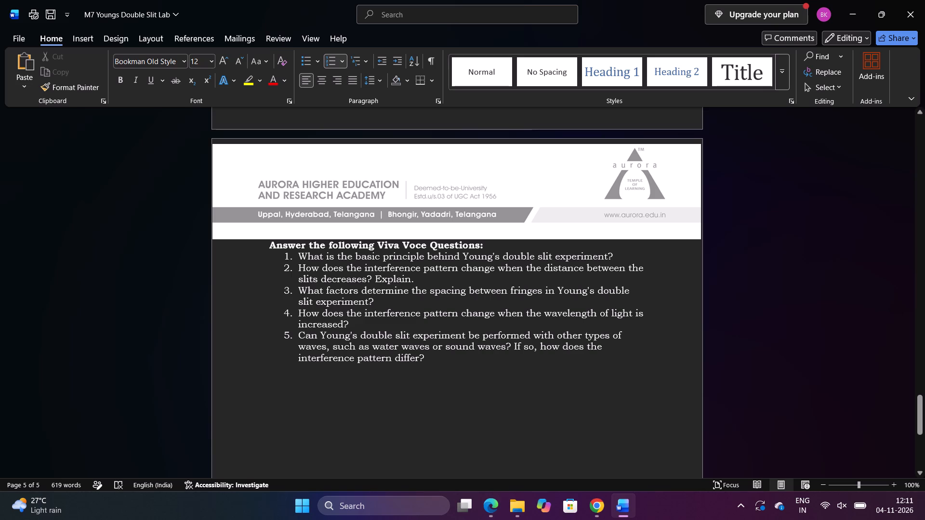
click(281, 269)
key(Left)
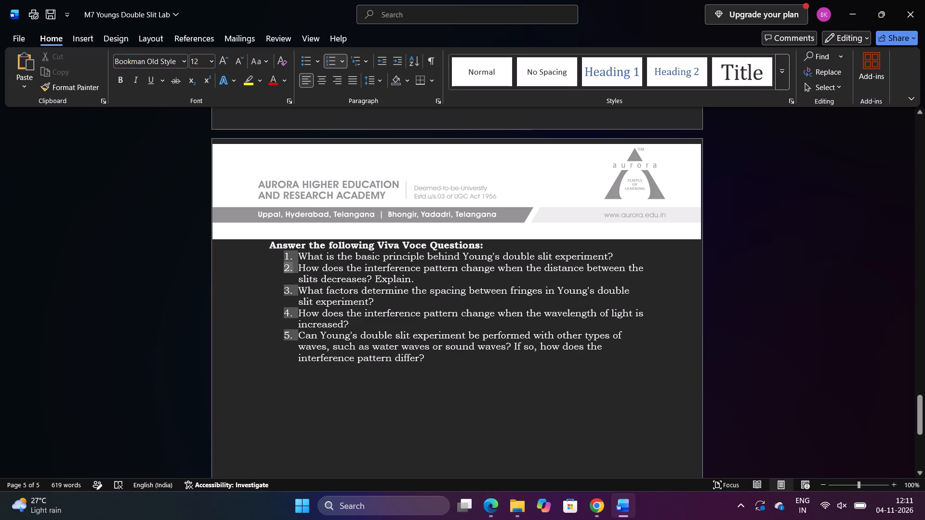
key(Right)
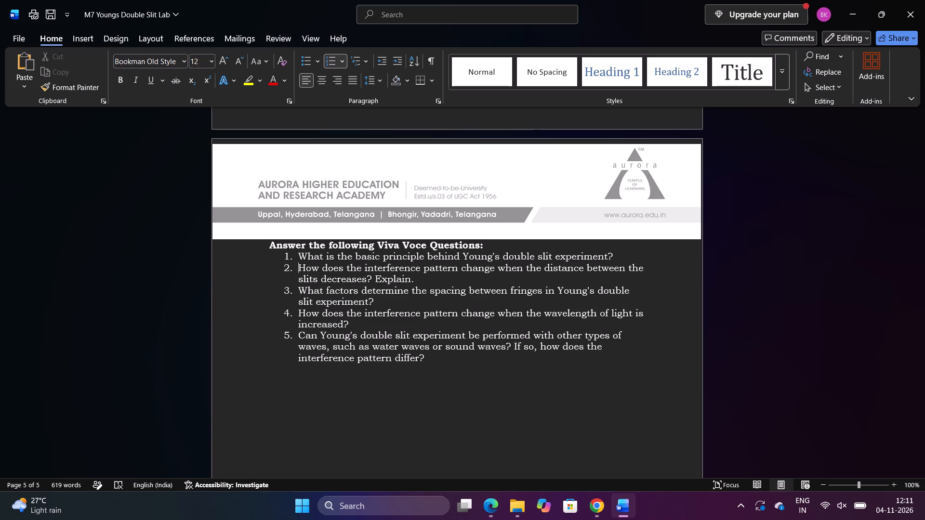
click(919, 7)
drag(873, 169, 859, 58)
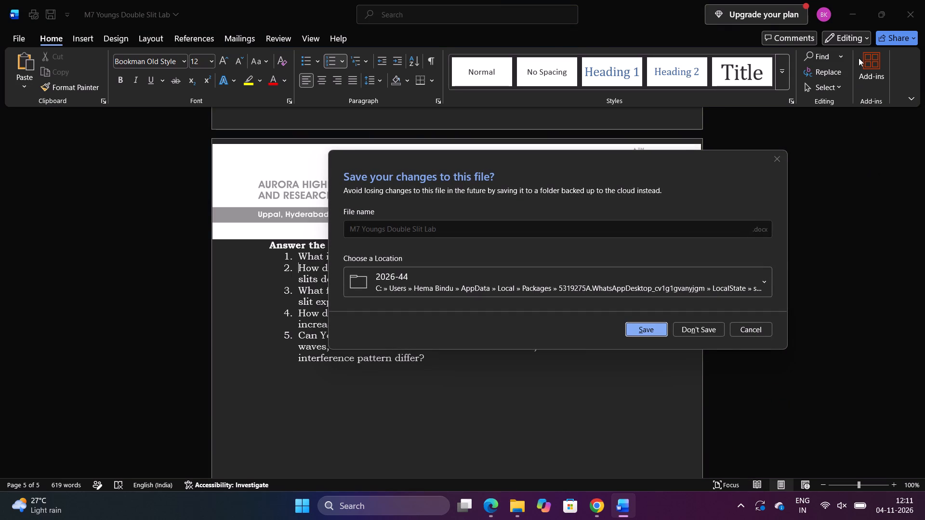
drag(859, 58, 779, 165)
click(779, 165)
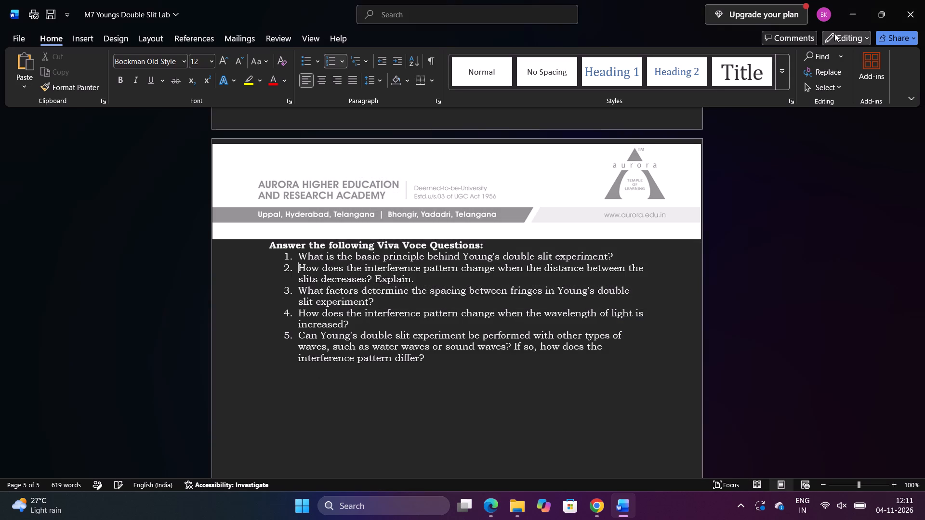
Minimize the lab report and the Wave Interference simulation windows to reach the desktop.
click(854, 17)
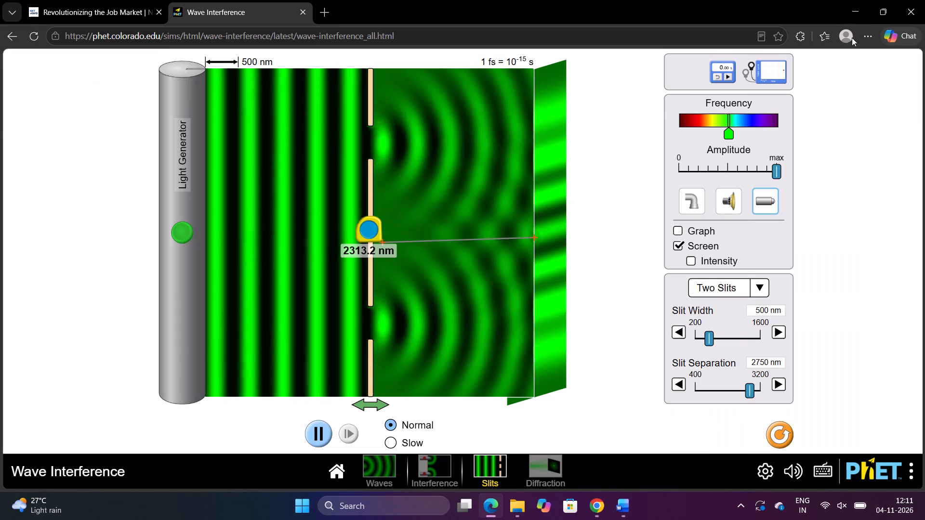
click(855, 12)
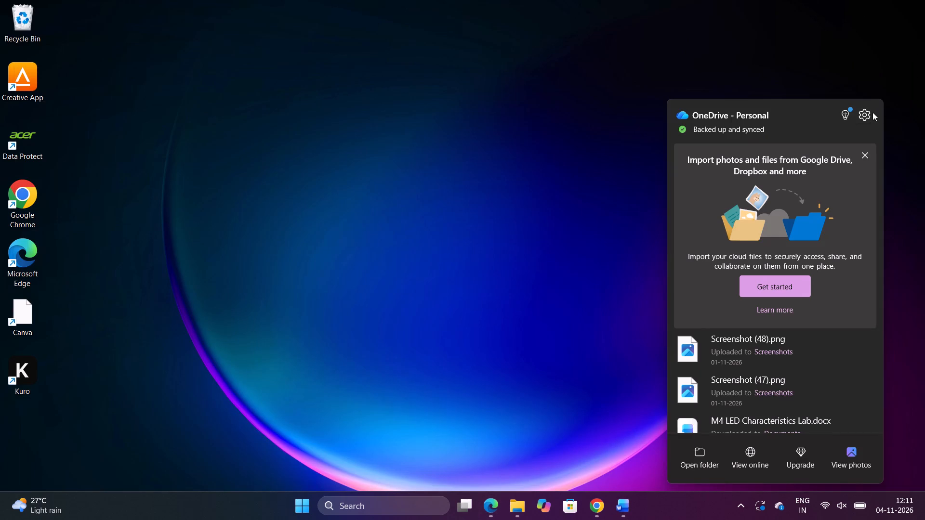
Dismiss the OneDrive suggestion about importing photos and files from Google Drive and Dropbox.
click(866, 149)
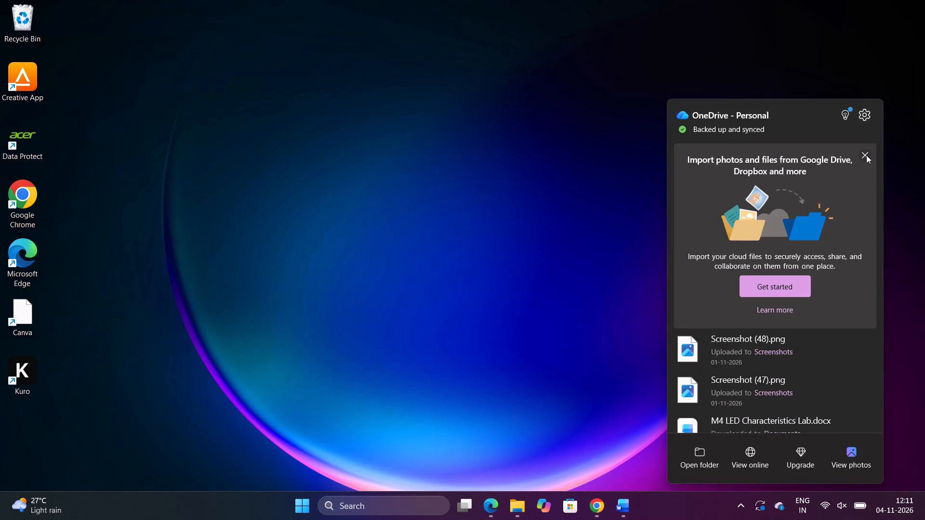
click(866, 155)
click(736, 64)
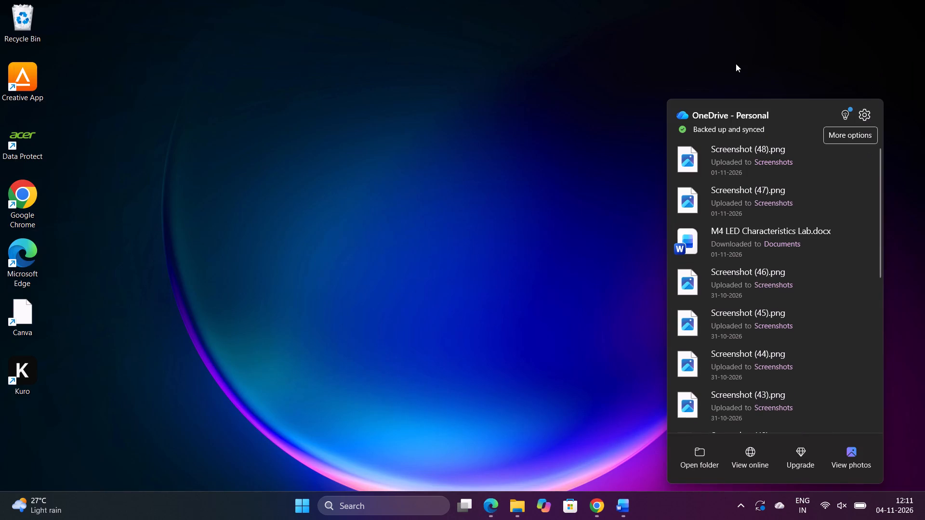
click(664, 133)
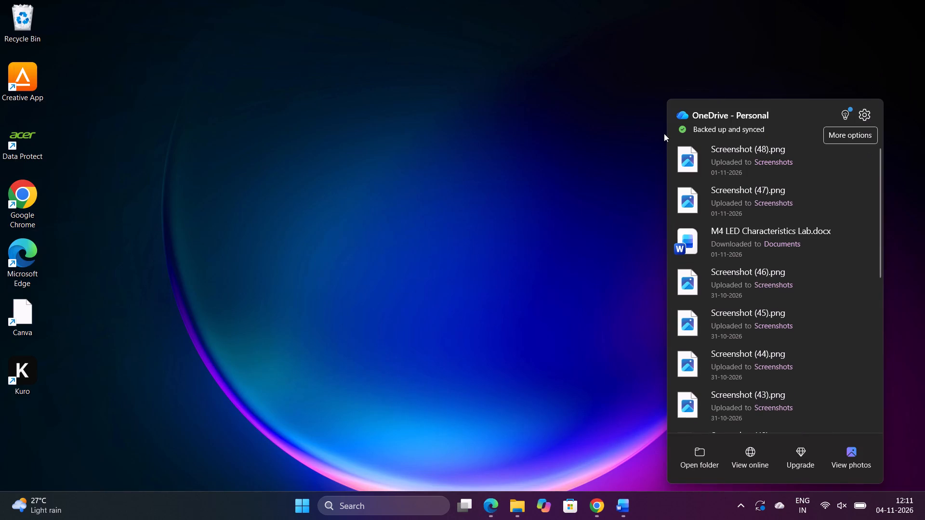